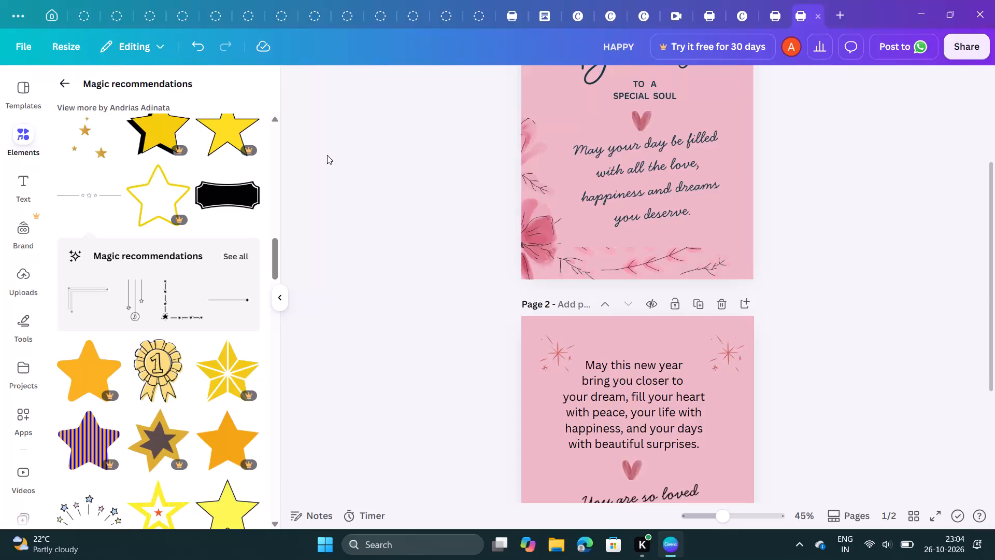
Create a new blank design using the CV (A4, Portrait) format.
left_click(52, 15)
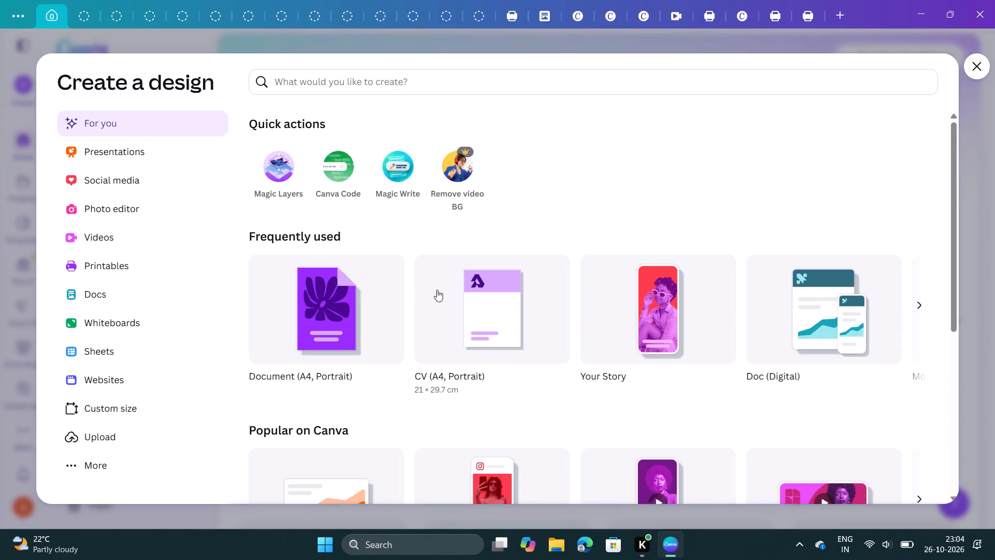
left_click(447, 313)
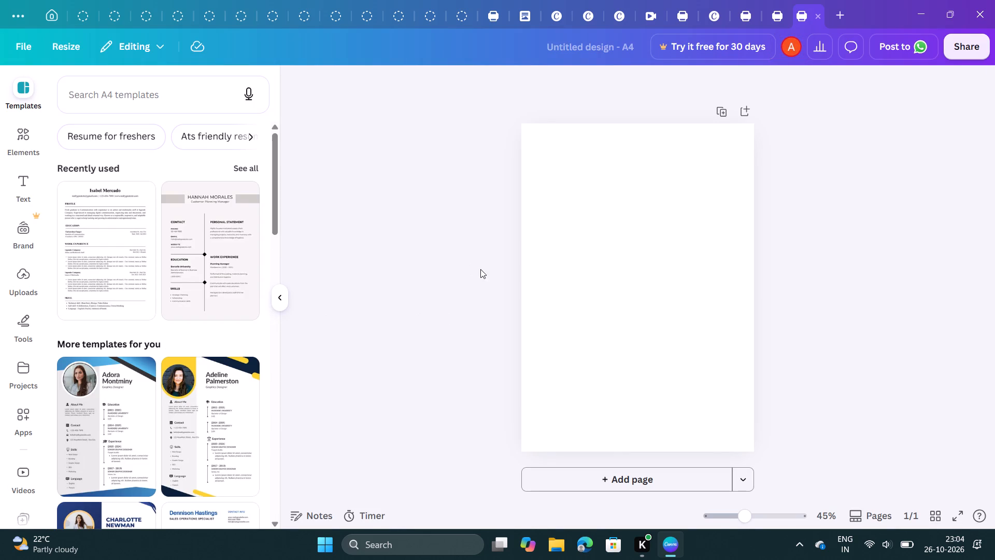
Set the blank page's background to the palest yellow solid colour, trying nearby yellow and orange tints before settling.
left_click(544, 243)
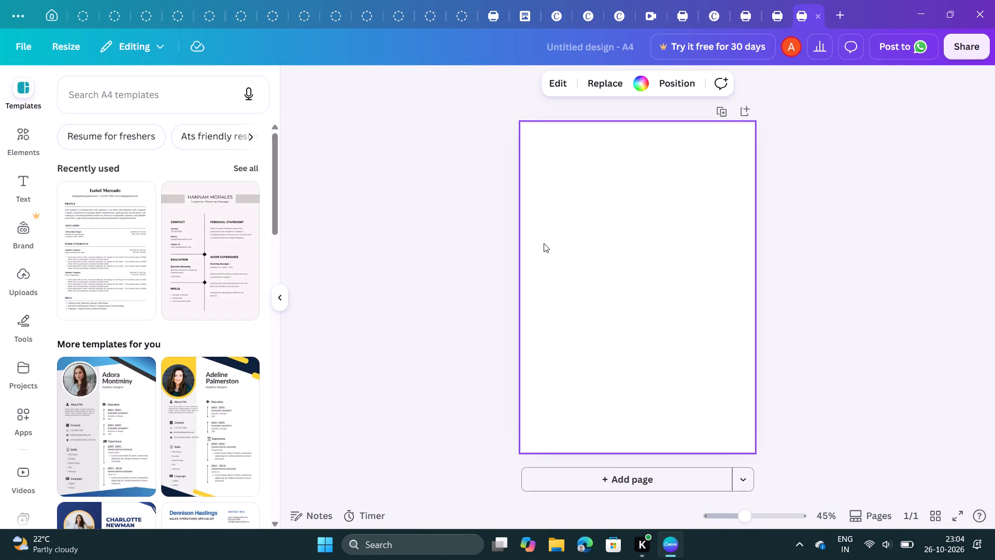
left_click(642, 85)
left_click(243, 277)
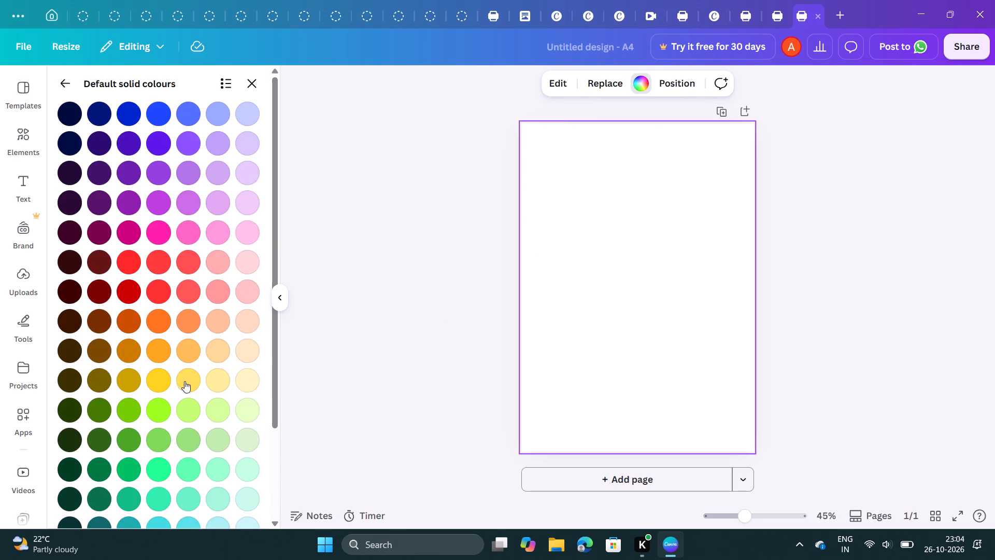
left_click(214, 382)
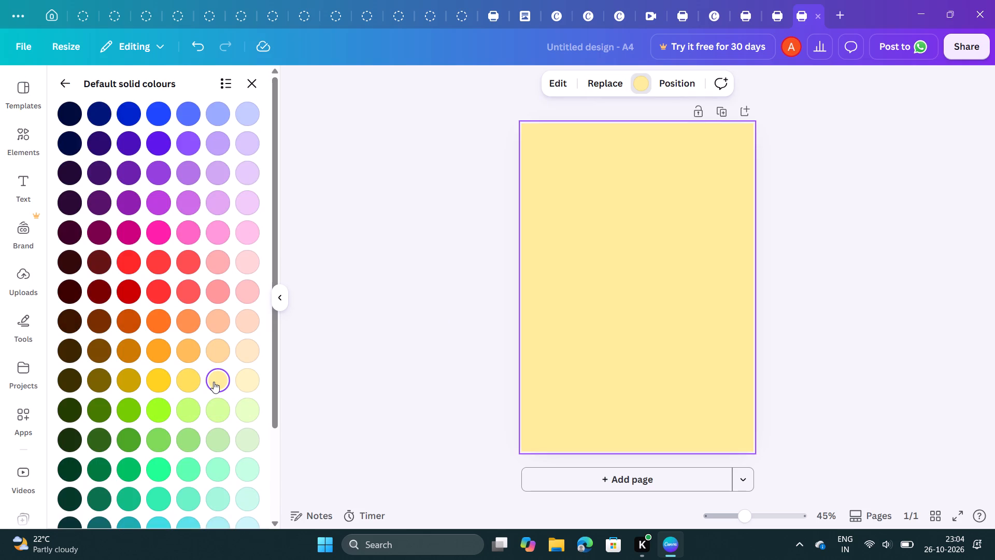
left_click(247, 382)
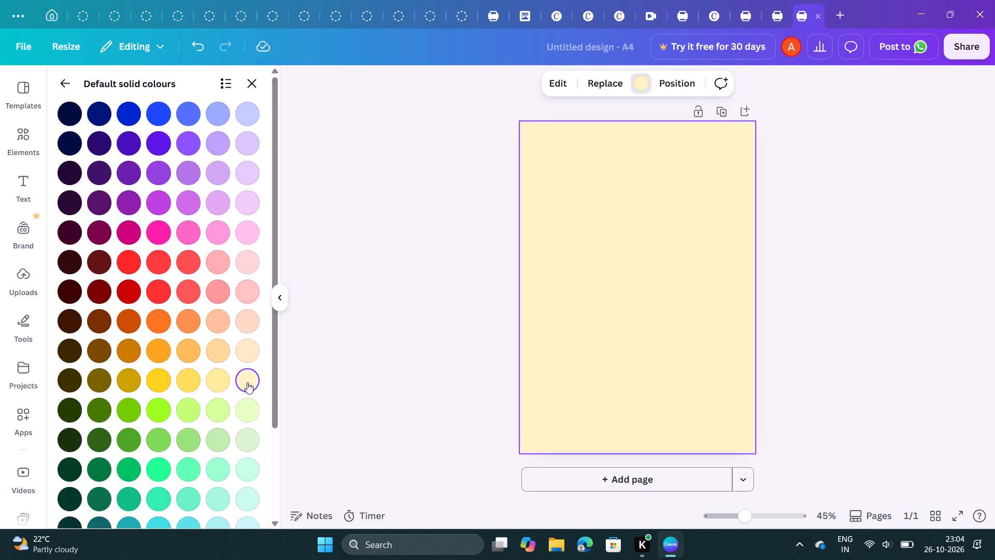
left_click(244, 352)
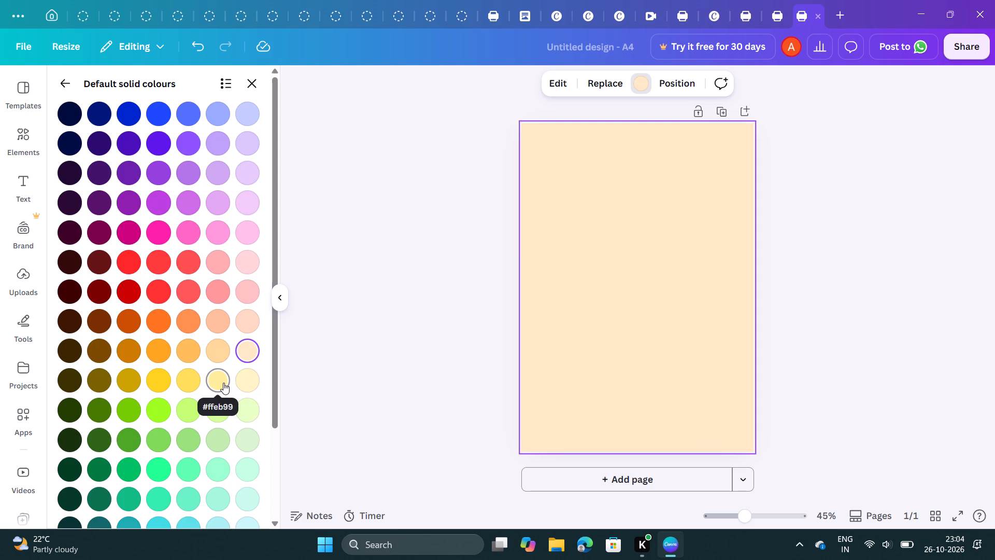
left_click(222, 351)
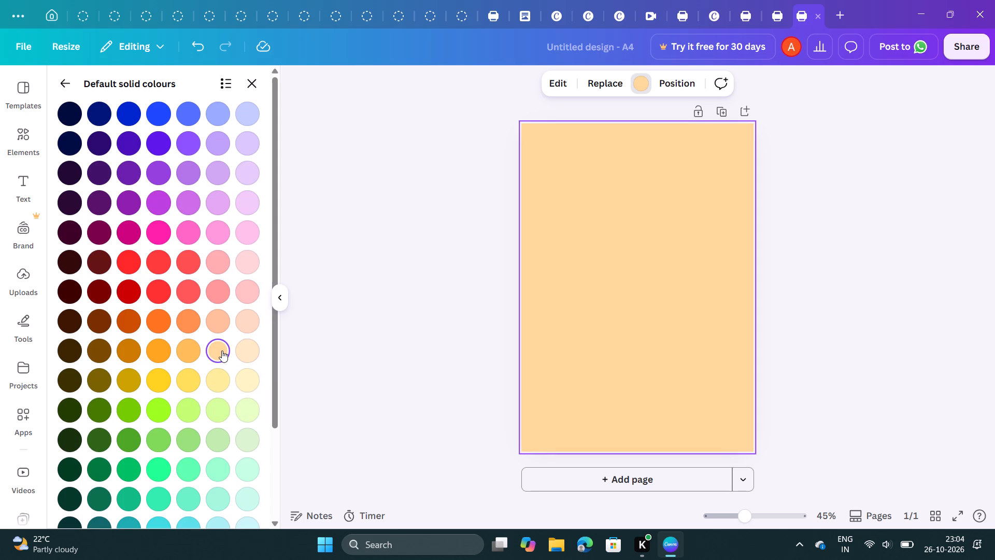
left_click(251, 387)
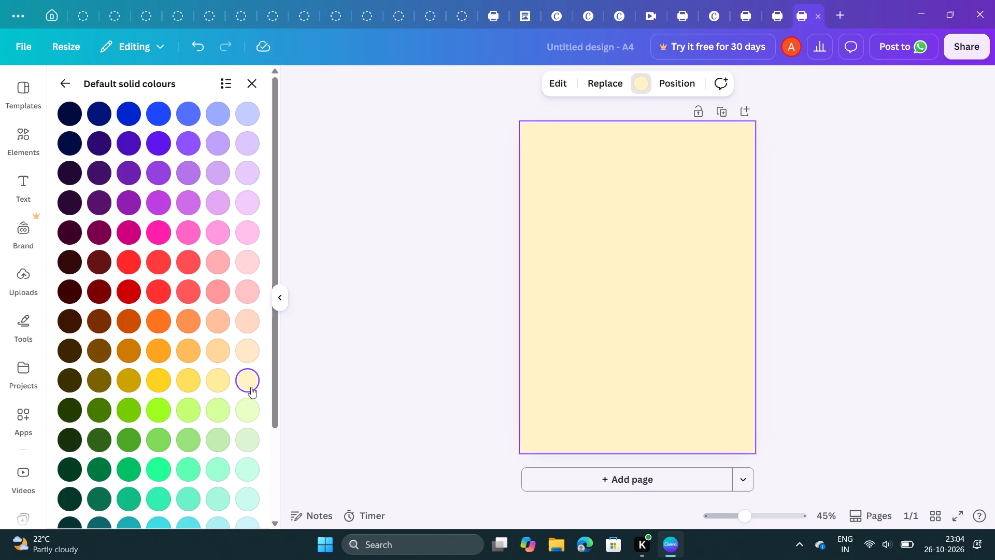
left_click(355, 326)
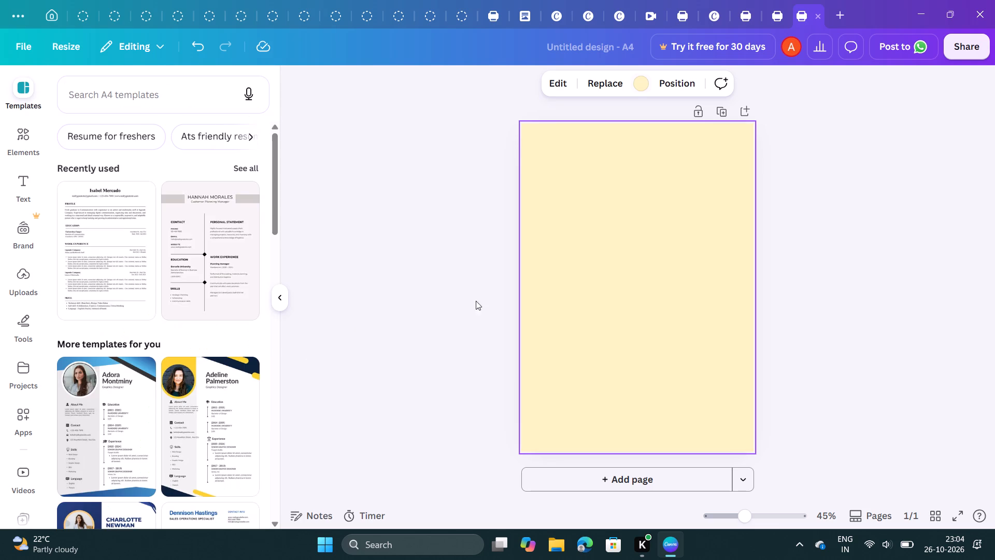
Add a second page to the design.
left_click(605, 480)
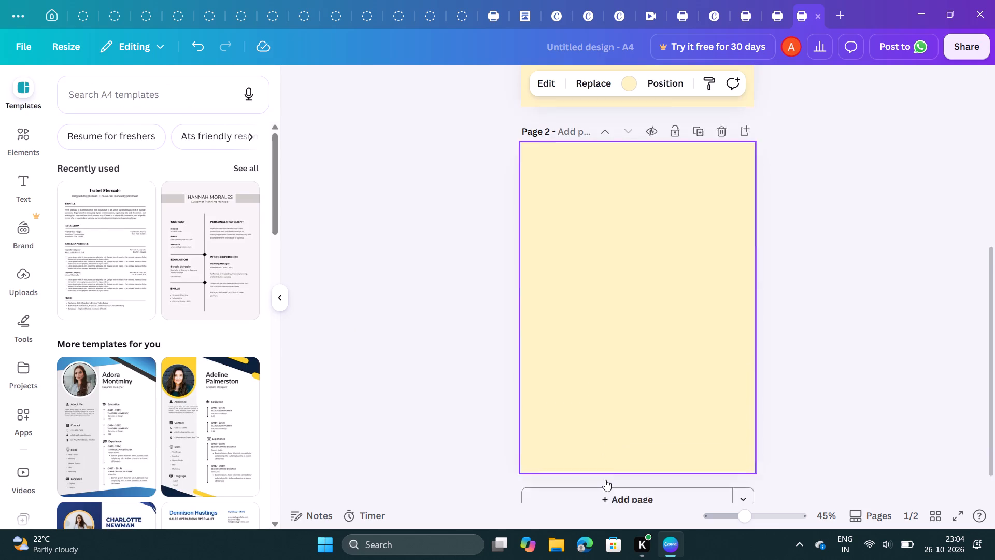
Return to page 1 and browse the Graphics category of elements, looking through its collections for suitable decorations.
scroll(425, 354, "up", 4)
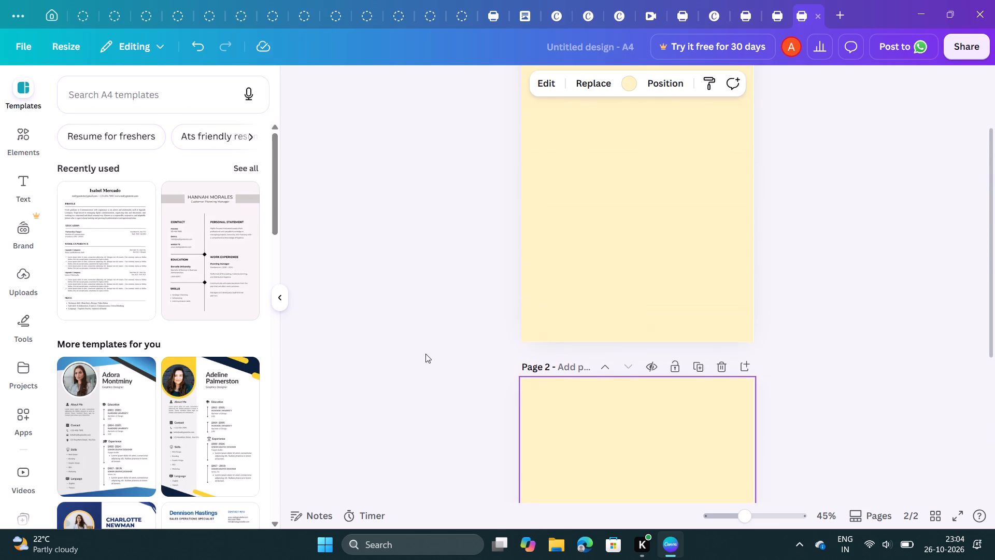
scroll(425, 354, "up", 3)
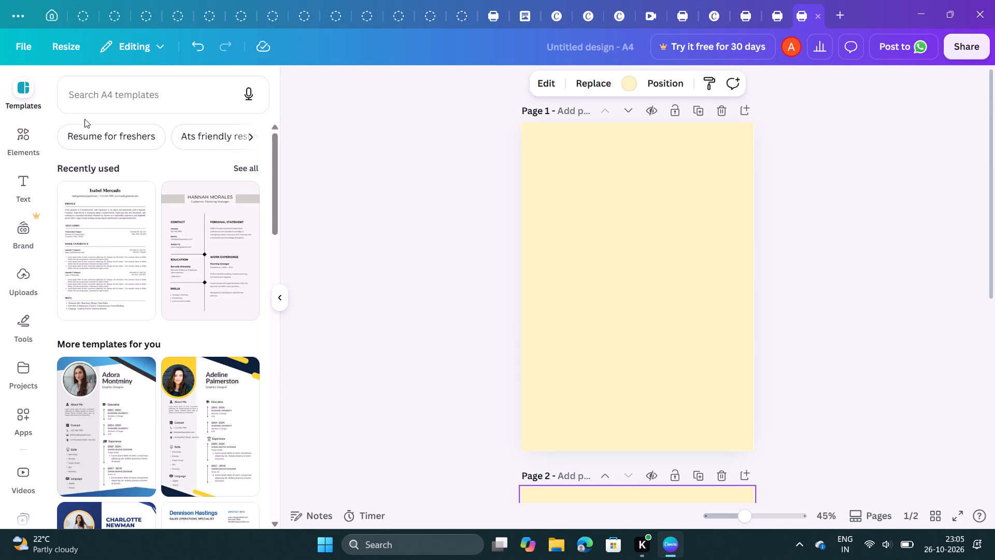
left_click(27, 136)
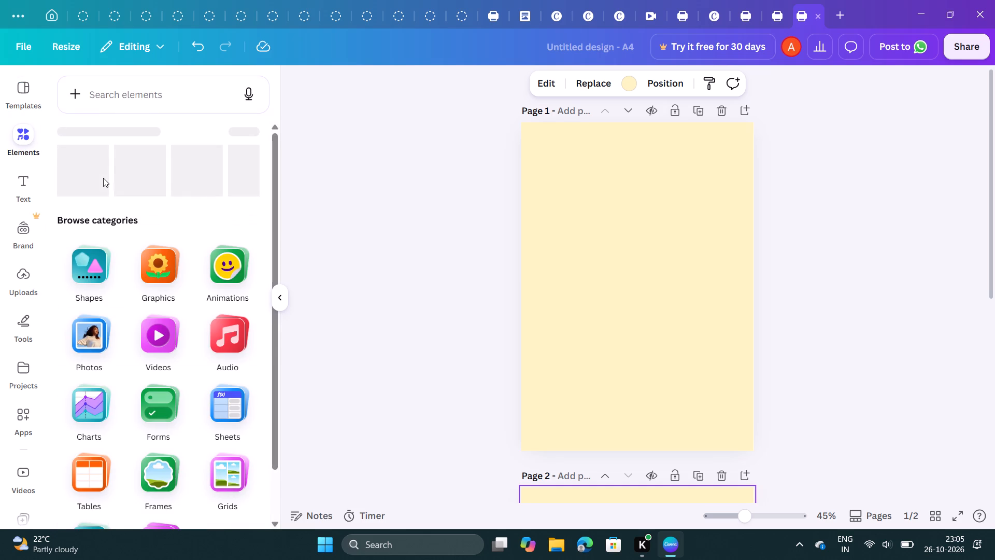
left_click(155, 261)
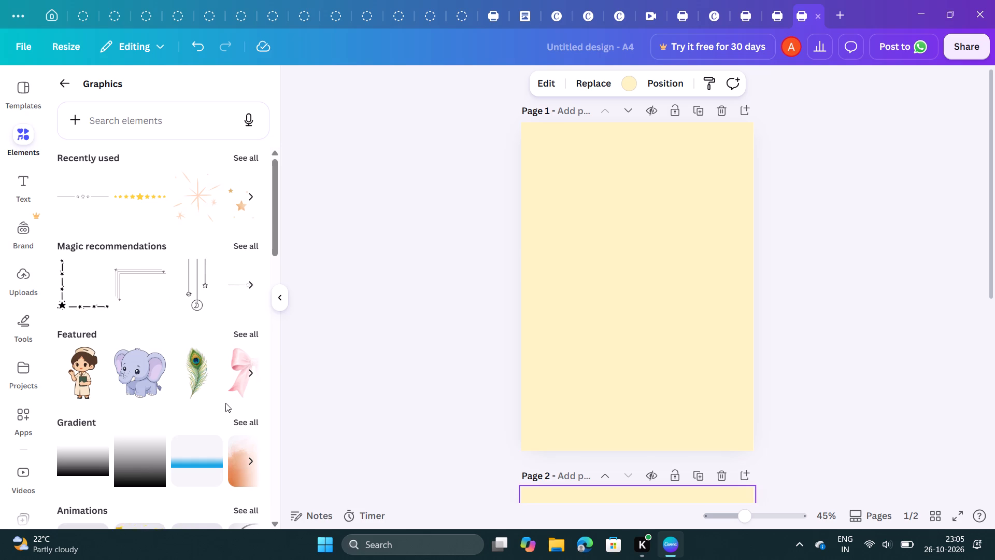
scroll(193, 396, "down", 3)
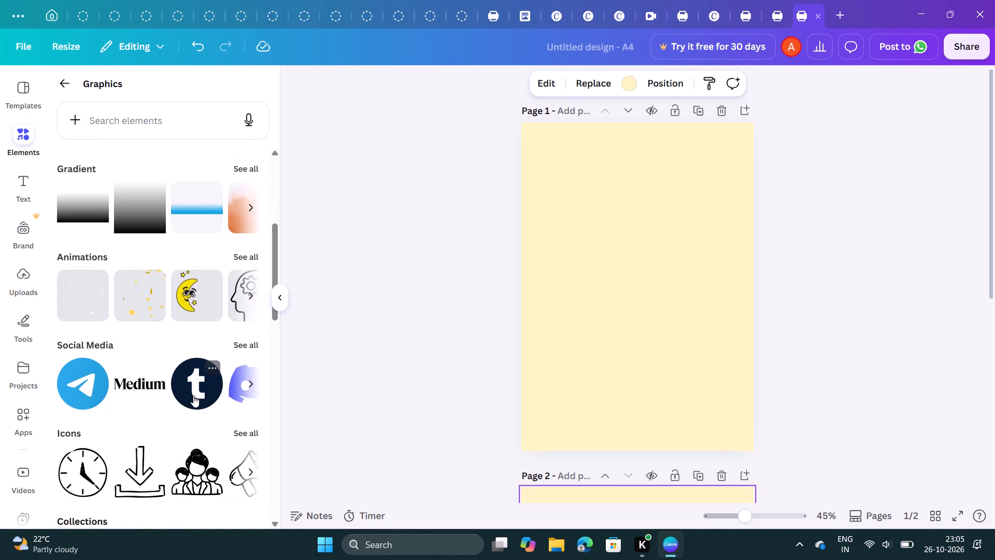
scroll(193, 396, "down", 2)
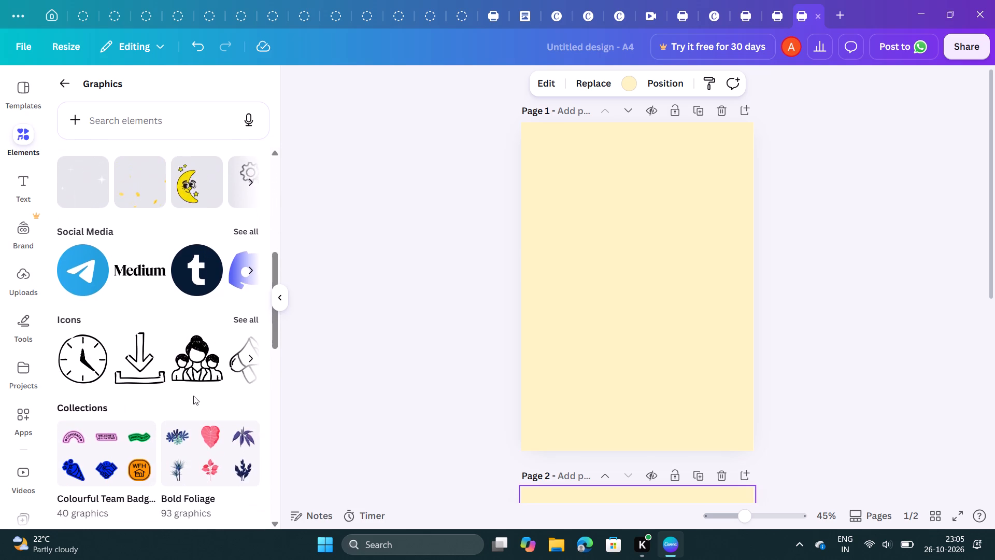
scroll(193, 396, "down", 3)
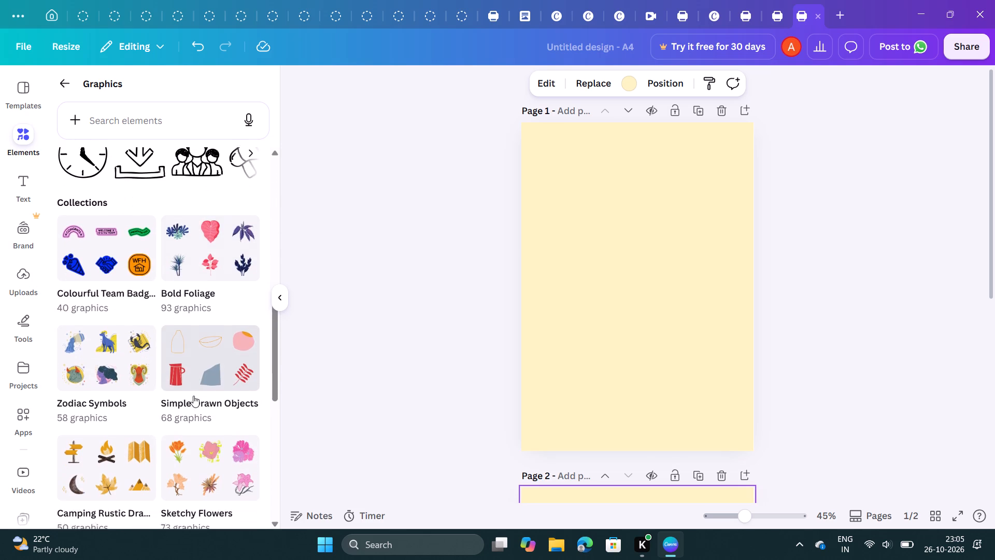
scroll(193, 396, "down", 4)
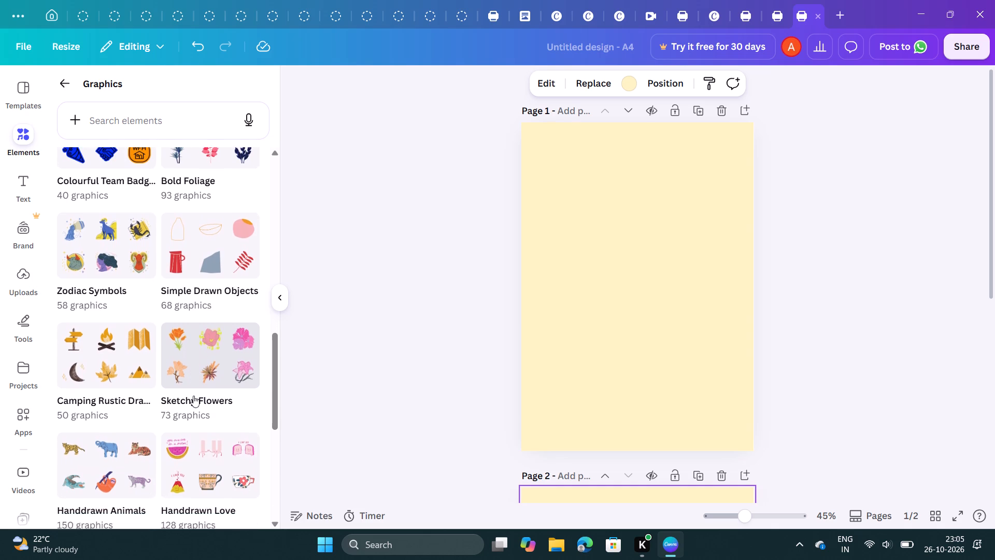
scroll(193, 396, "down", 4)
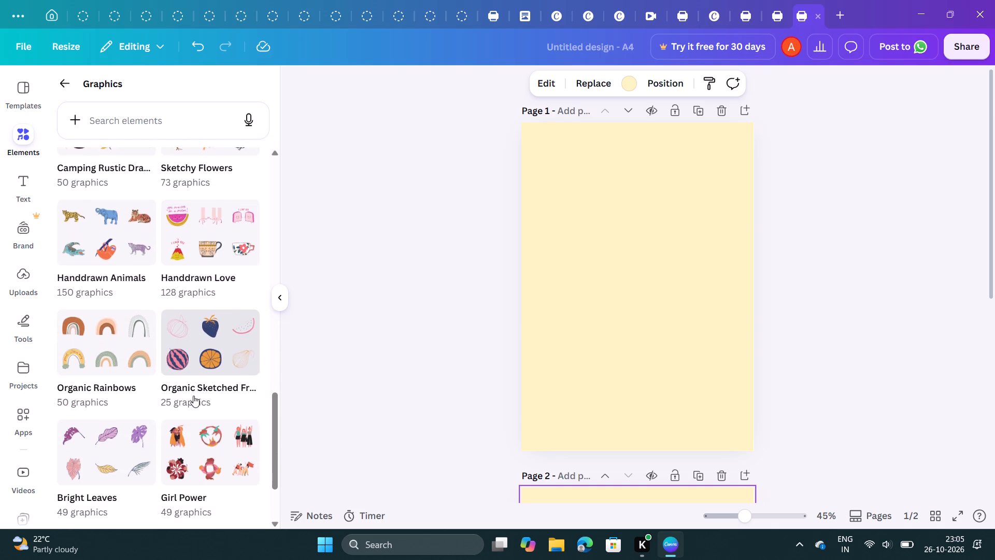
scroll(193, 396, "down", 3)
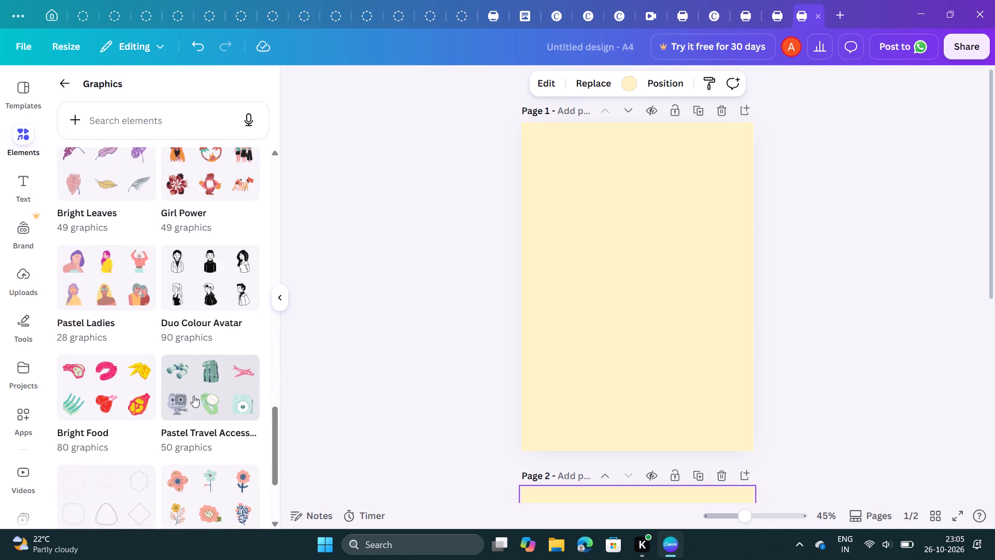
scroll(193, 396, "down", 4)
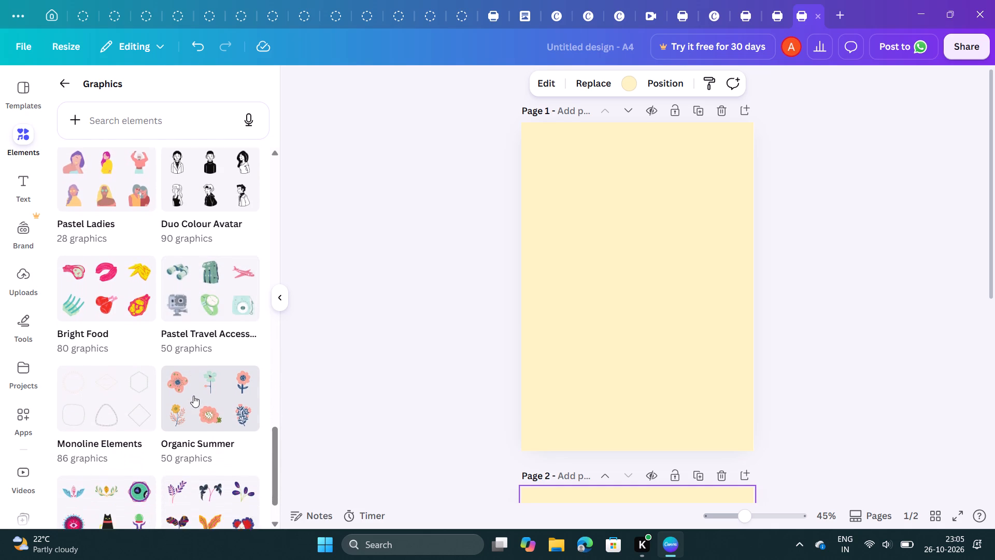
scroll(193, 396, "down", 4)
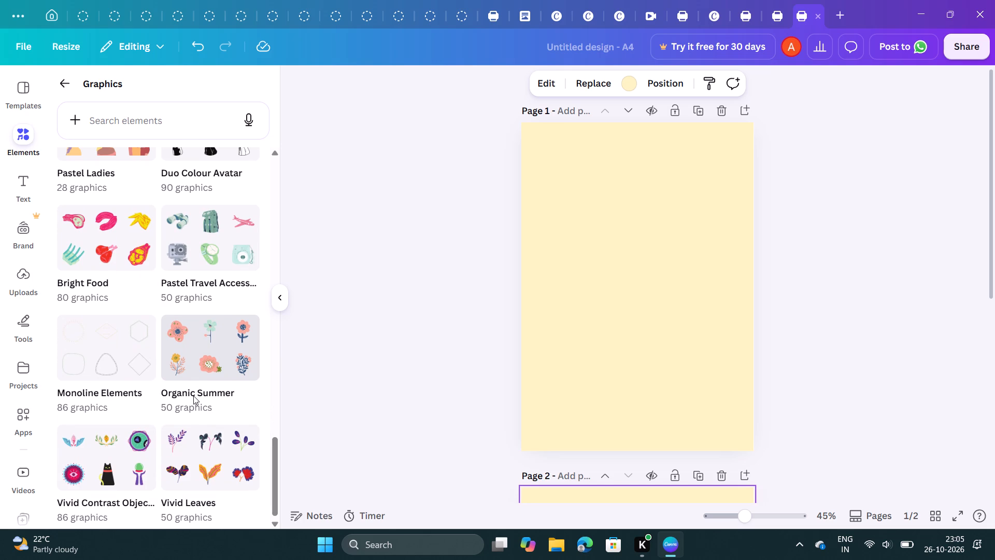
scroll(193, 396, "up", 1)
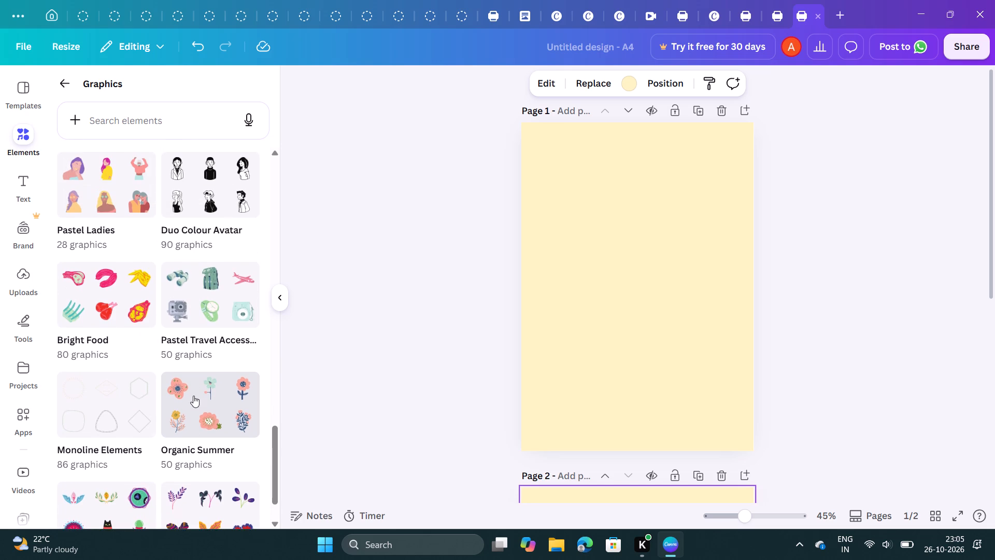
Look through the Monoline Elements collection and add its circle with two dark wavy bands to page 1.
left_click(123, 393)
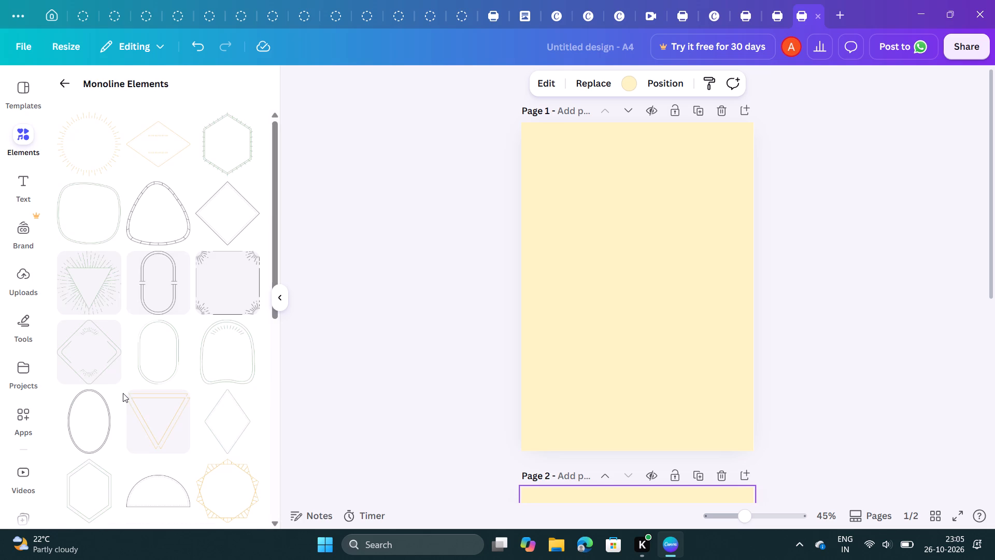
scroll(123, 393, "down", 1)
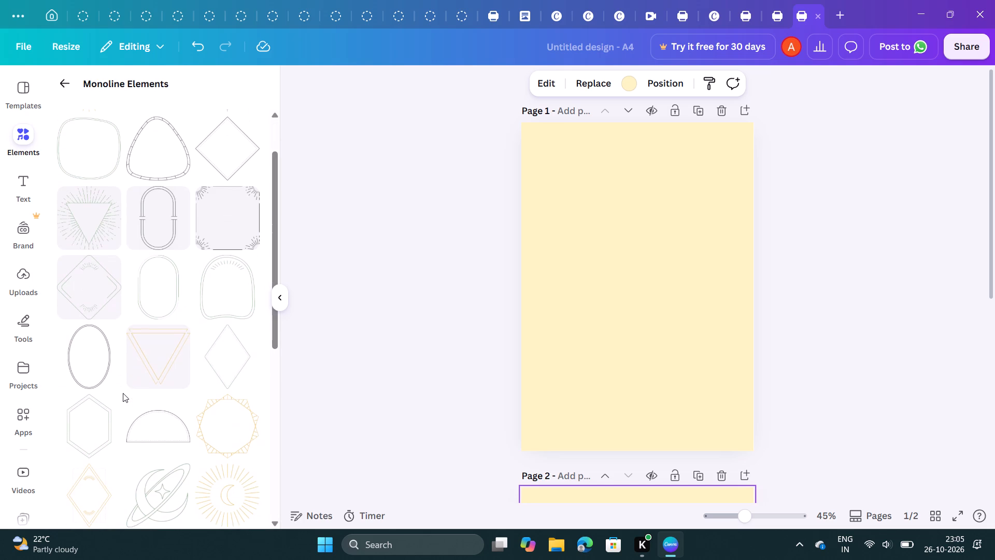
scroll(123, 393, "up", 2)
scroll(123, 393, "down", 1)
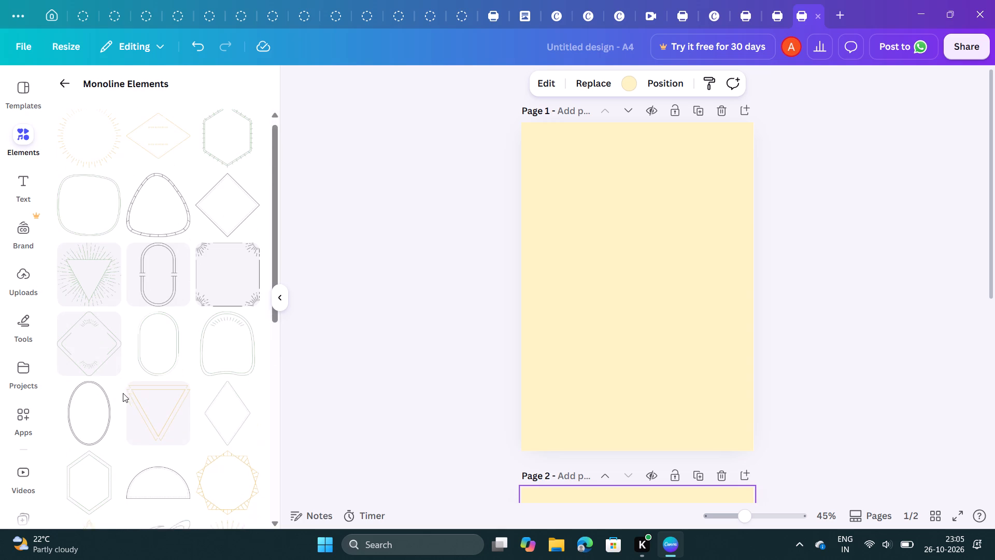
scroll(123, 393, "down", 3)
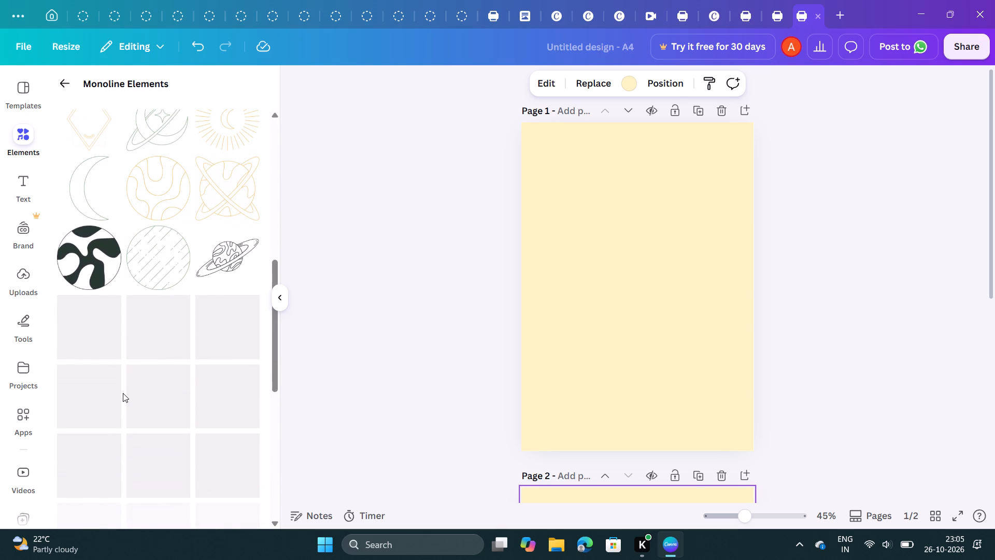
scroll(123, 393, "down", 5)
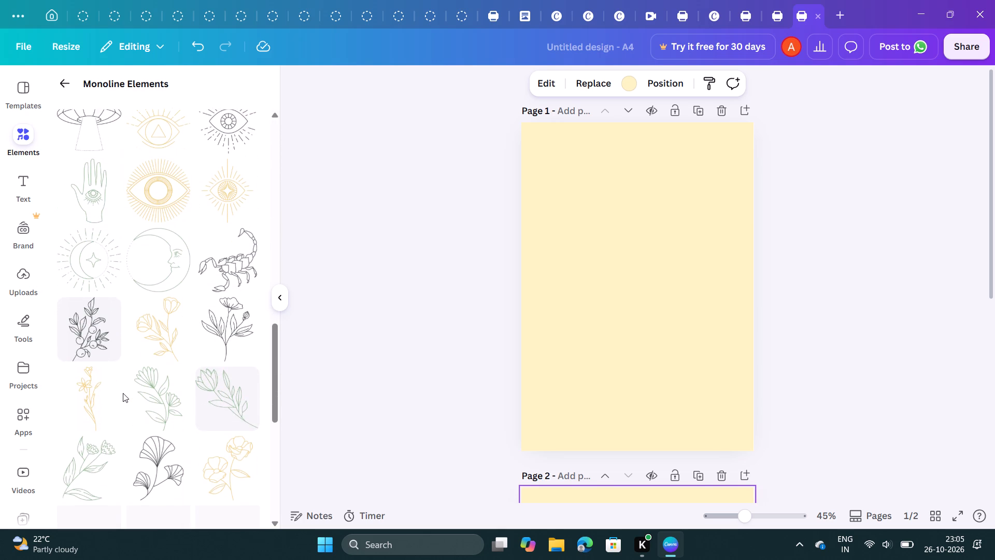
scroll(123, 393, "down", 4)
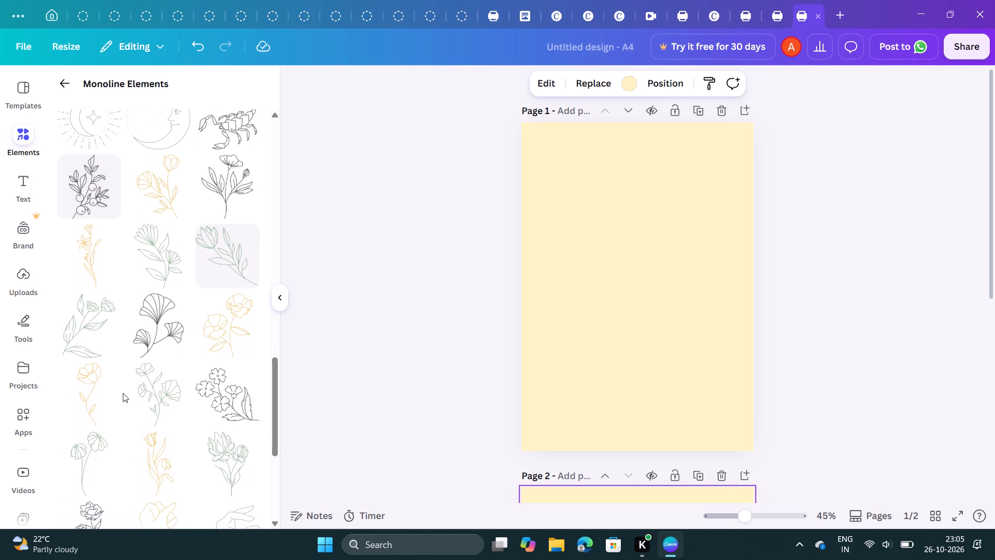
scroll(123, 393, "down", 3)
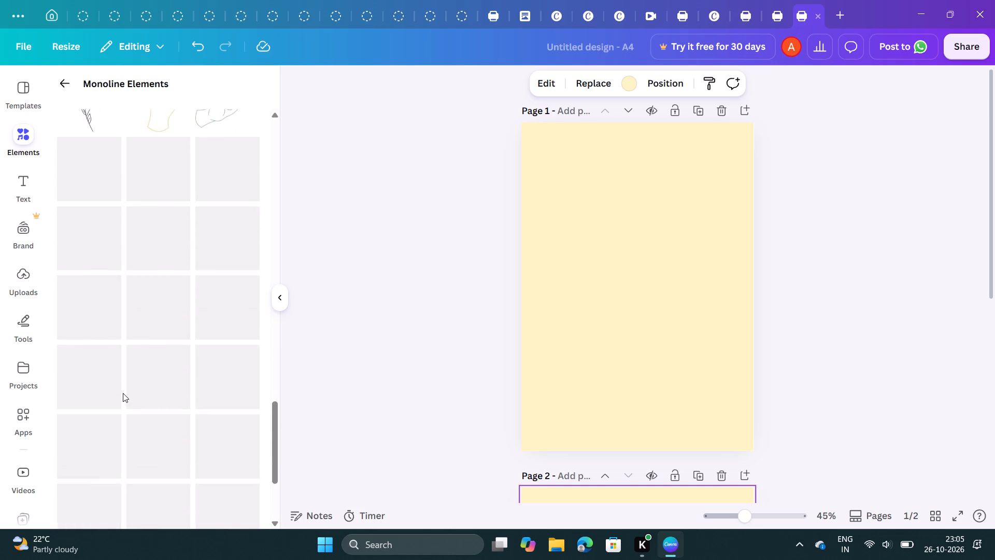
scroll(123, 393, "down", 1)
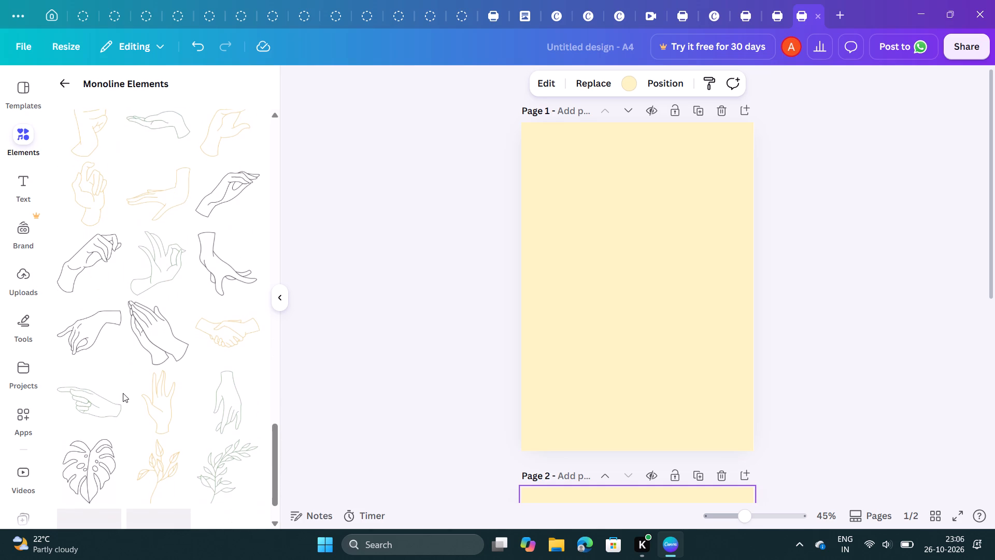
scroll(123, 393, "up", 2)
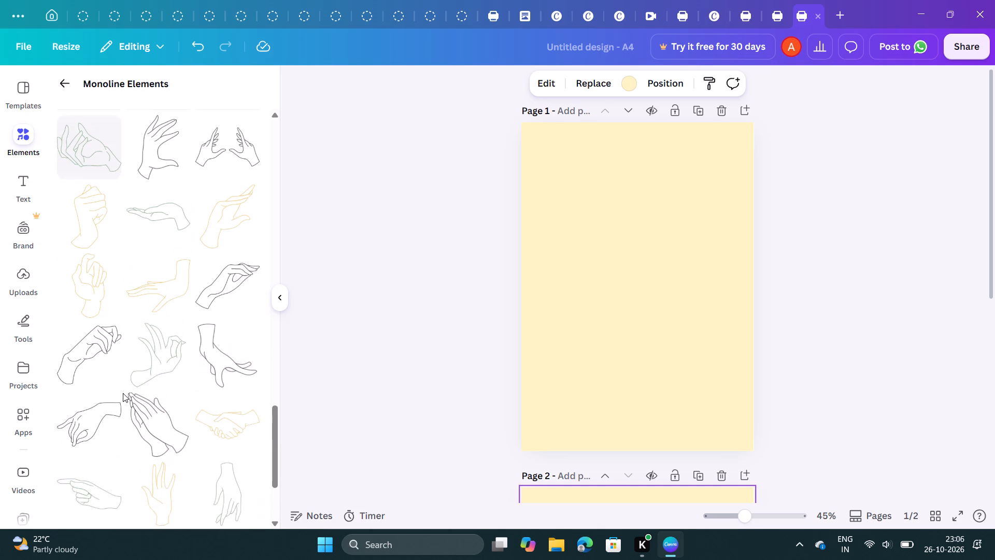
scroll(123, 393, "up", 1)
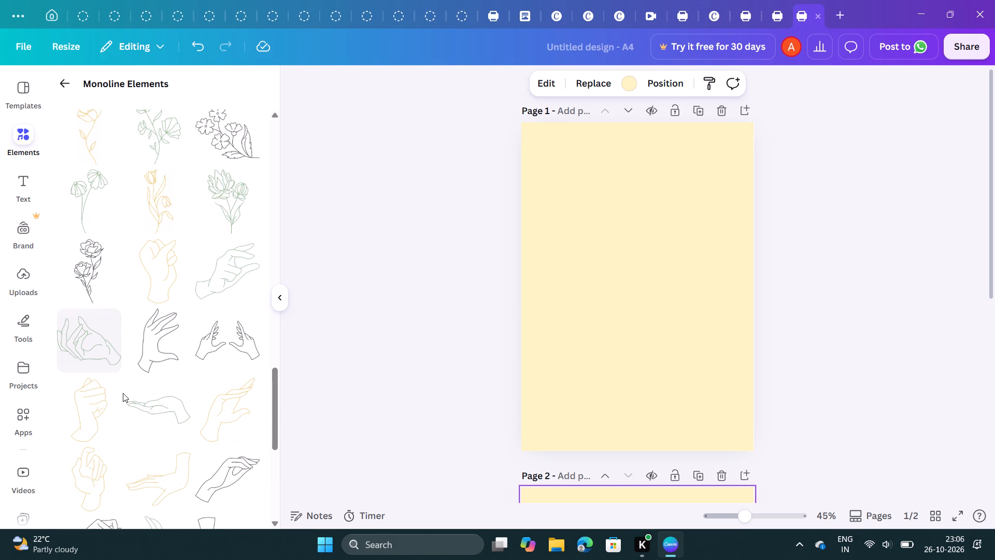
scroll(123, 393, "down", 2)
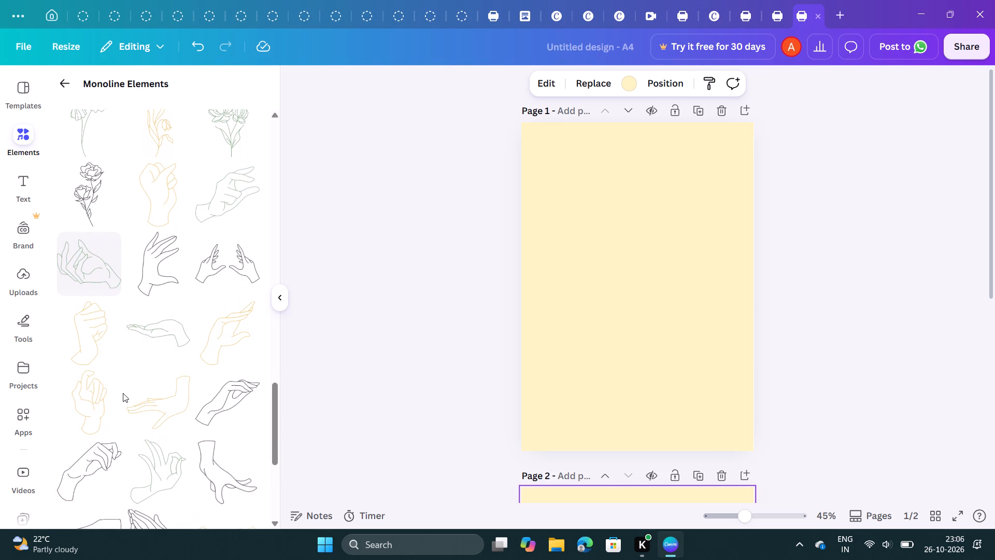
scroll(123, 393, "down", 2)
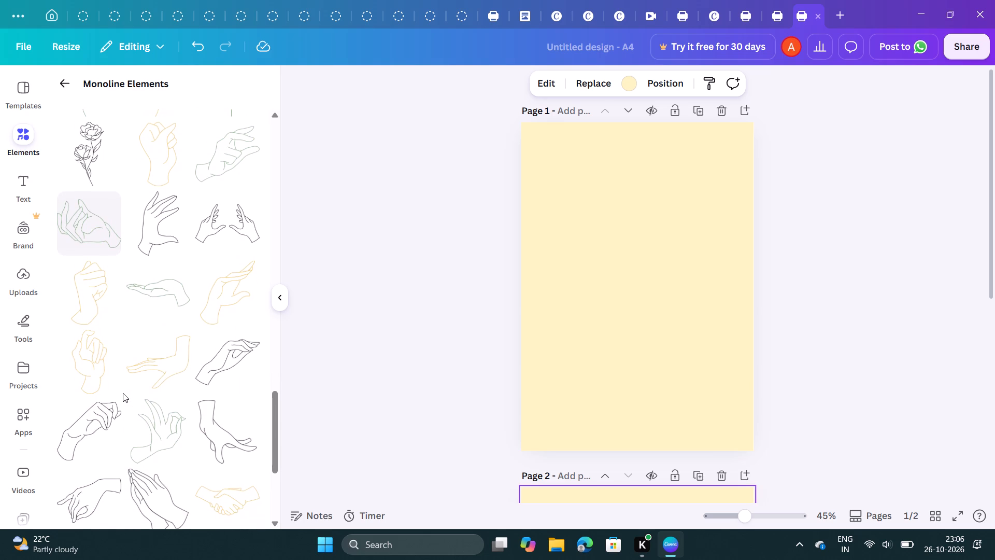
scroll(123, 393, "down", 4)
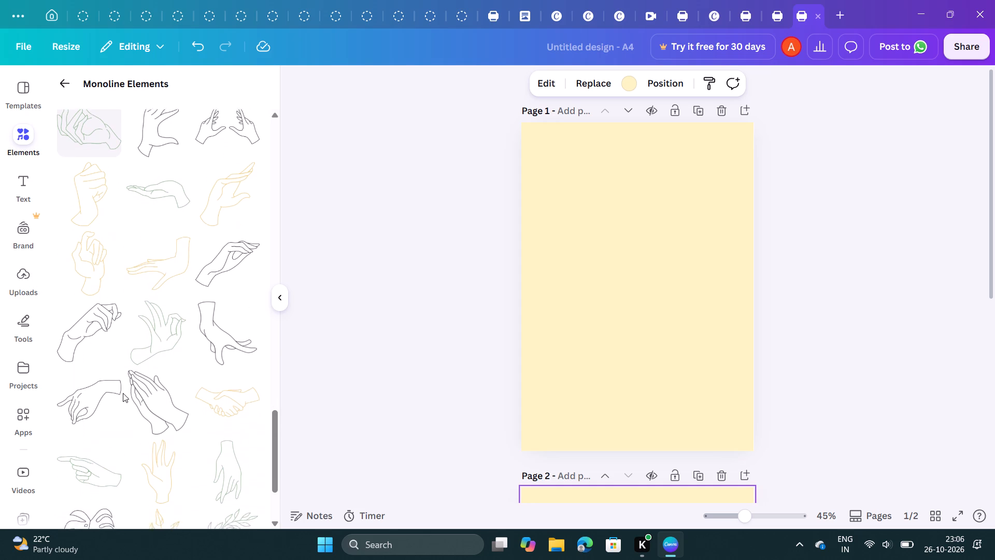
scroll(123, 393, "down", 5)
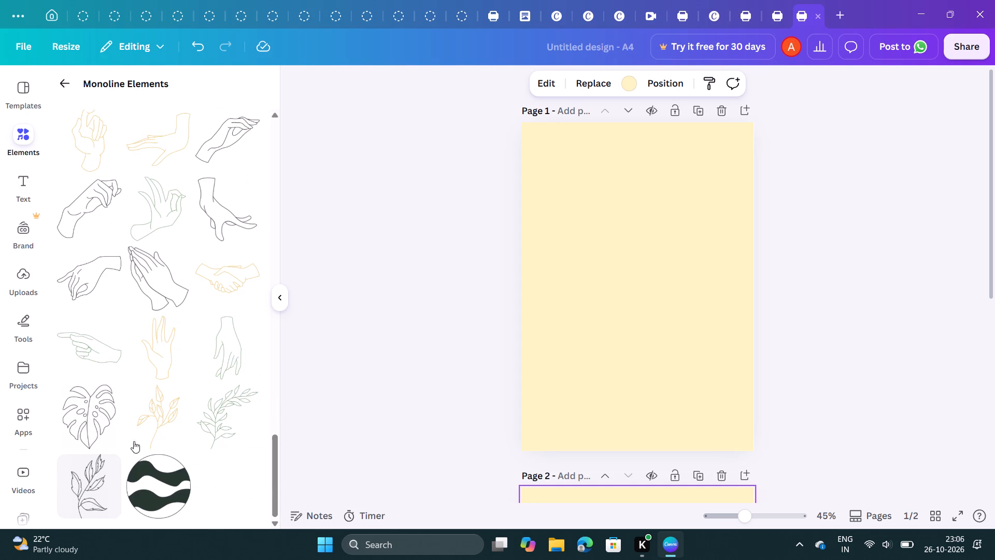
left_click(147, 475)
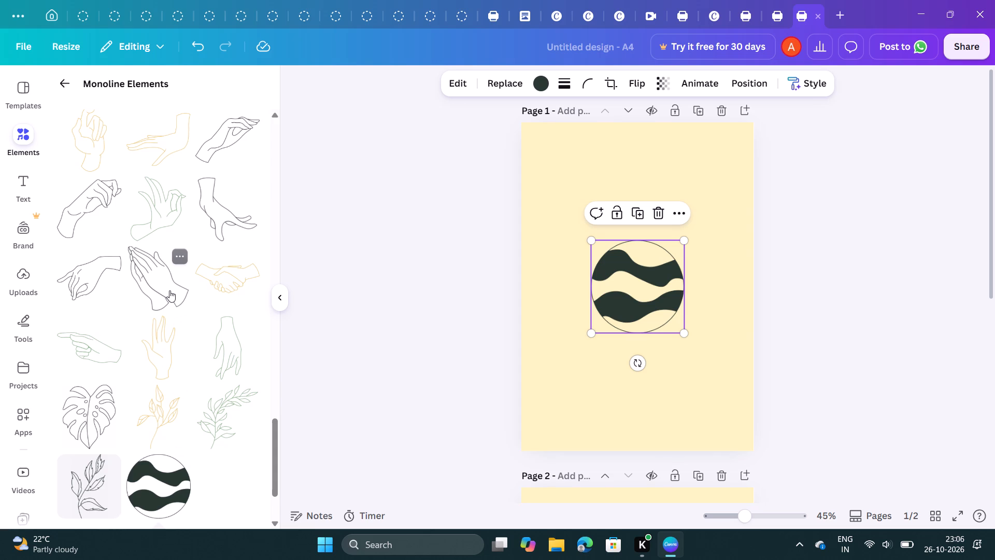
Add the circle with dark organic blotches from the Monoline Elements collection to page 1.
scroll(161, 324, "up", 2)
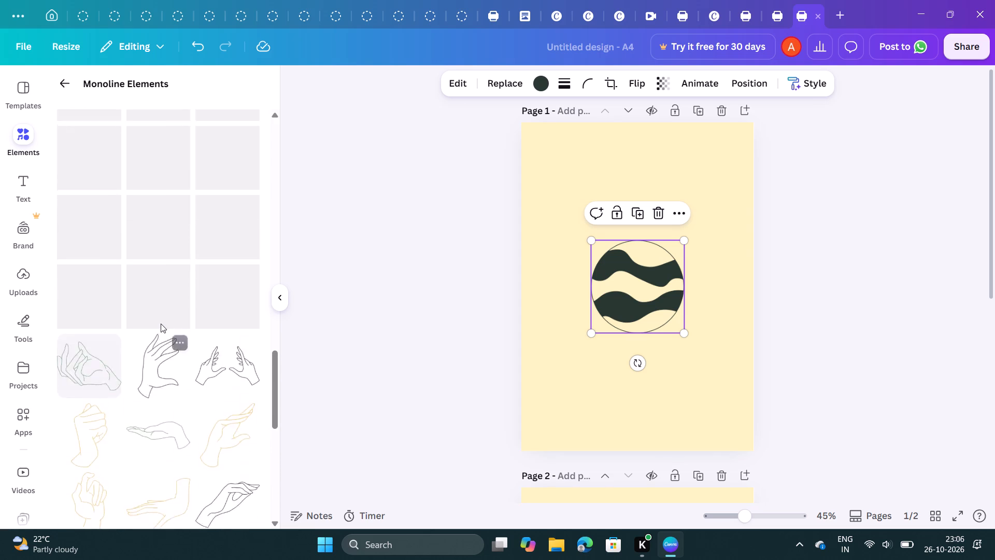
scroll(161, 324, "up", 8)
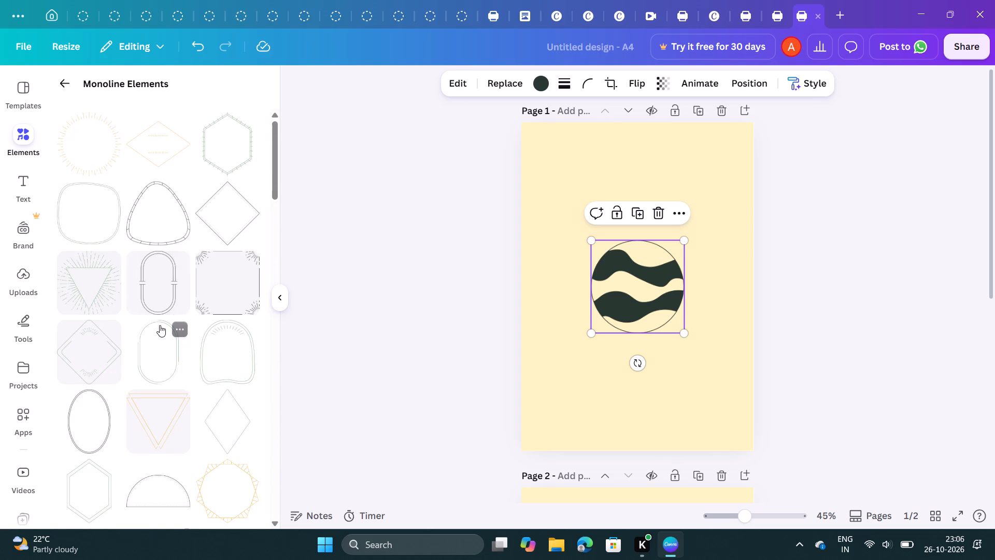
scroll(160, 325, "down", 4)
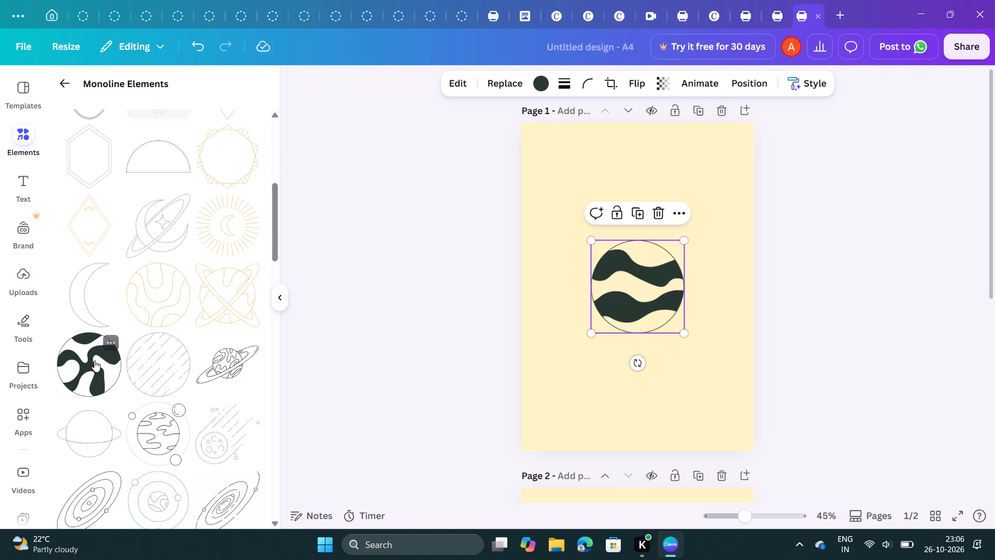
left_click(94, 360)
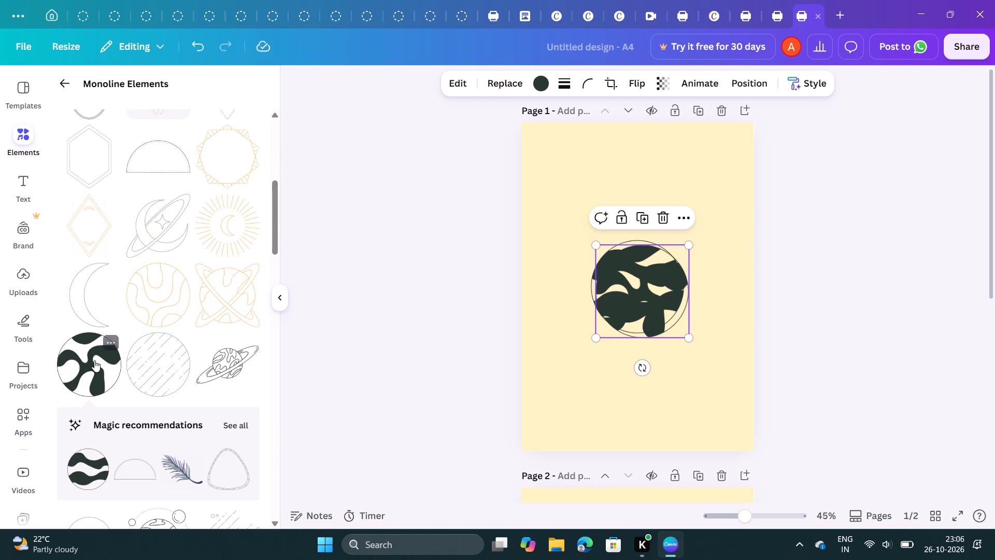
Look through all the Magic recommendations for the blotched circle, checking for matching abstract circles and other decorations.
left_click(235, 425)
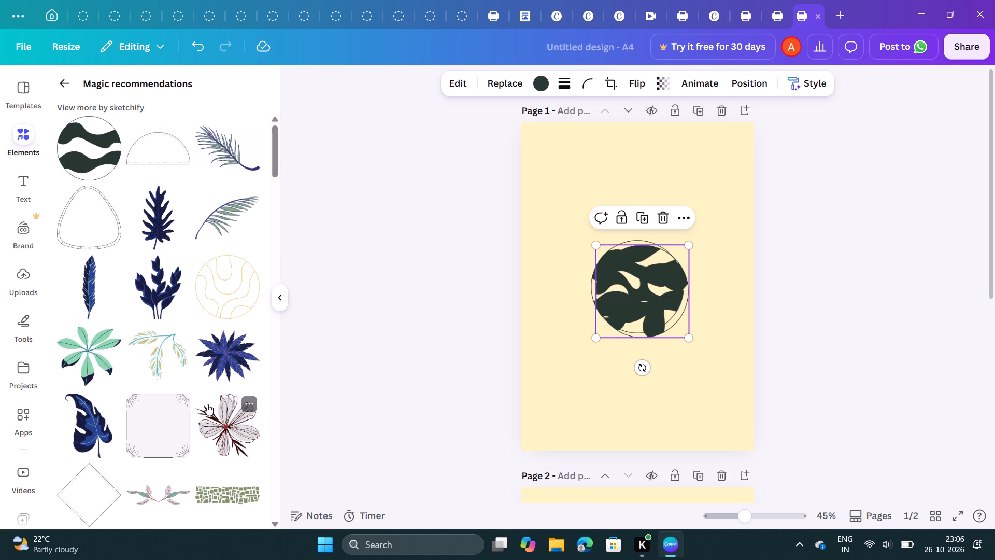
scroll(162, 370, "down", 2)
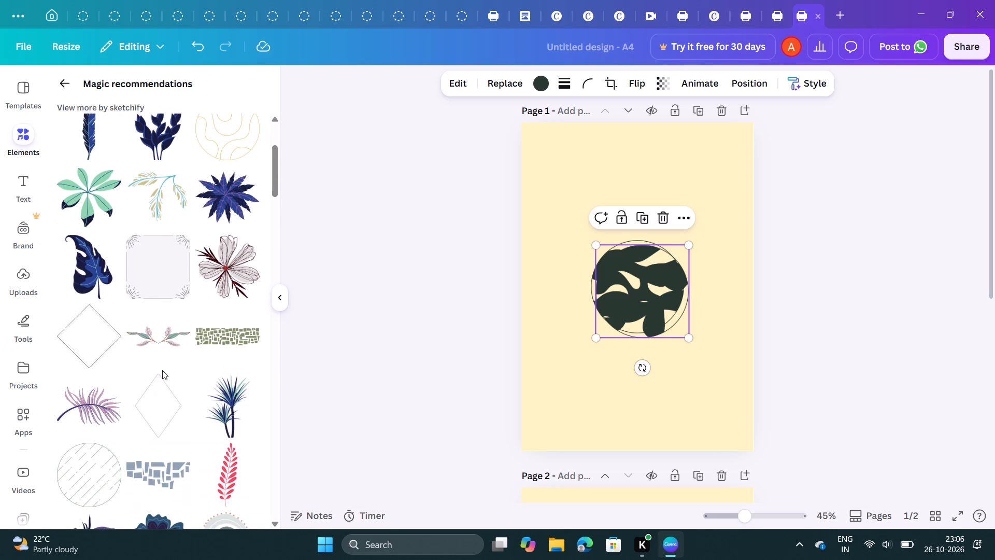
scroll(162, 370, "down", 4)
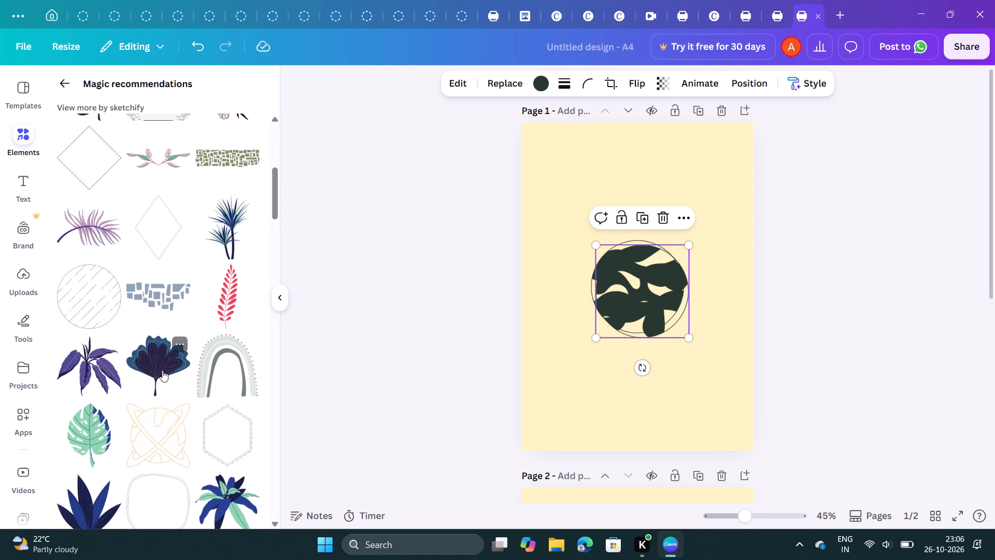
scroll(162, 370, "down", 1)
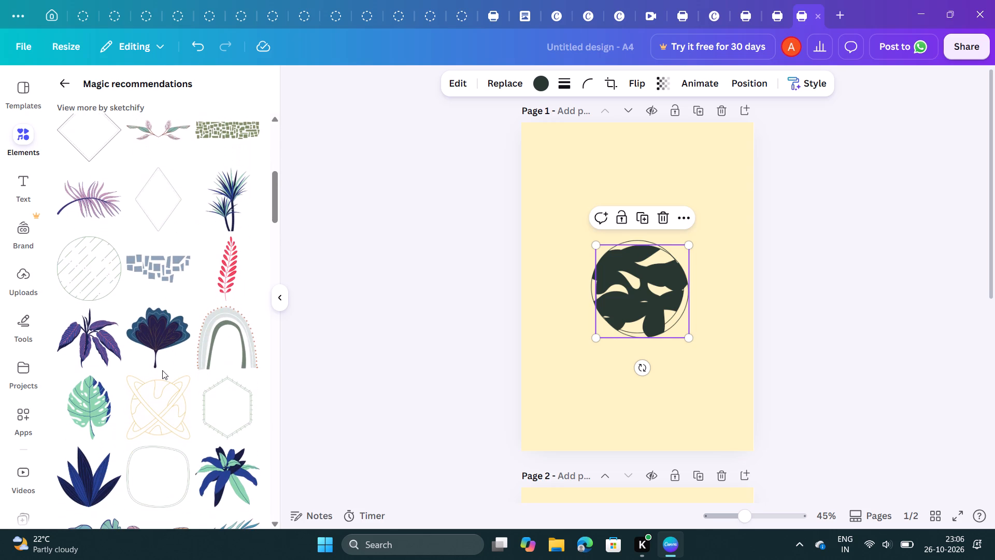
scroll(162, 370, "down", 1)
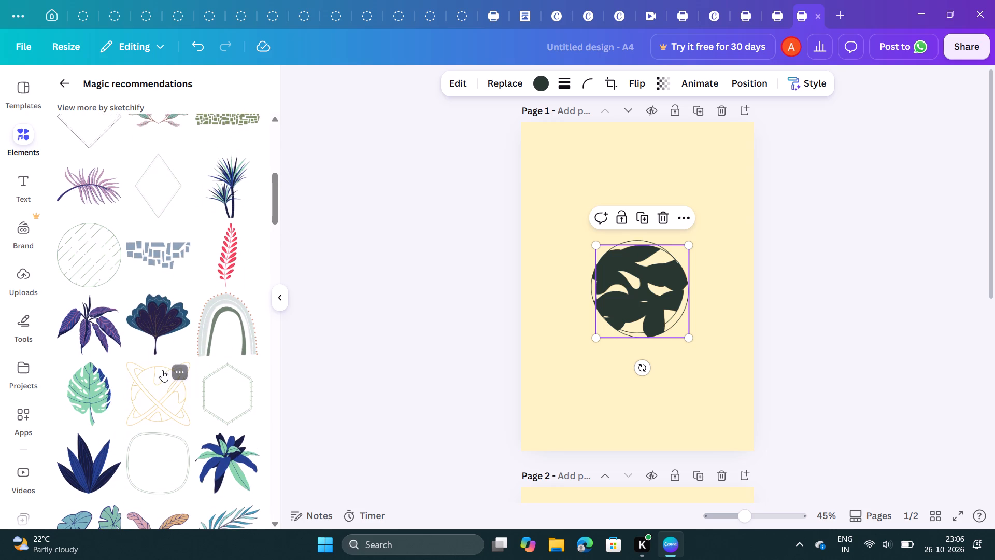
scroll(162, 370, "down", 2)
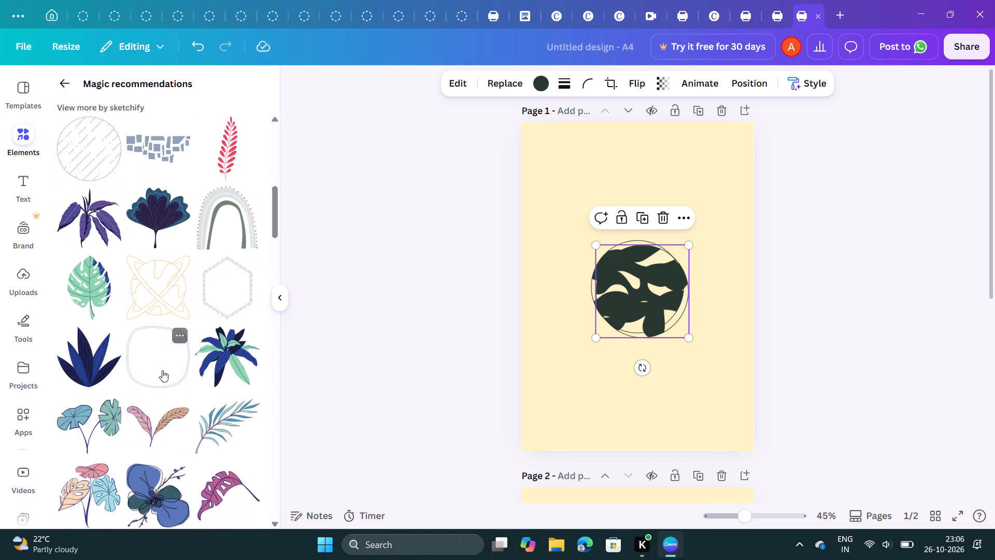
scroll(162, 370, "down", 4)
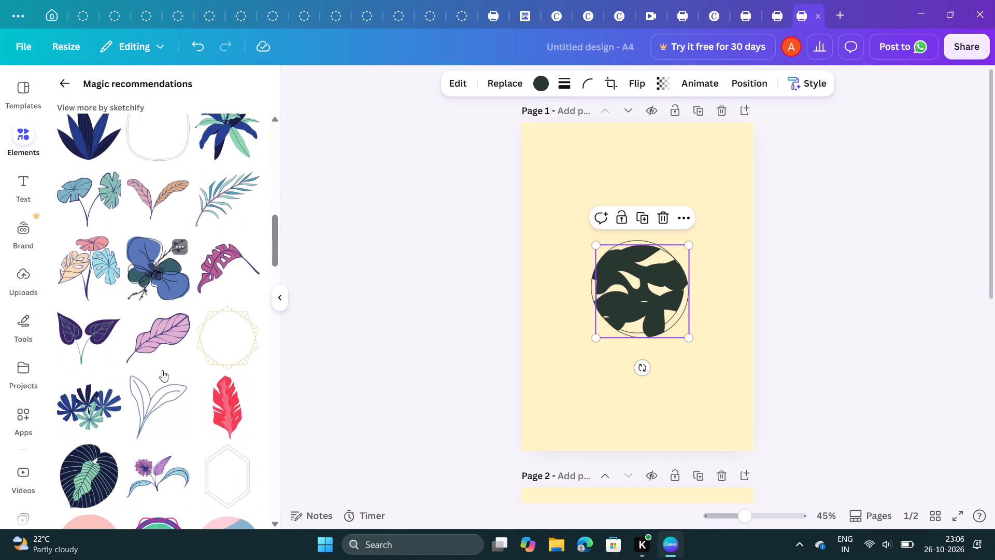
scroll(162, 370, "down", 2)
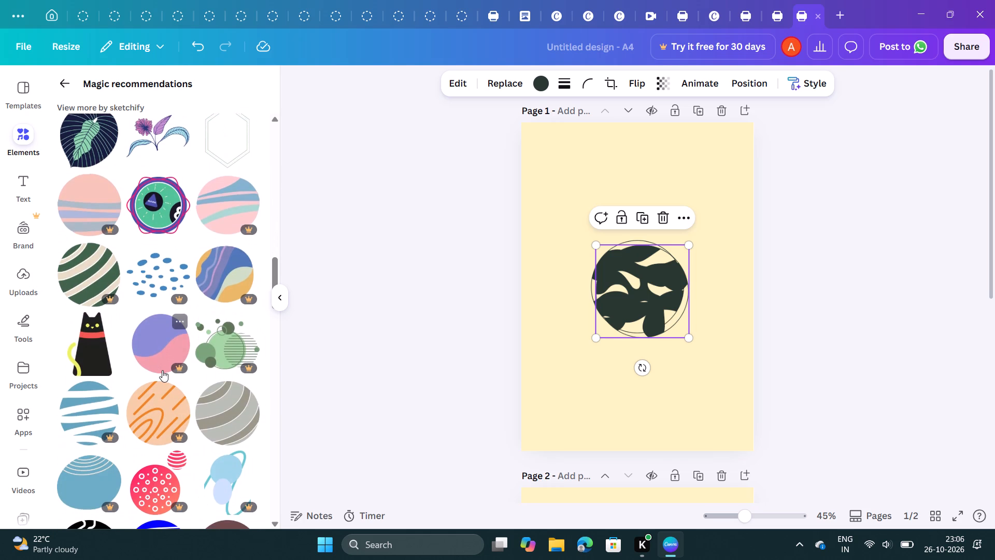
scroll(162, 370, "down", 3)
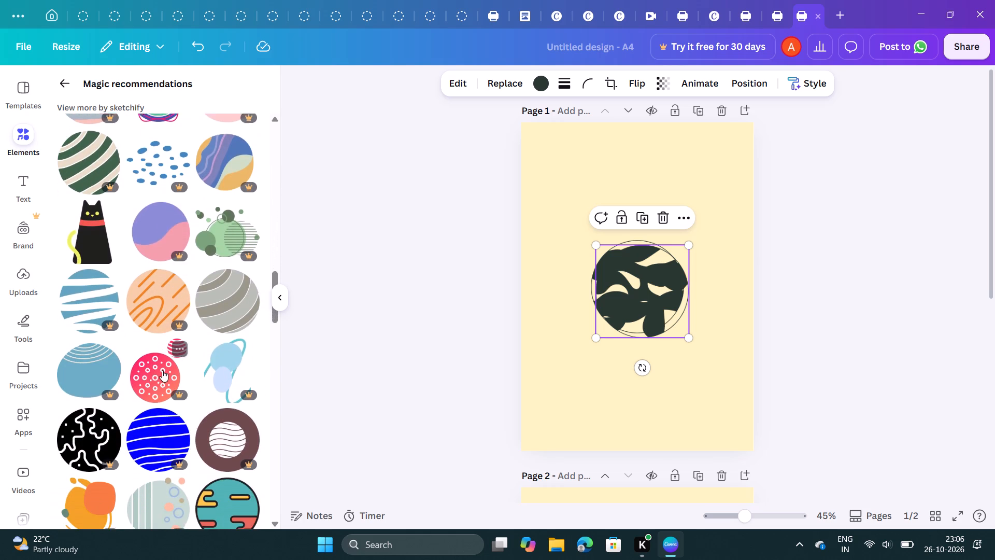
scroll(162, 370, "down", 4)
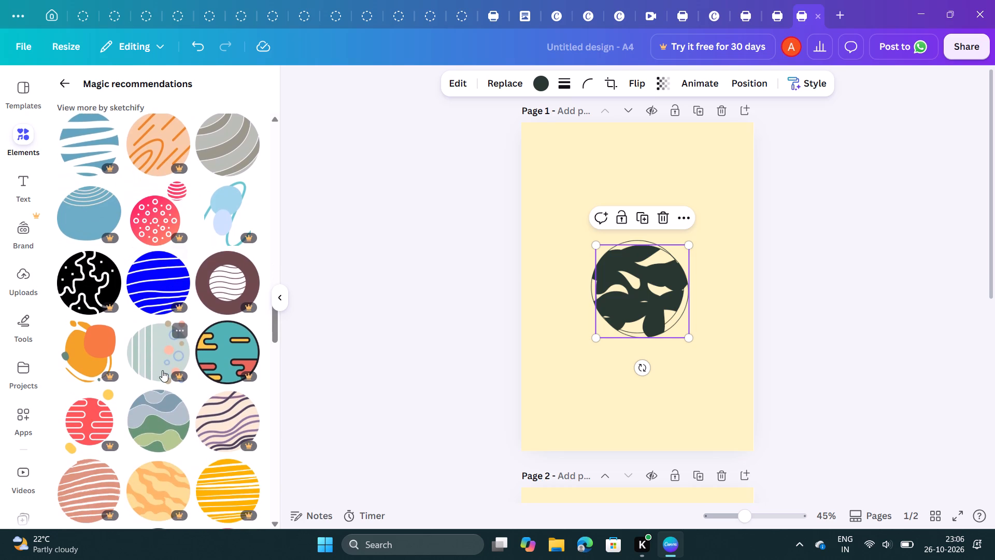
scroll(162, 370, "down", 4)
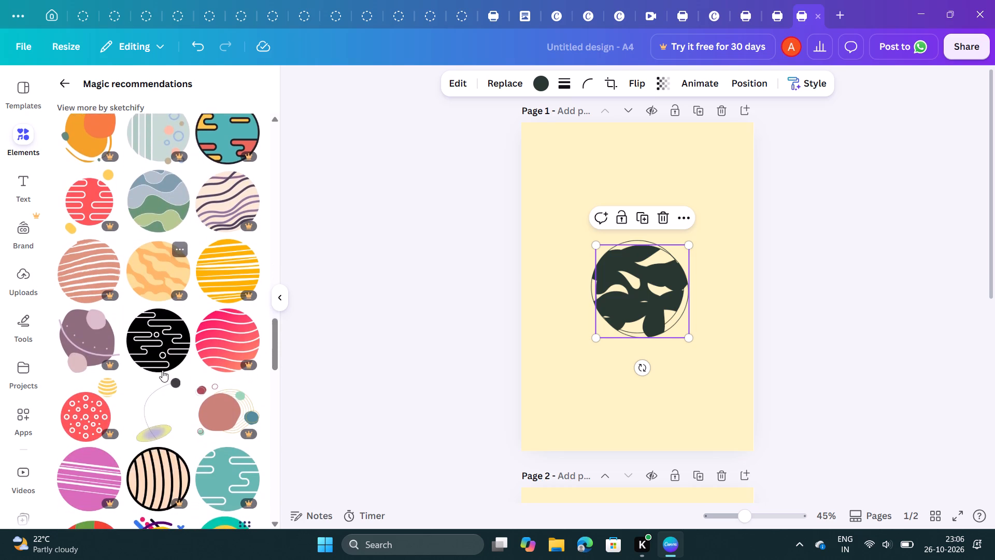
scroll(162, 370, "down", 2)
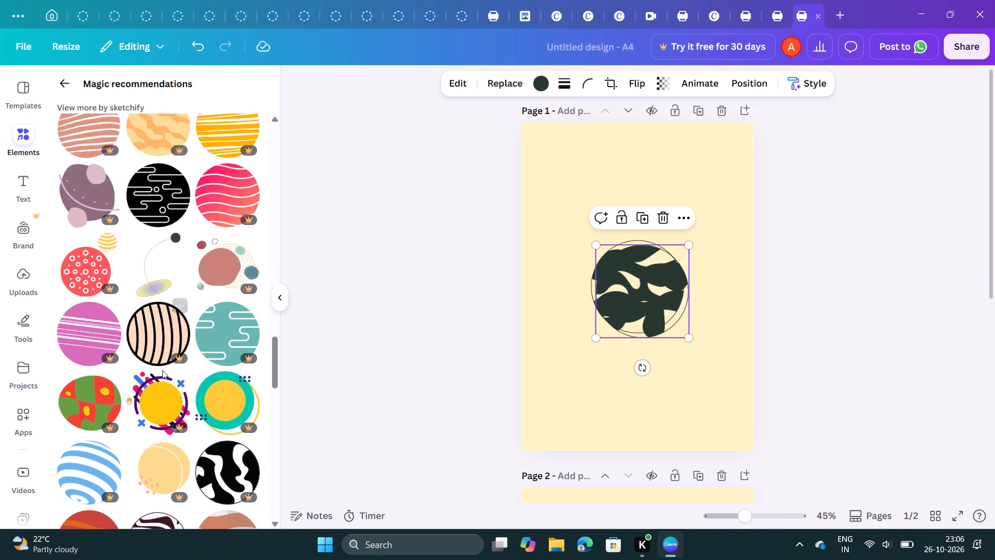
scroll(162, 370, "down", 3)
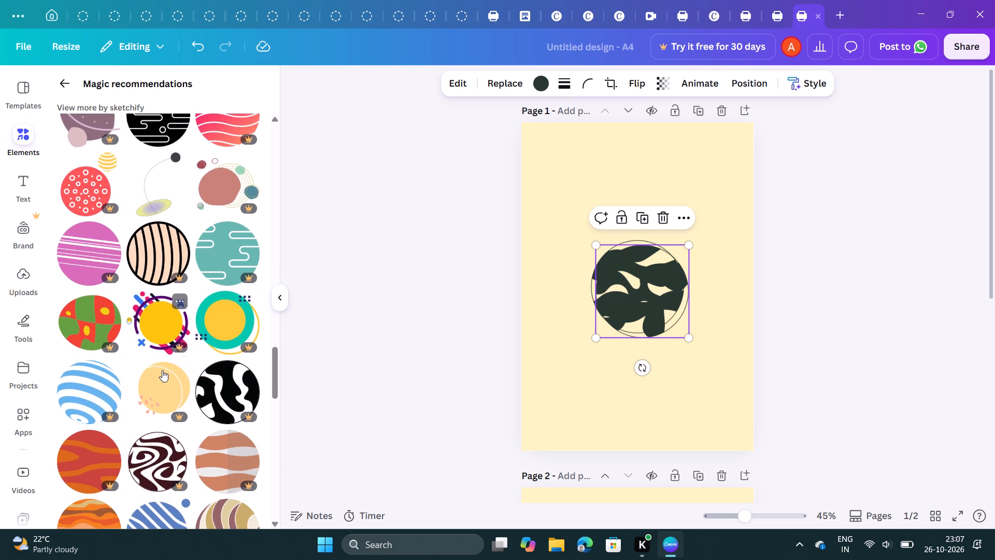
scroll(162, 370, "down", 3)
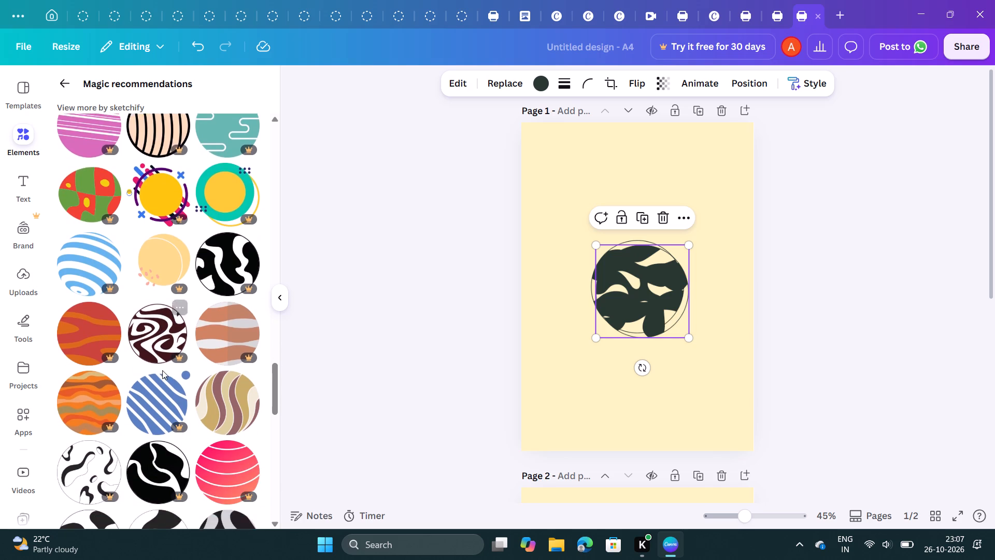
scroll(162, 370, "down", 4)
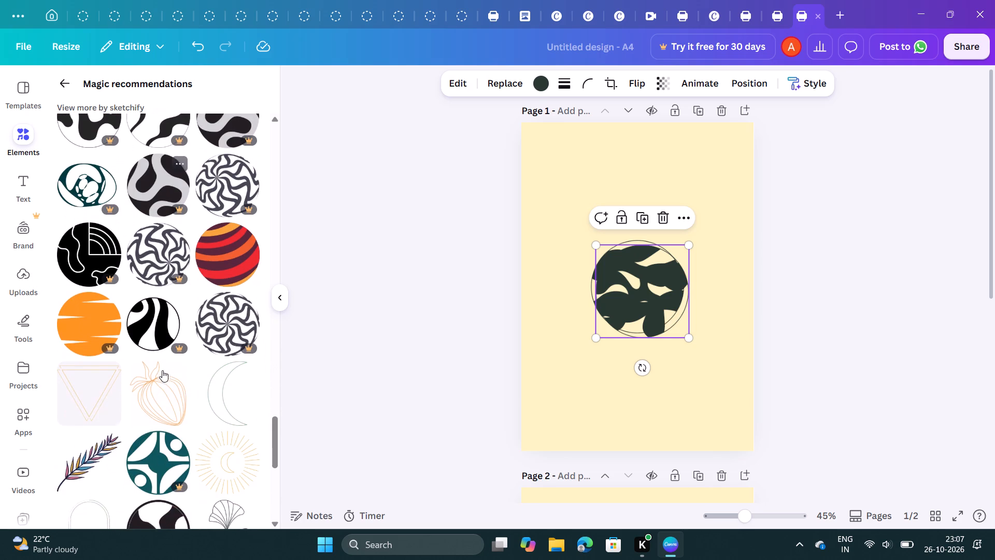
scroll(162, 370, "down", 4)
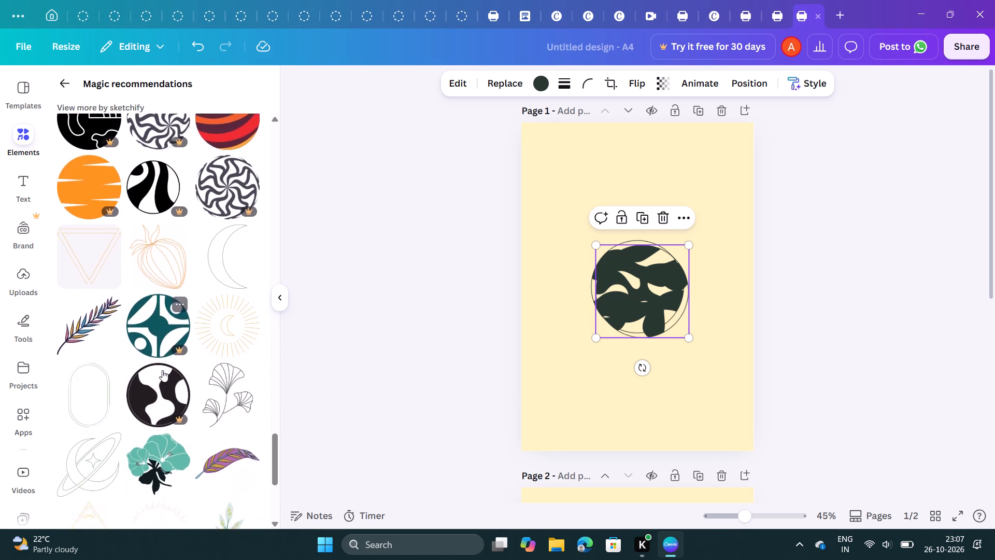
scroll(162, 370, "down", 3)
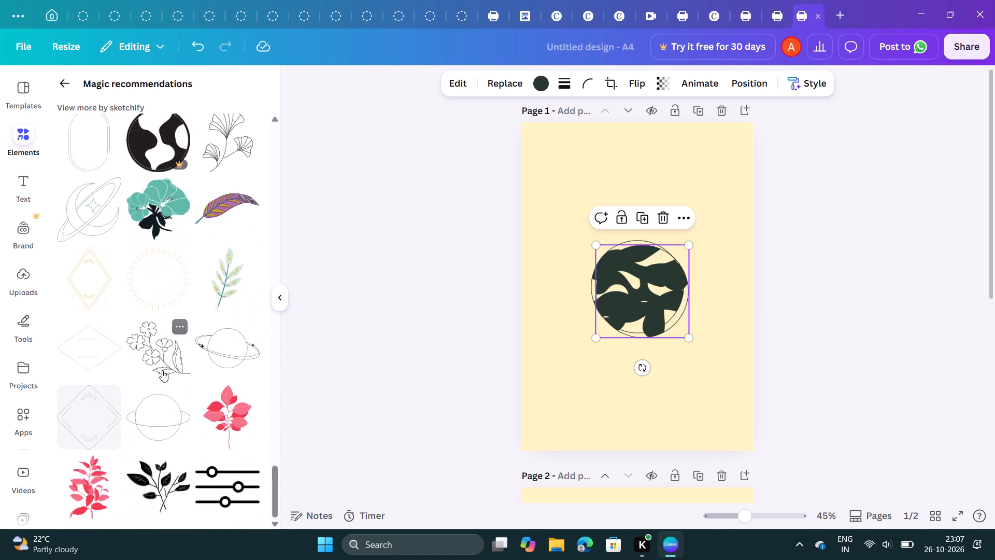
Delete the blotched circle and the wavy-band circle from page 1.
left_click(666, 221)
left_click(661, 263)
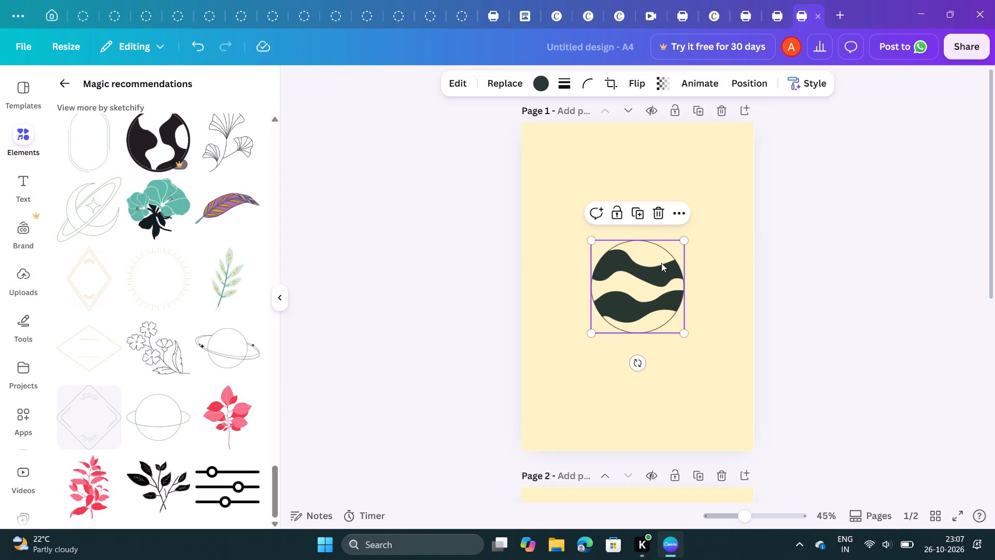
left_click(662, 214)
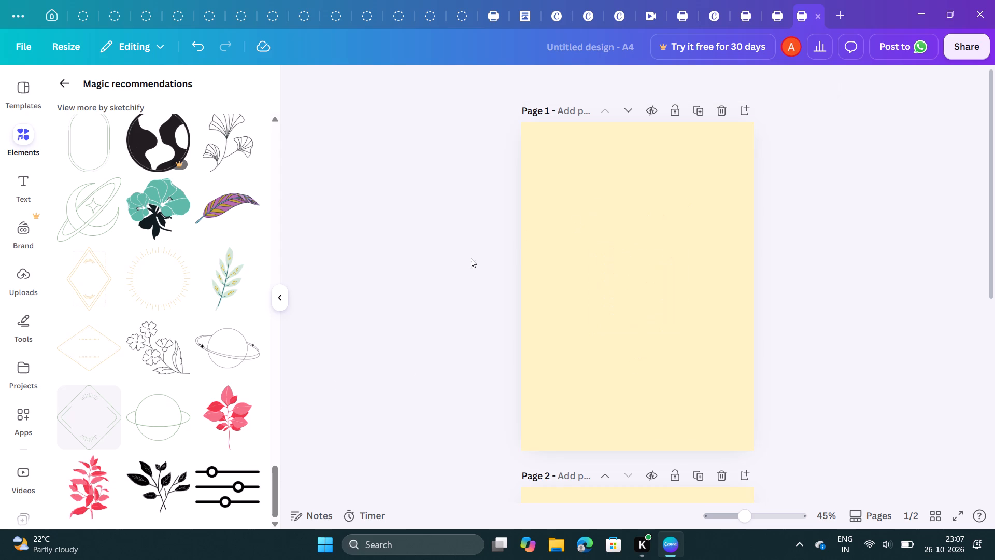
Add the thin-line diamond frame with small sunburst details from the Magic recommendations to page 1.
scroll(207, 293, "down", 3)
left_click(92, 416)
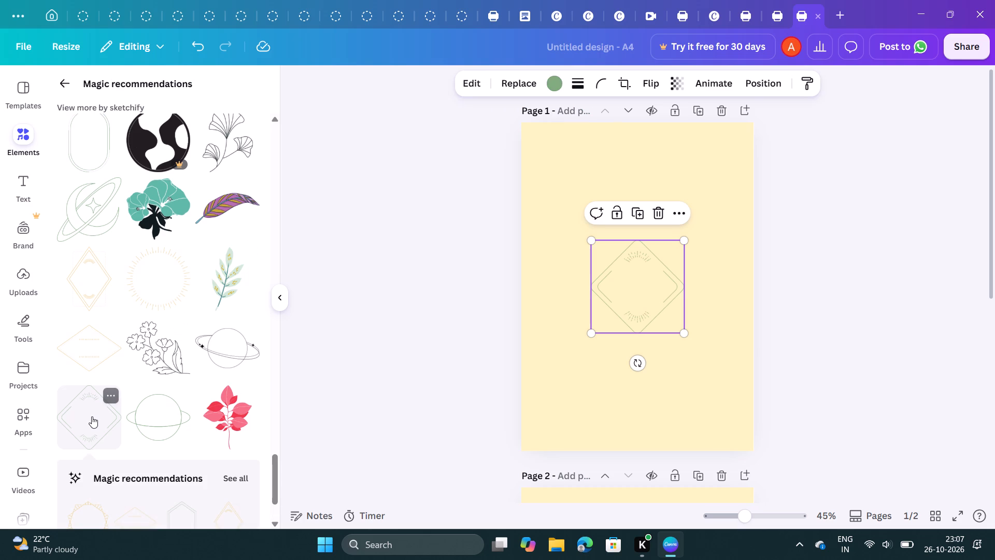
Look through all the Magic recommendations for the diamond frame, checking for matching line frames and ornaments.
scroll(173, 392, "down", 2)
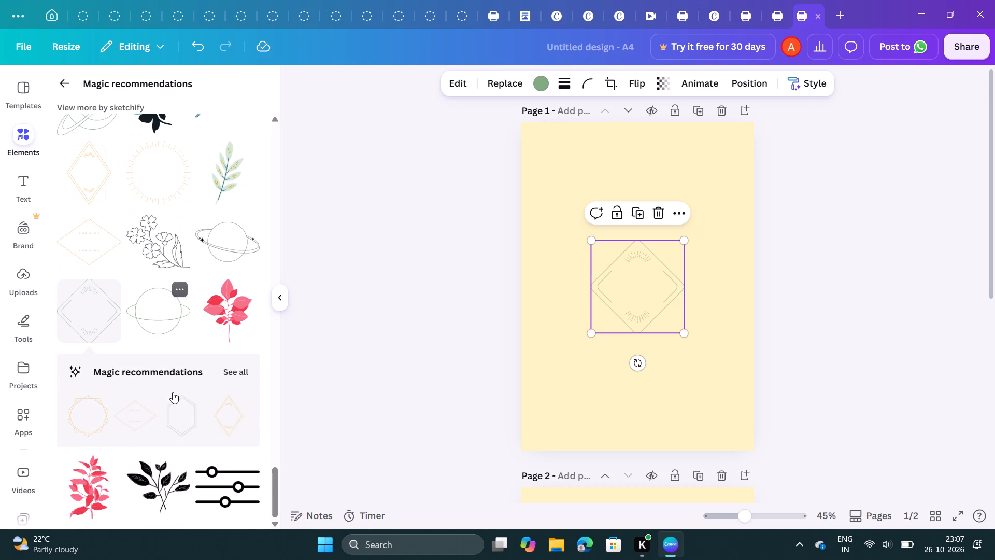
scroll(222, 413, "down", 2)
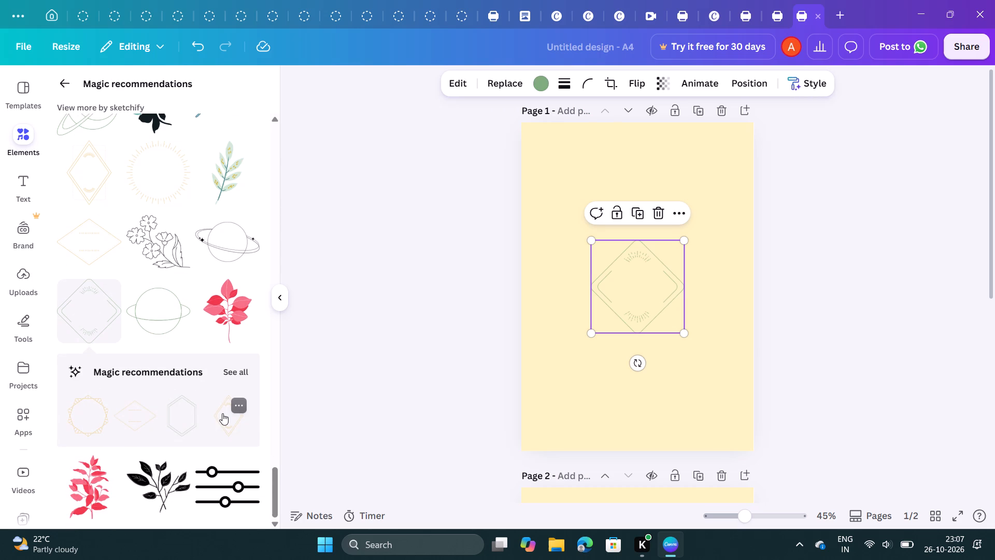
scroll(222, 413, "down", 1)
left_click(238, 370)
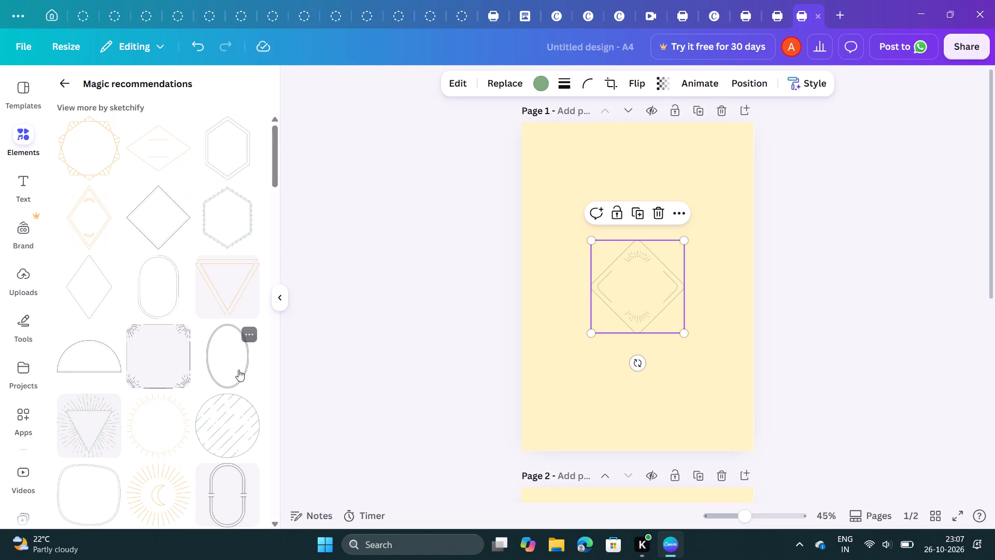
scroll(208, 348, "down", 2)
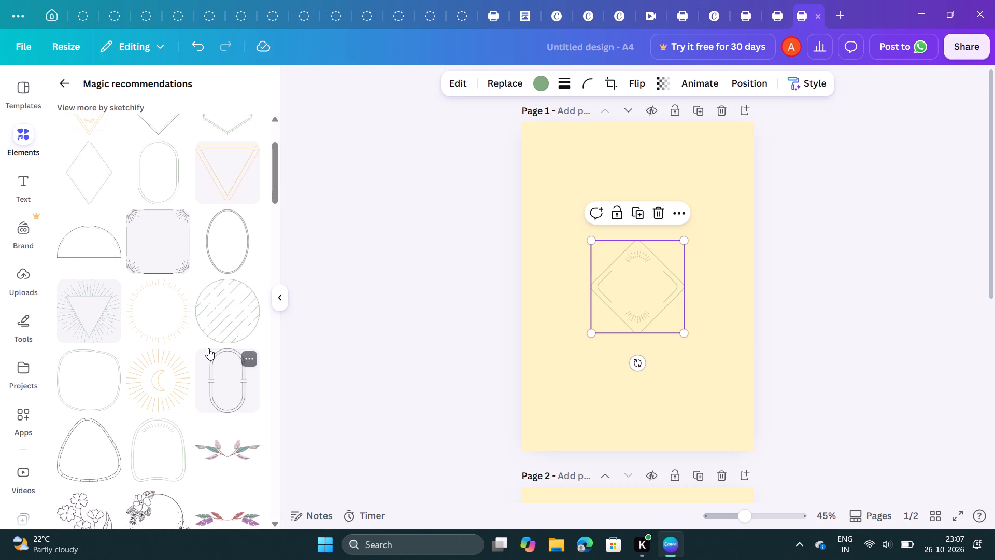
scroll(208, 348, "down", 3)
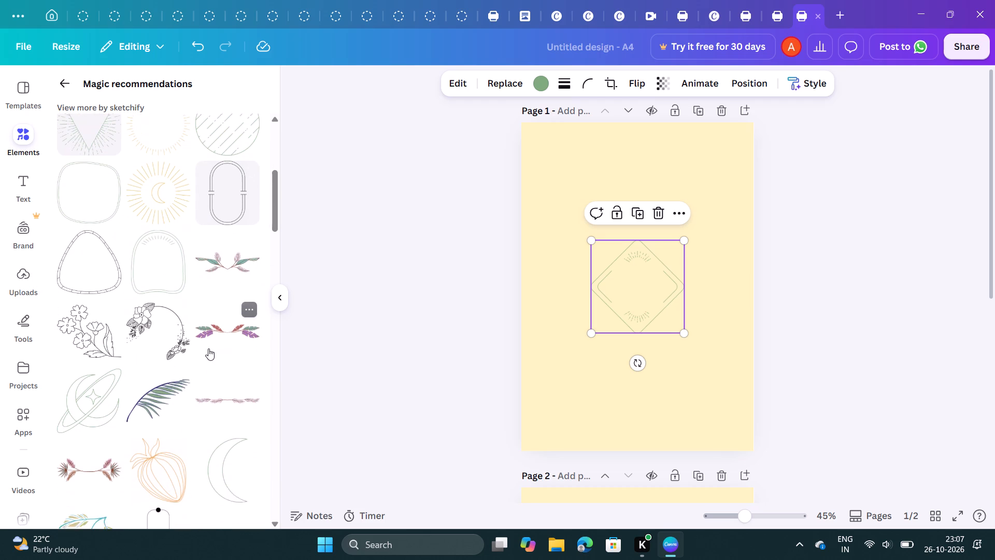
scroll(208, 348, "down", 2)
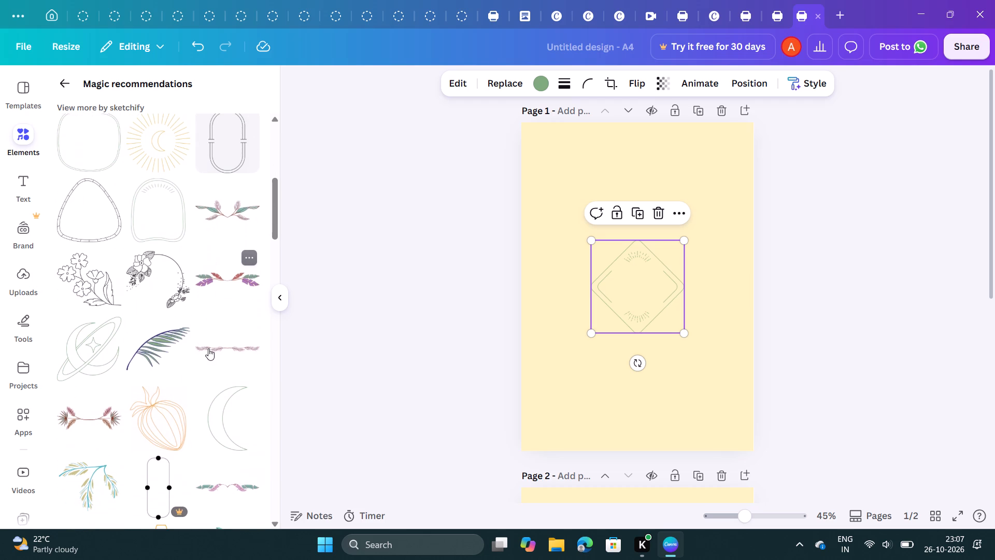
scroll(208, 348, "down", 1)
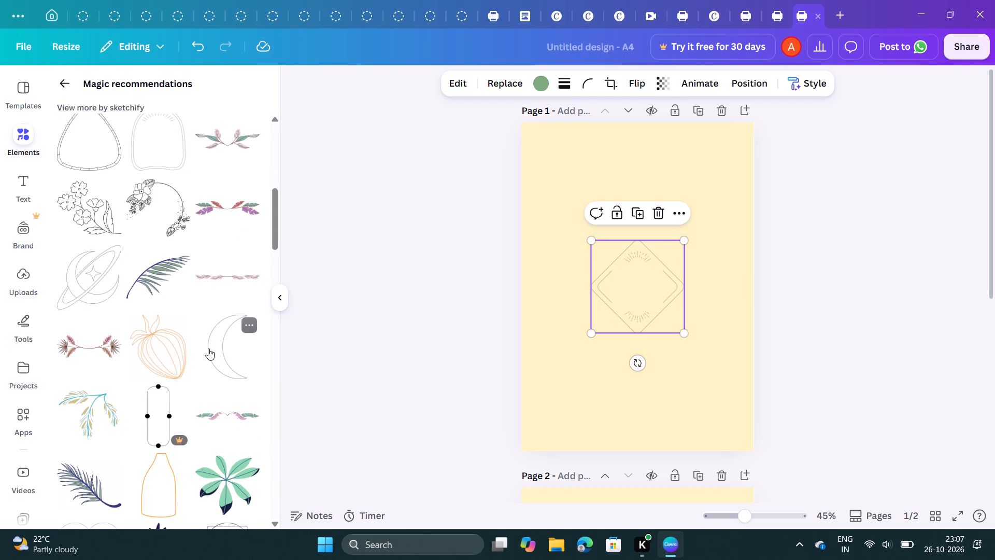
scroll(208, 348, "down", 2)
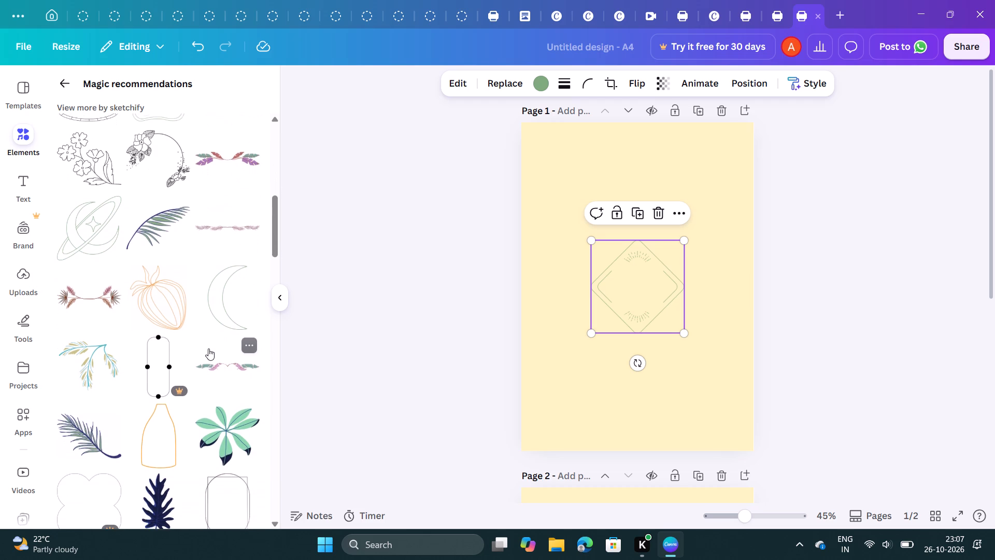
scroll(208, 348, "down", 4)
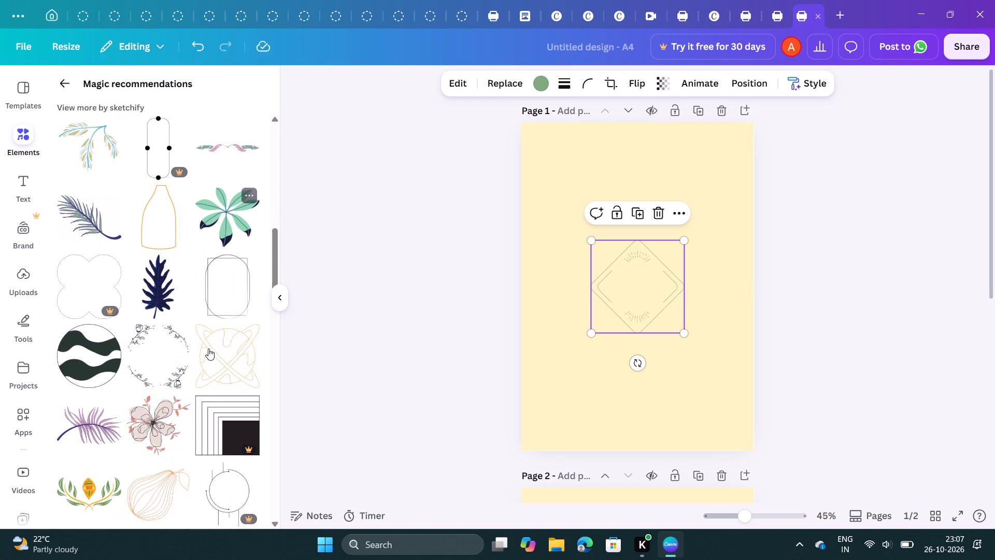
scroll(208, 348, "down", 3)
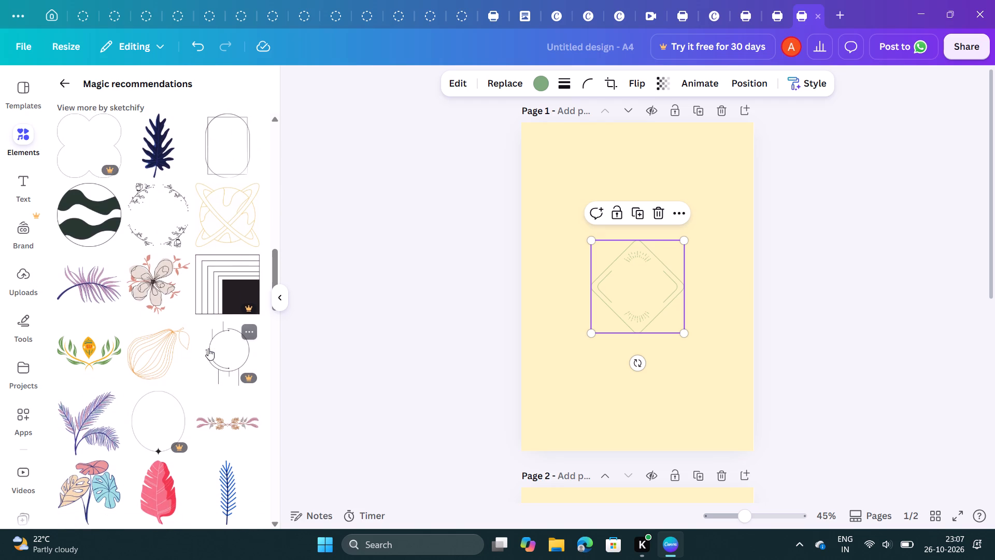
scroll(208, 348, "down", 3)
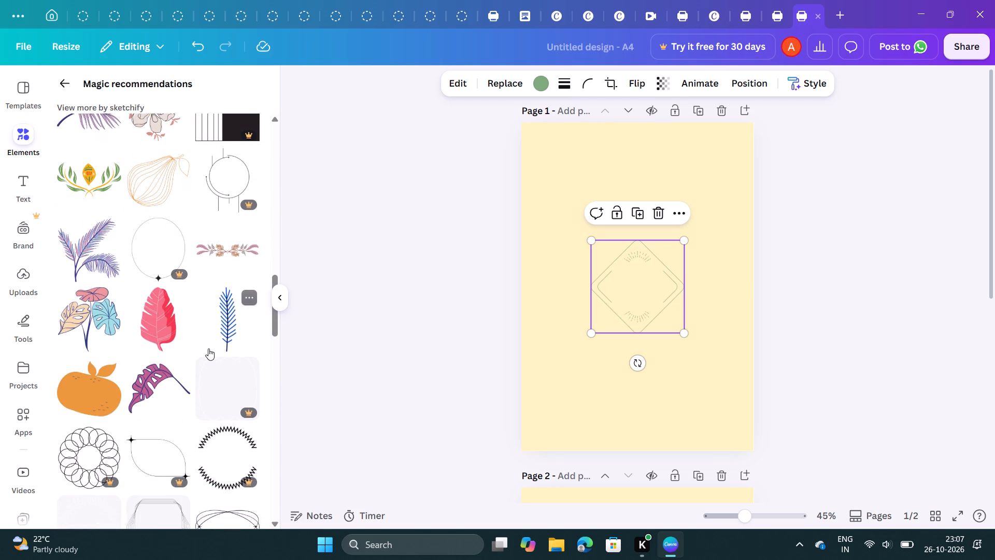
scroll(208, 348, "down", 4)
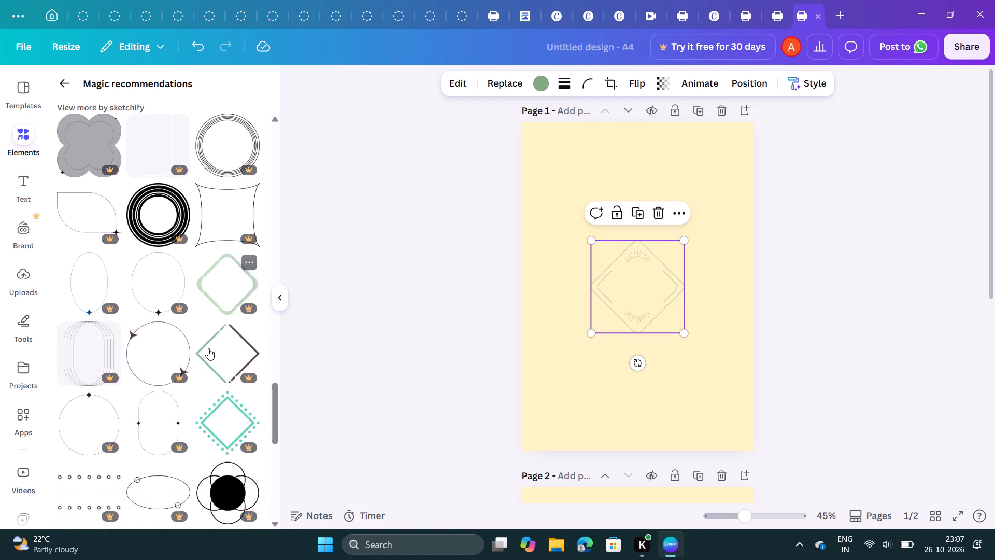
scroll(208, 348, "down", 3)
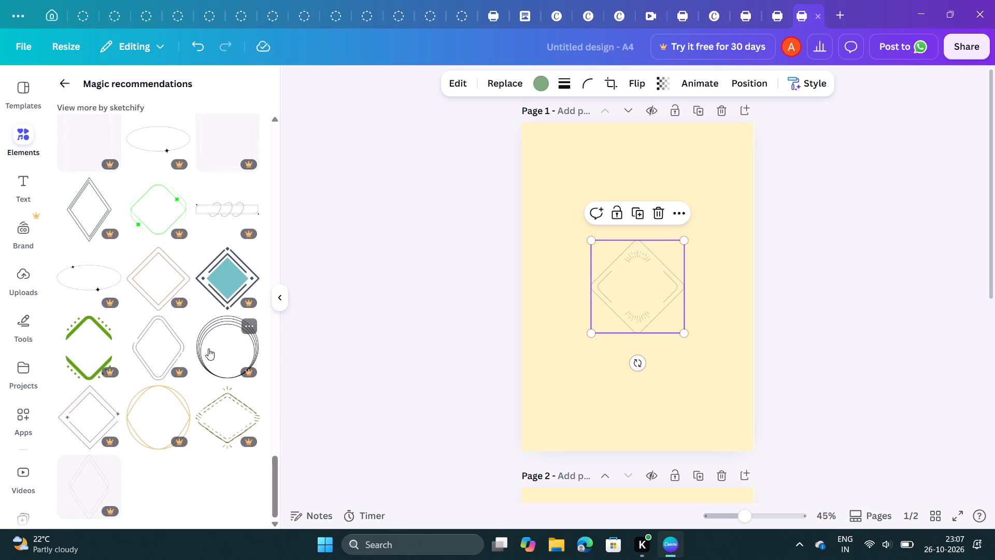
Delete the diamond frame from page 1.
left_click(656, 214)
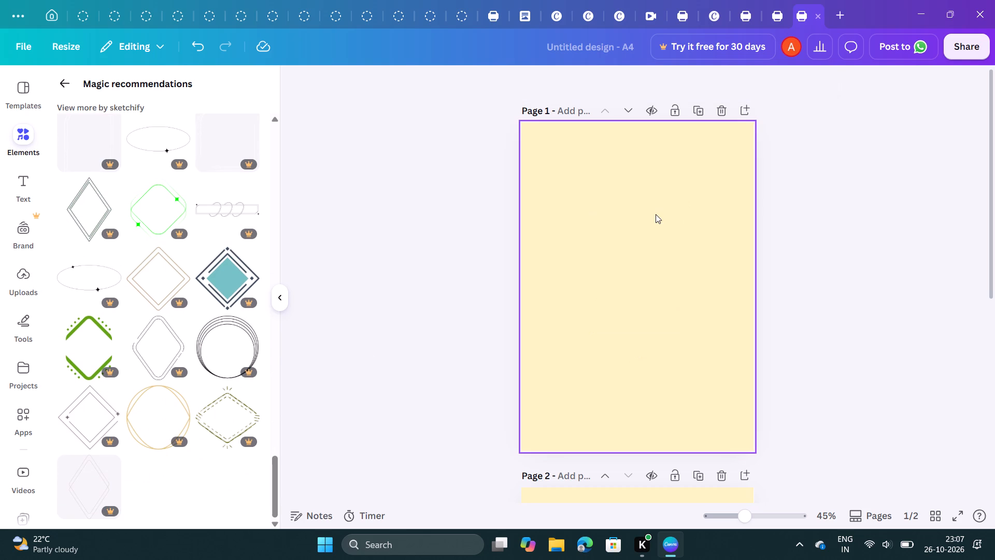
Go back to the graphics collection and search it for "colour splash".
left_click(55, 78)
left_click(55, 78)
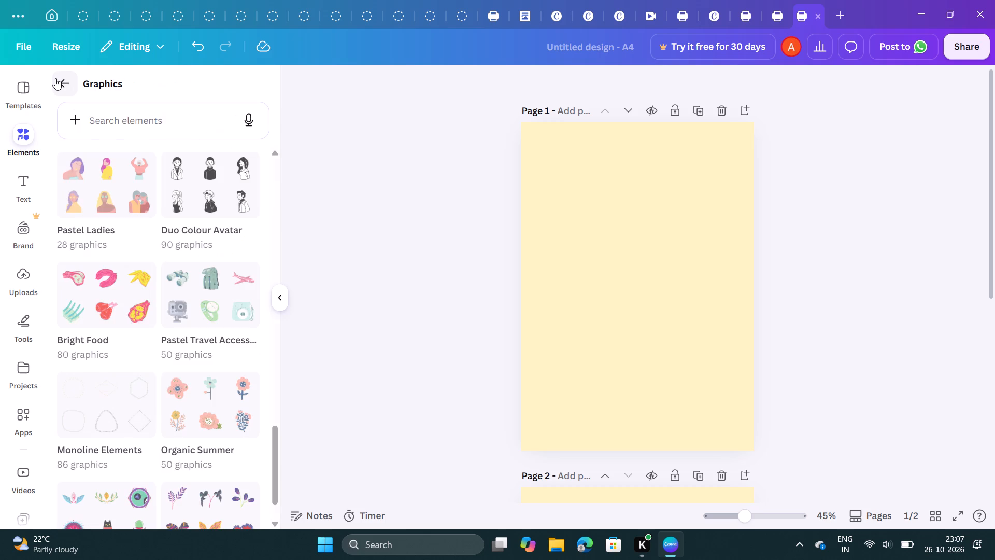
left_click(135, 123)
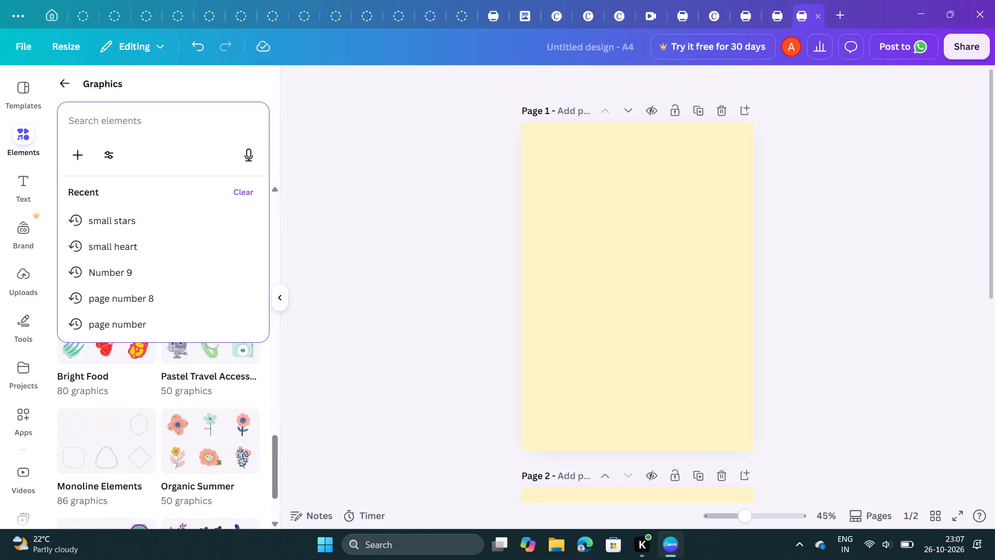
type("colou")
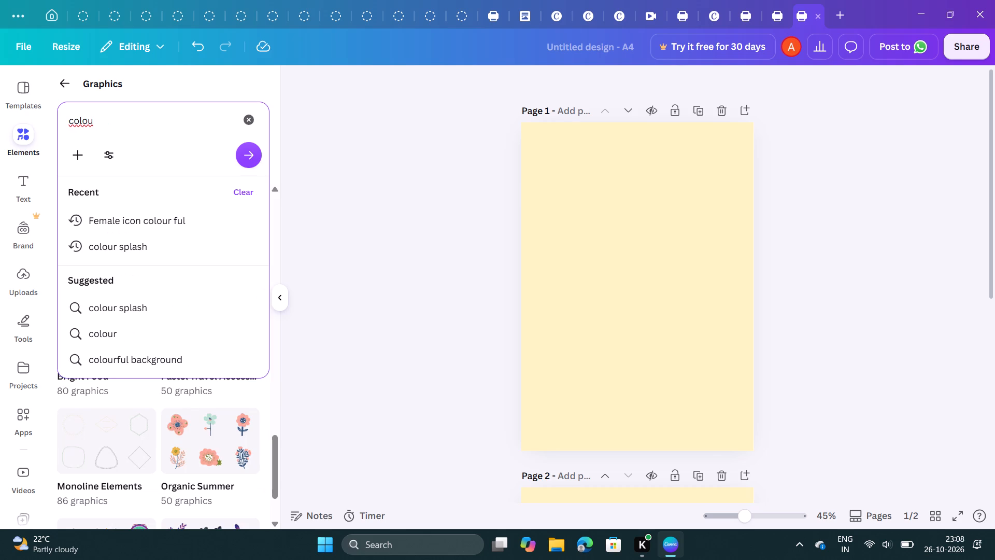
left_click(154, 244)
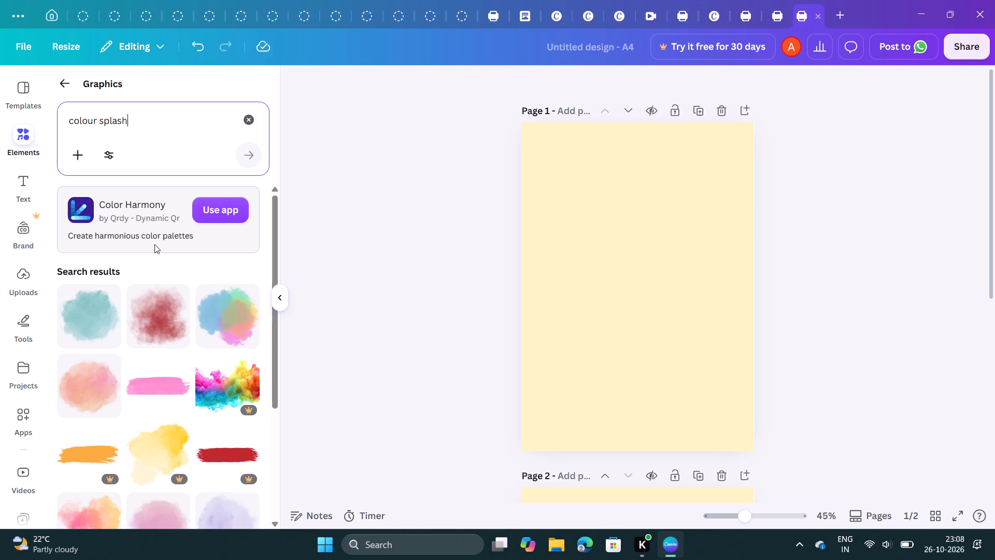
Look through the colour splash results for watercolour blots, paint splatters and brush strokes that suit the pale yellow pages.
scroll(135, 314, "down", 3)
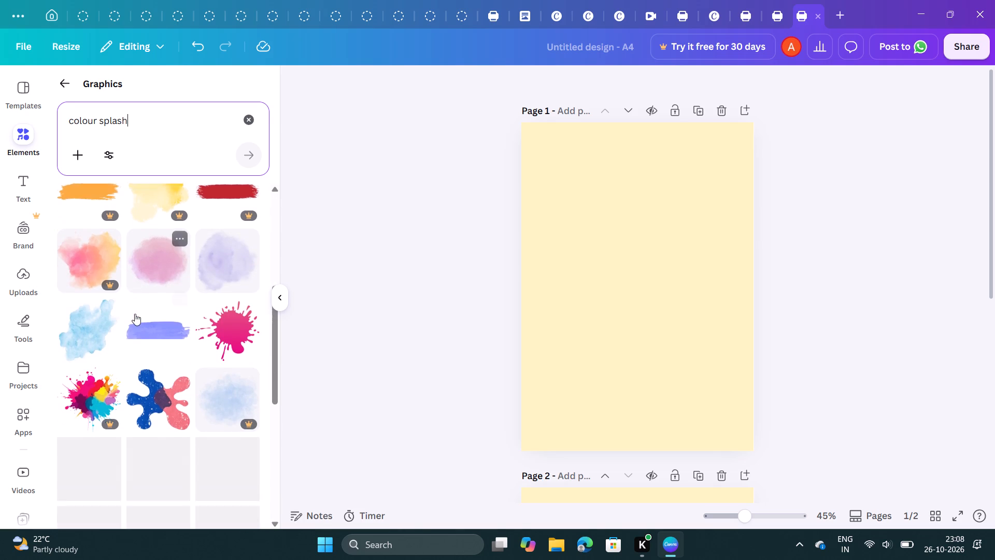
scroll(135, 314, "down", 2)
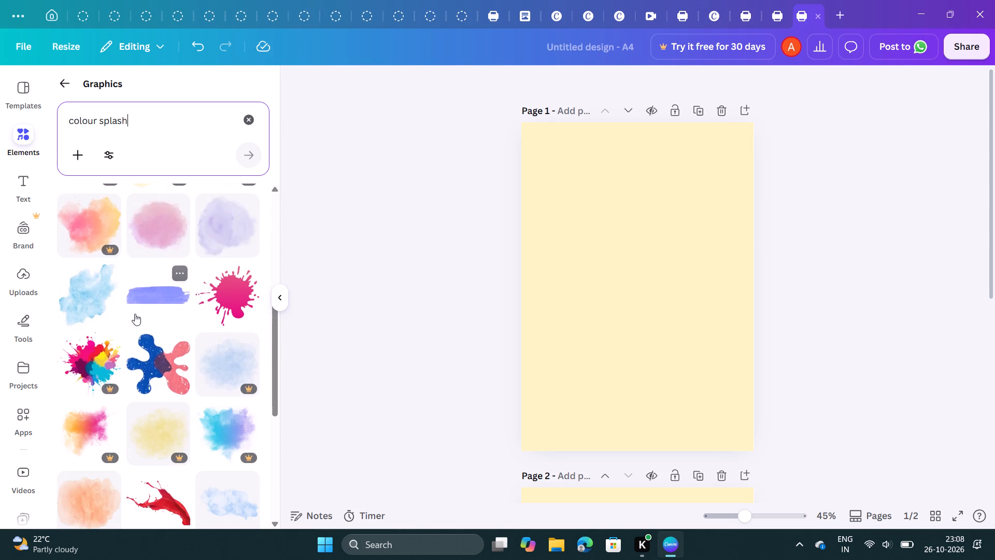
scroll(135, 314, "down", 4)
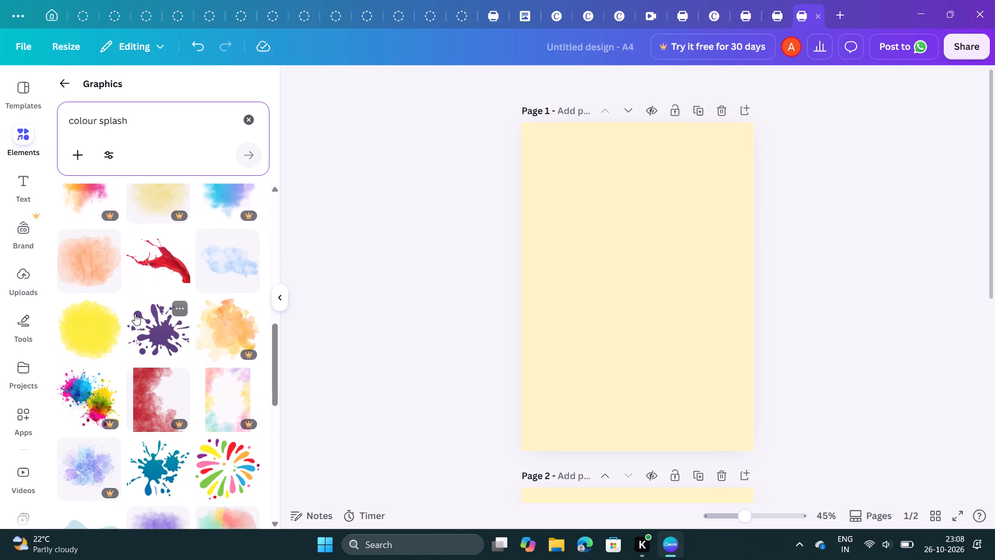
scroll(135, 314, "down", 2)
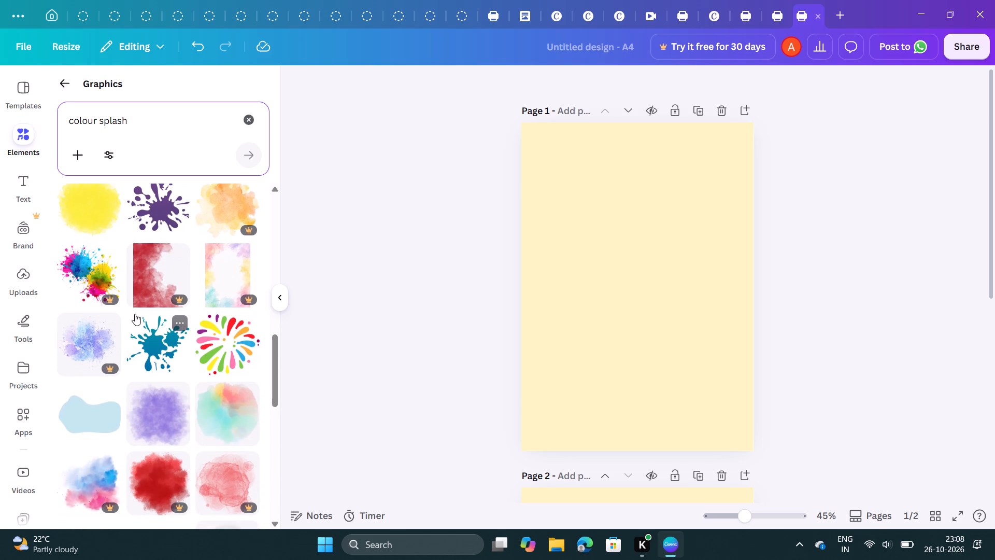
scroll(135, 314, "down", 1)
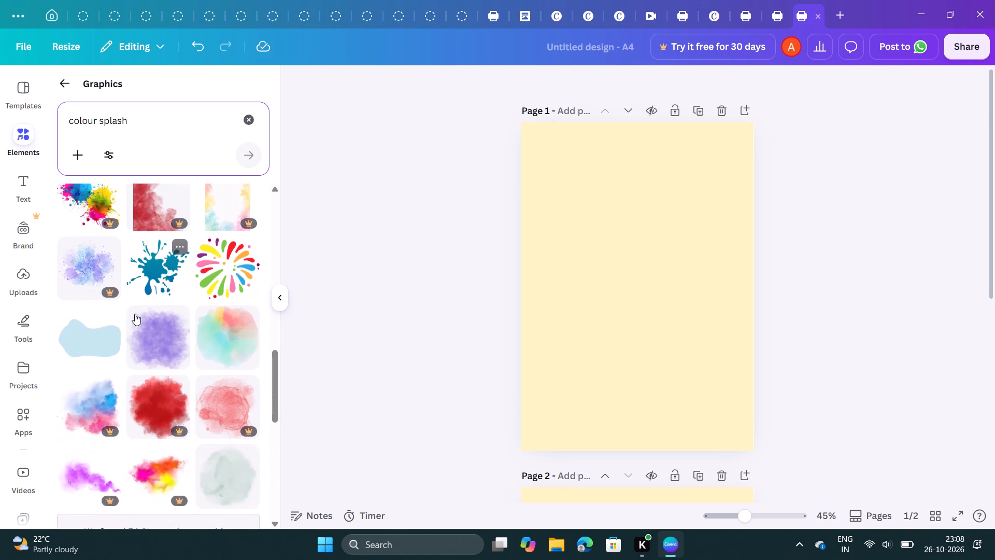
scroll(135, 314, "down", 3)
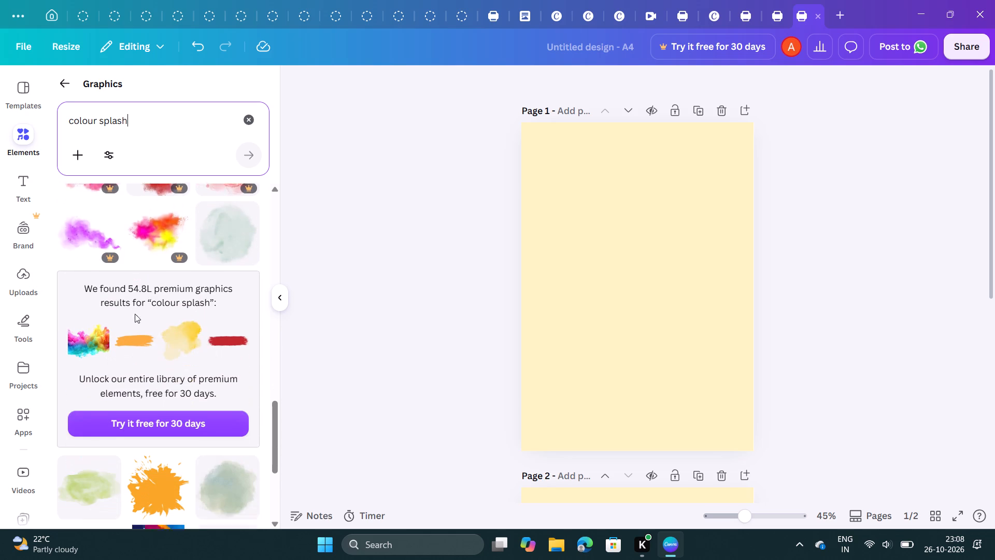
scroll(135, 314, "down", 2)
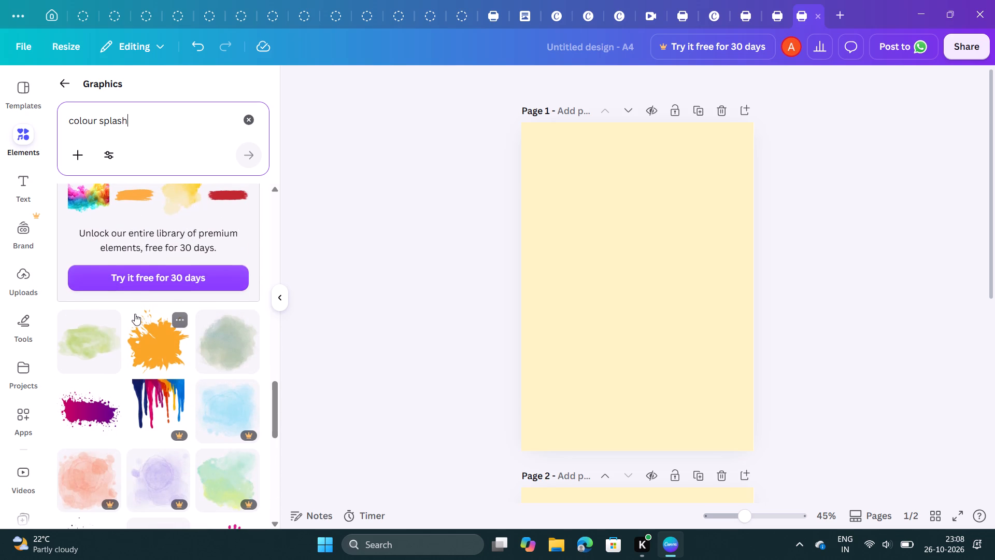
scroll(135, 314, "down", 3)
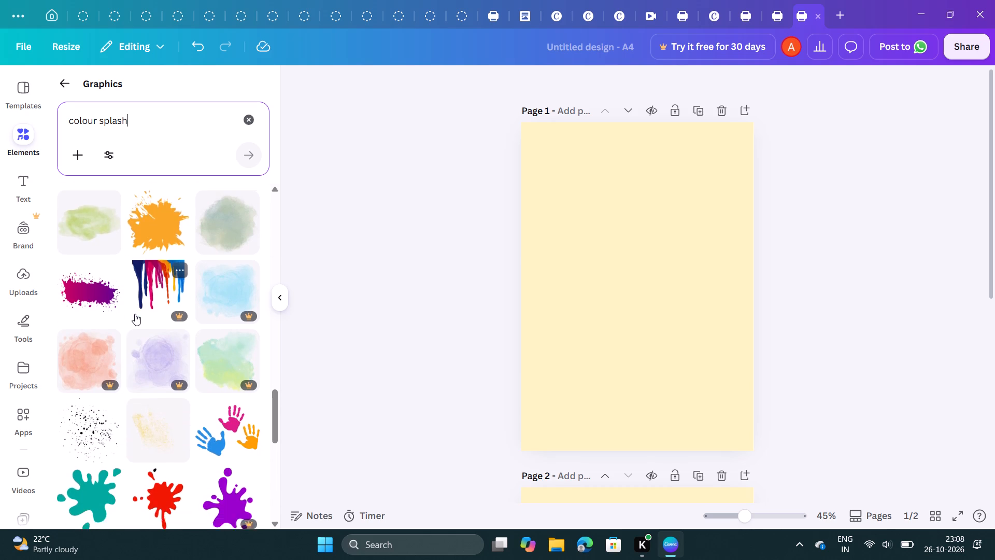
scroll(135, 314, "down", 3)
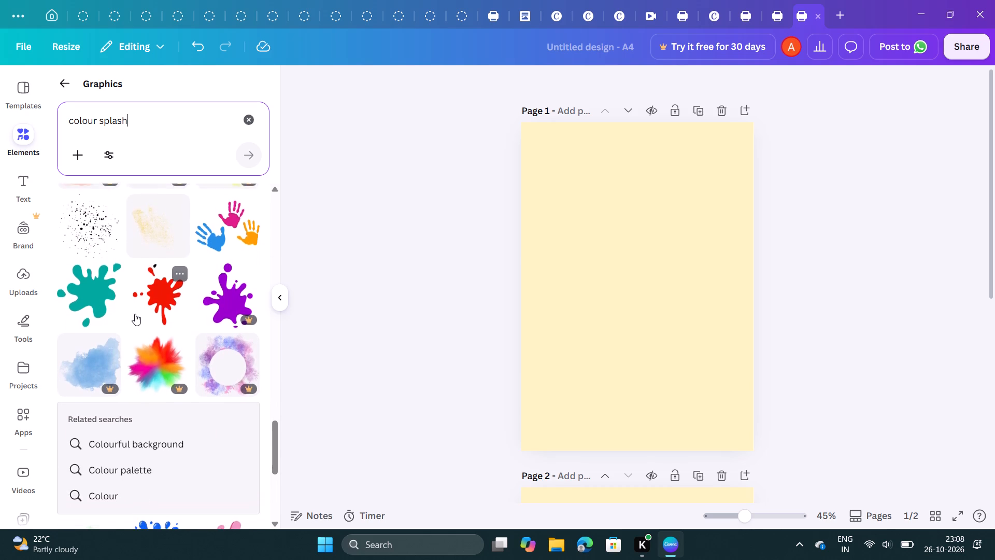
scroll(135, 314, "down", 2)
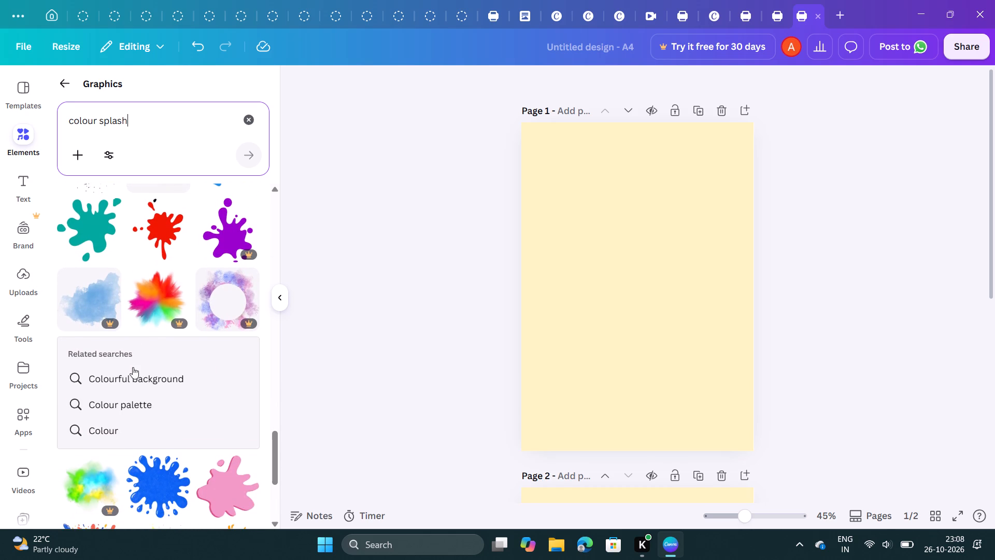
scroll(132, 369, "down", 2)
scroll(132, 369, "up", 1)
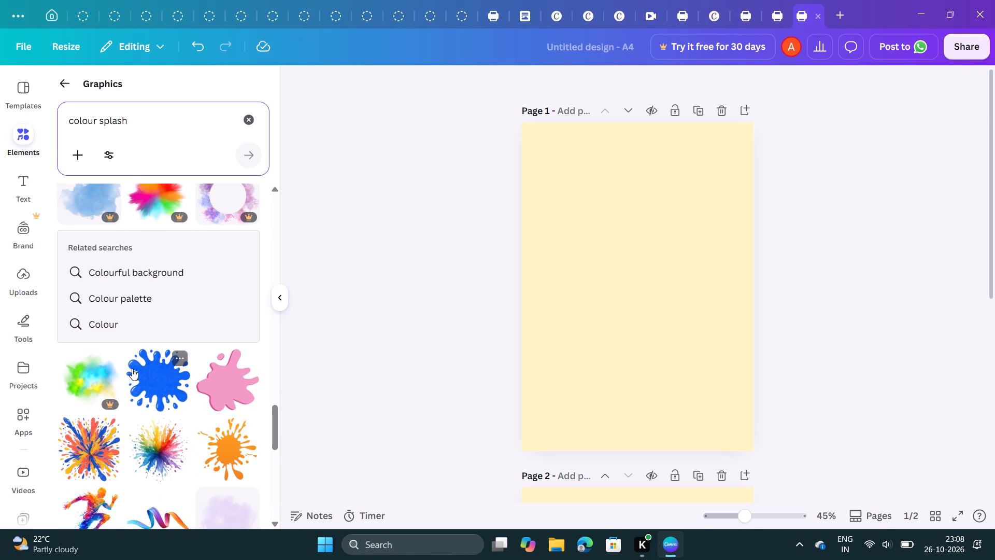
Run the related search "Colour palette" and look through its swatches, colour strips and paint palette graphics.
left_click(133, 300)
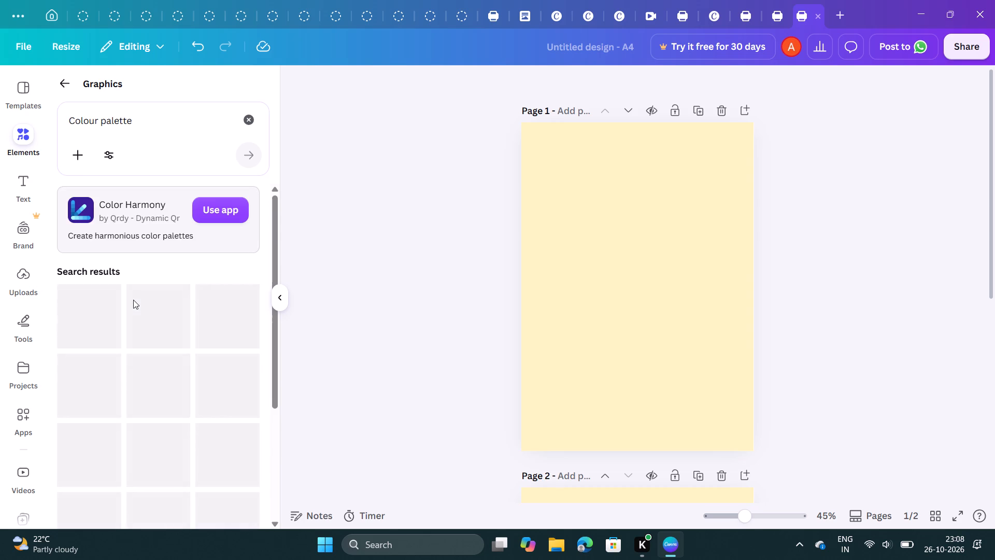
scroll(133, 300, "down", 2)
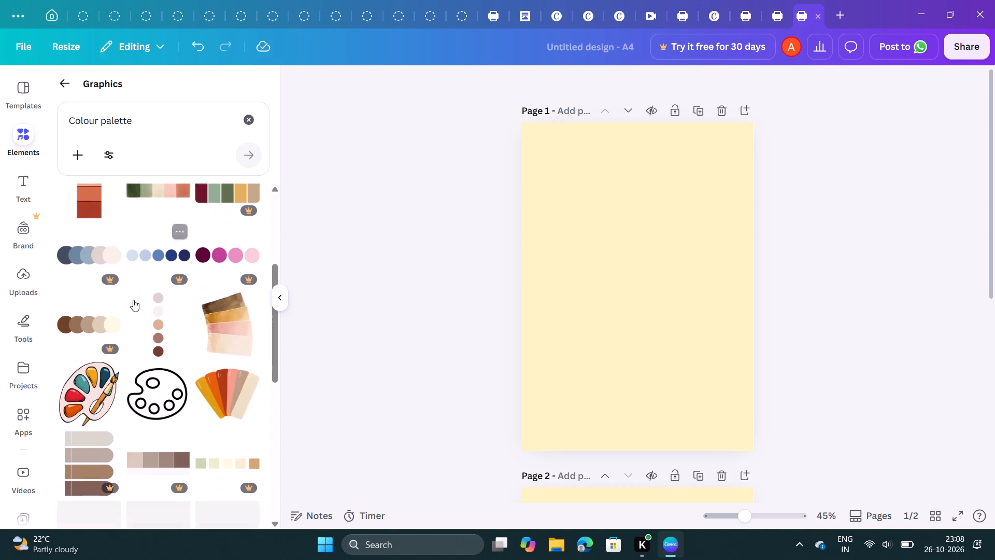
scroll(133, 300, "down", 2)
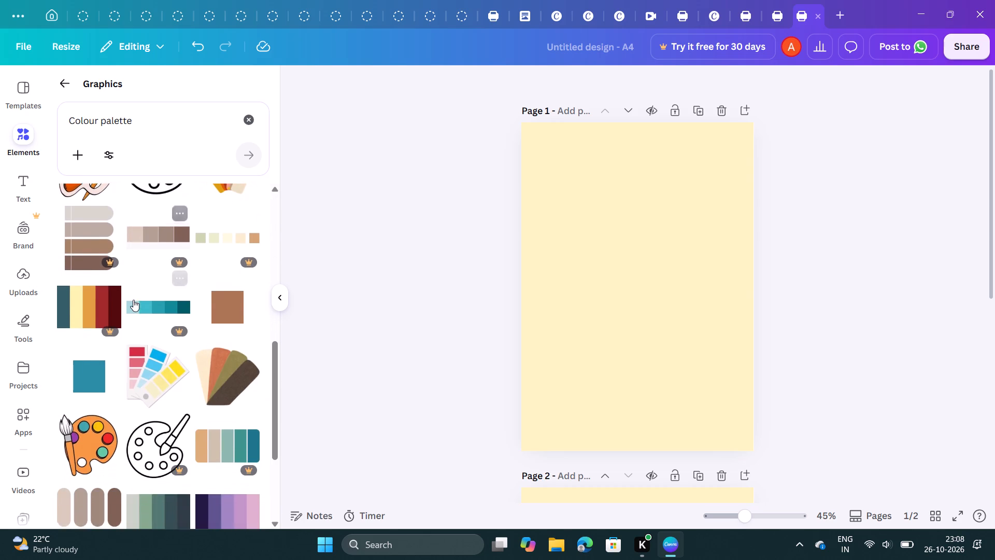
scroll(133, 300, "down", 3)
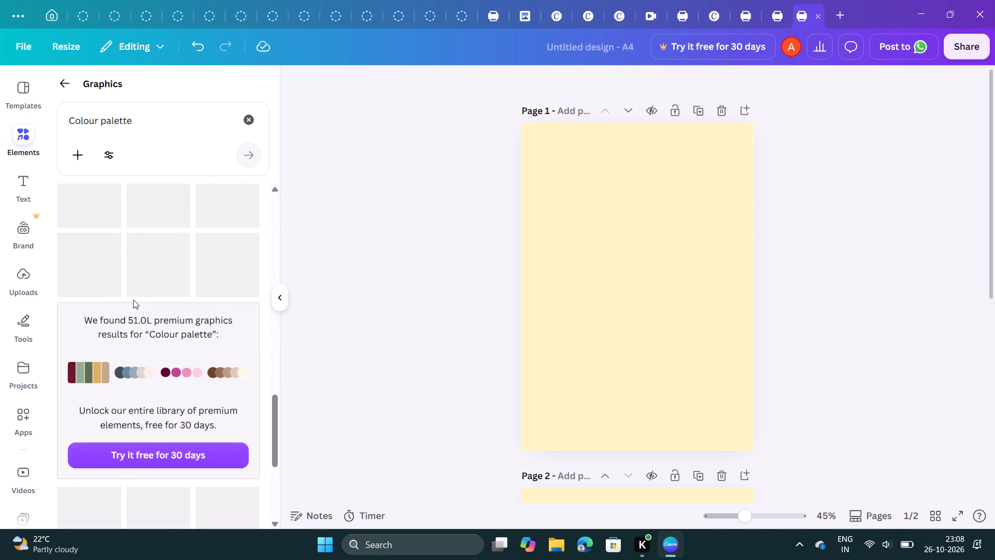
scroll(133, 300, "down", 3)
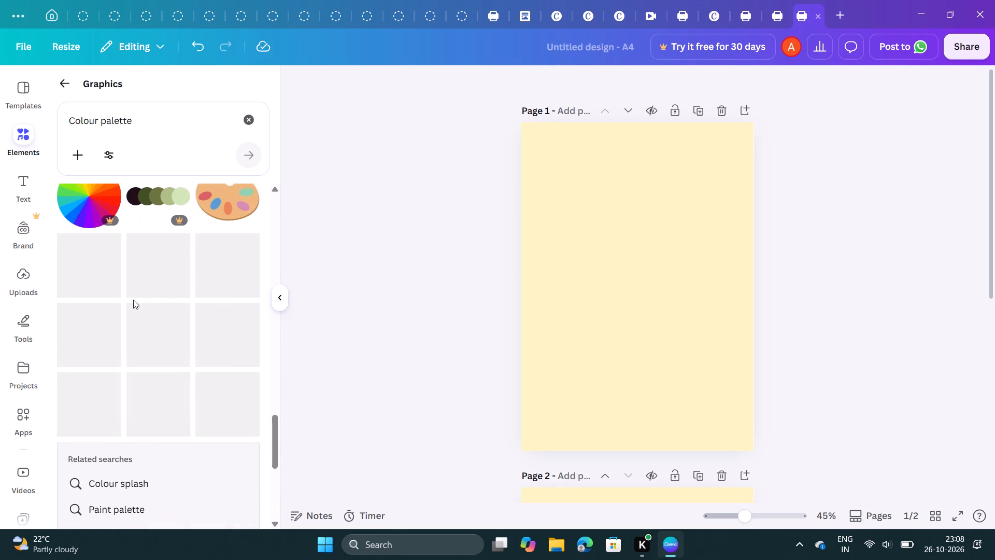
scroll(133, 300, "down", 1)
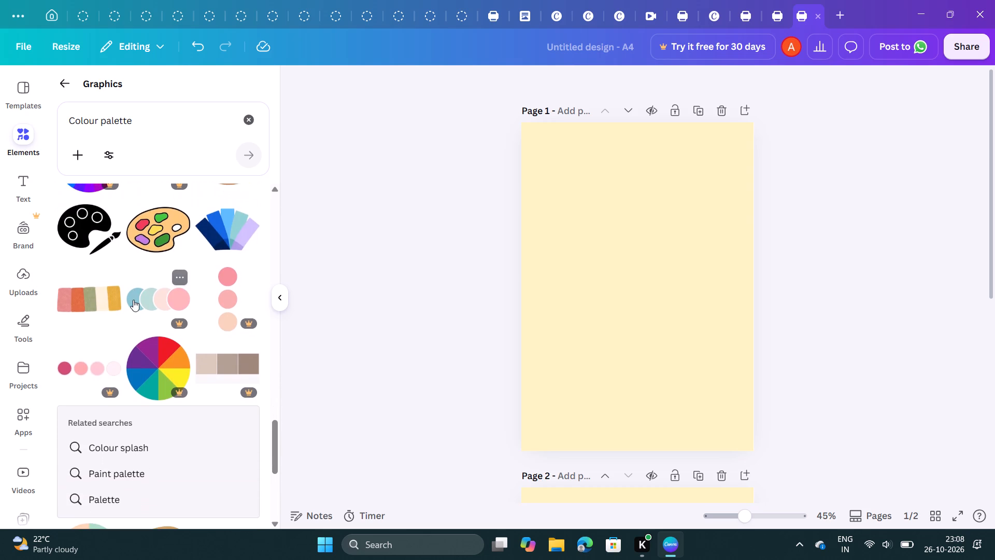
scroll(133, 300, "down", 4)
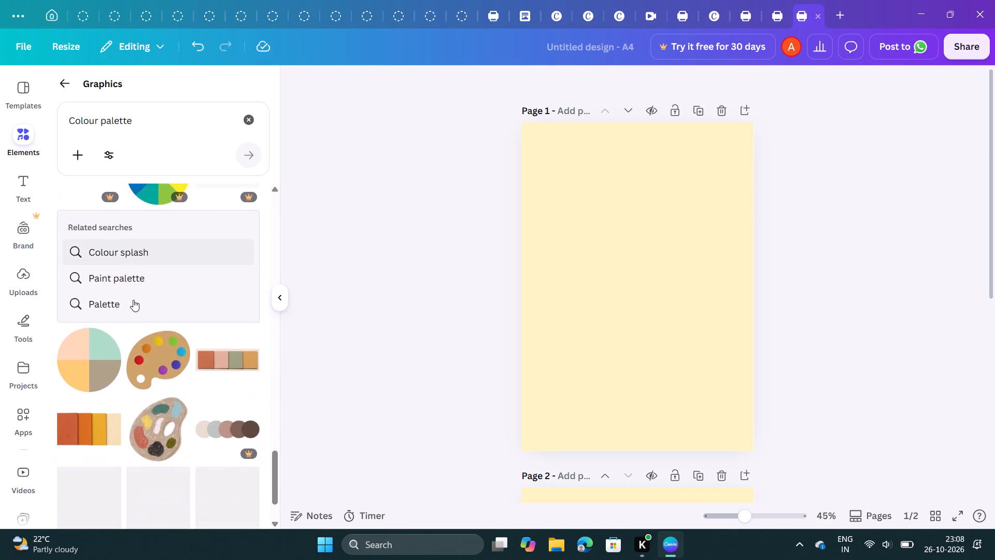
scroll(133, 300, "down", 2)
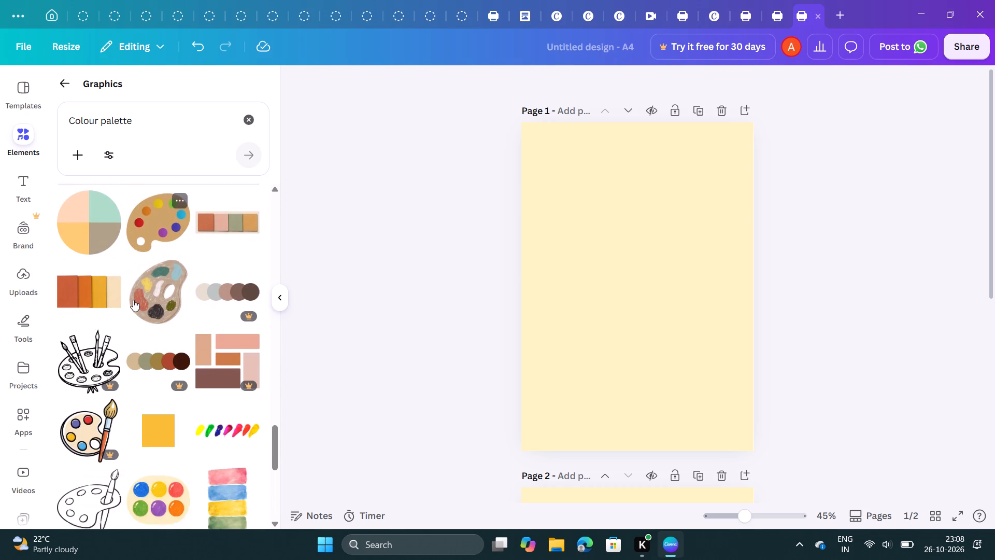
scroll(133, 300, "down", 4)
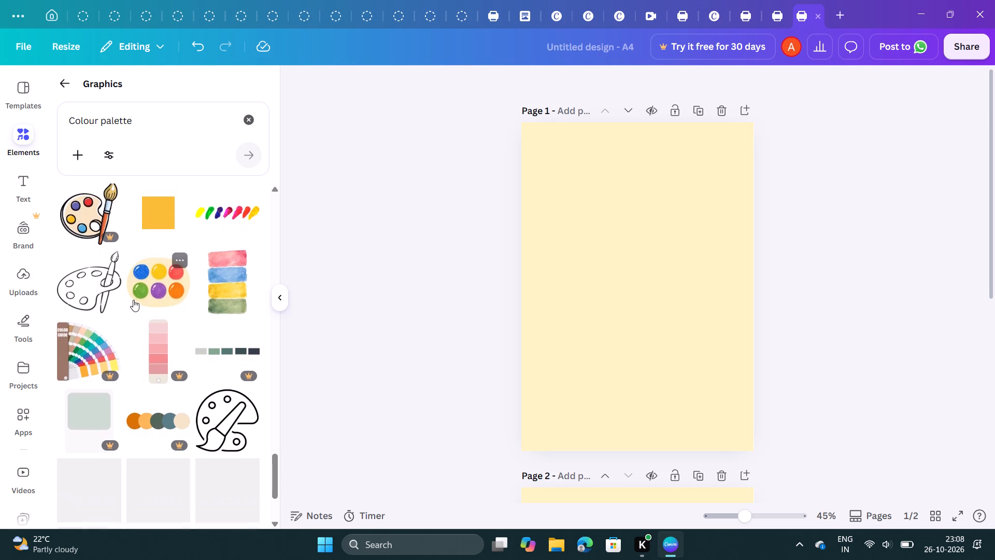
Add the plain orange-yellow square from the Colour palette results to page 1.
scroll(133, 300, "down", 1)
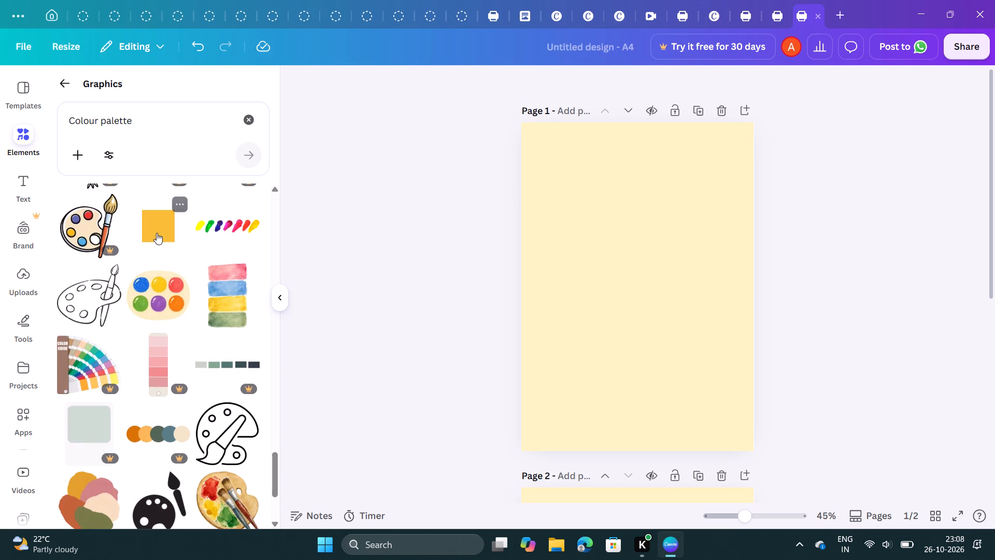
left_click(157, 233)
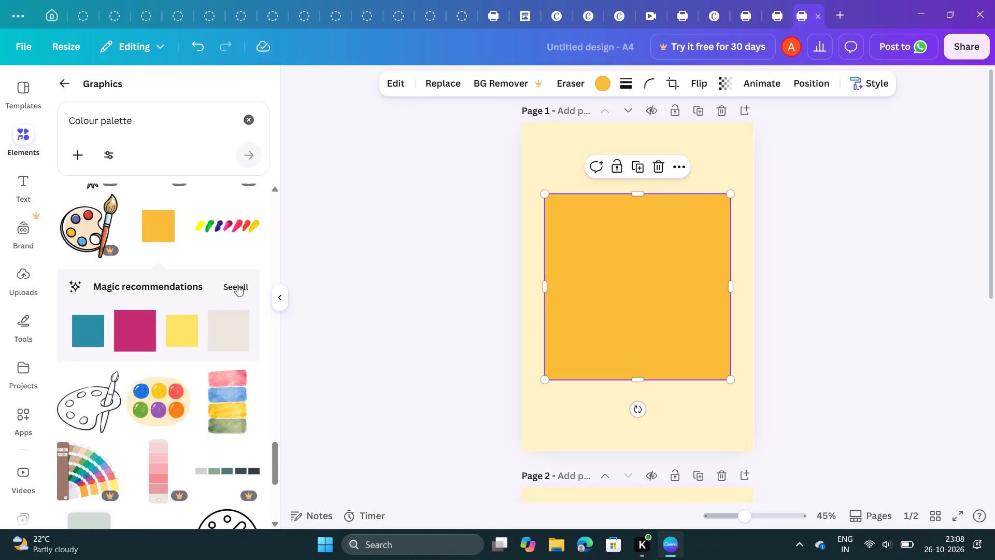
Look through all the Magic recommendations for the orange-yellow square, checking for matching coloured blocks and bars.
left_click(237, 285)
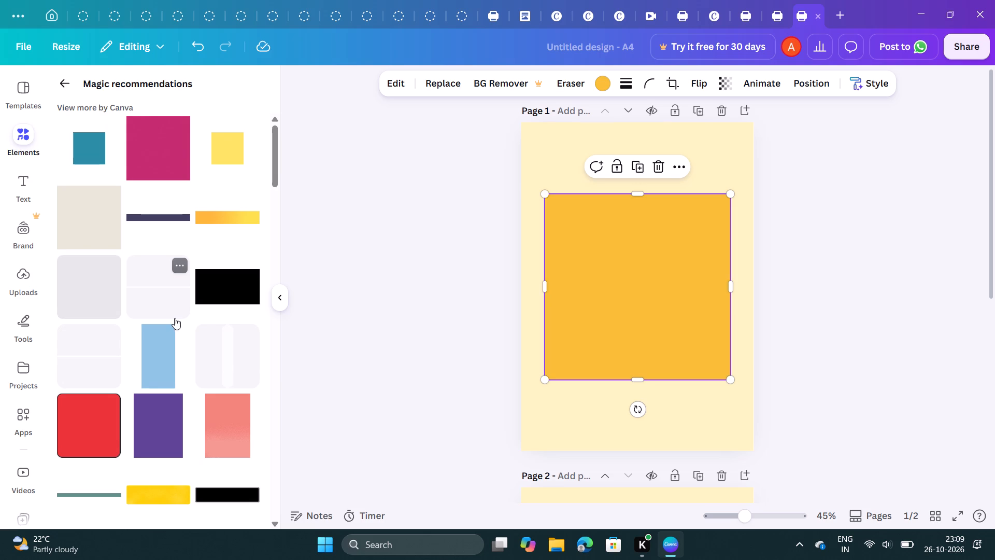
scroll(175, 318, "down", 4)
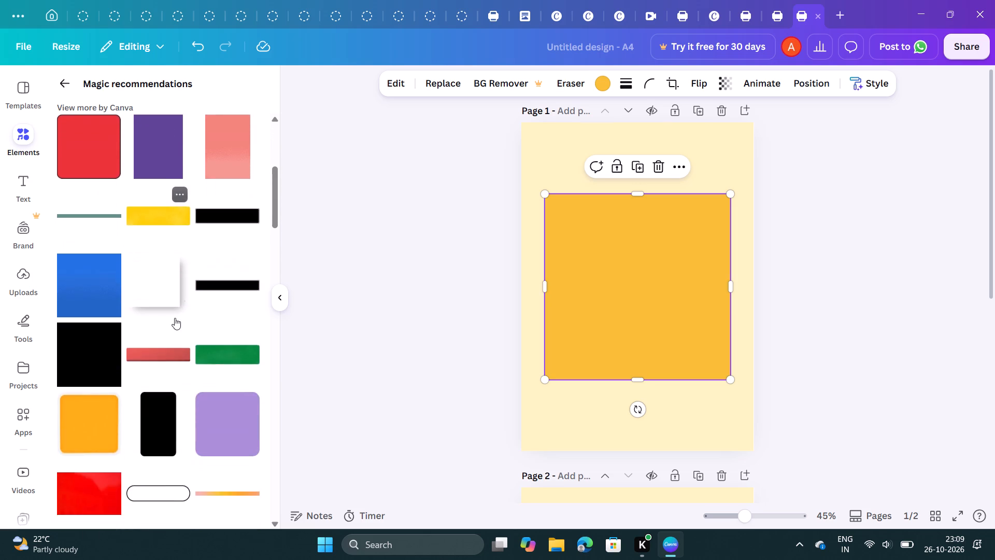
scroll(175, 318, "down", 4)
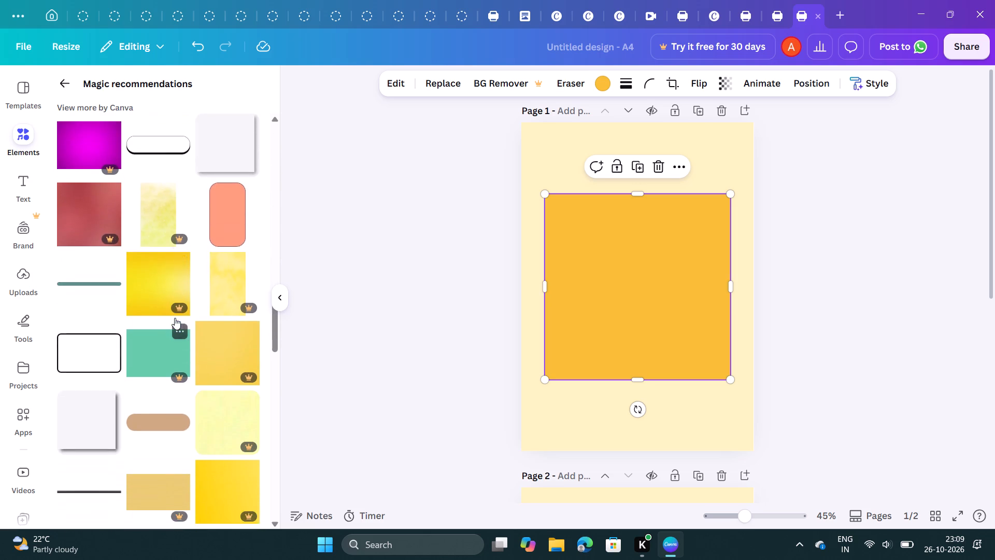
scroll(175, 318, "down", 4)
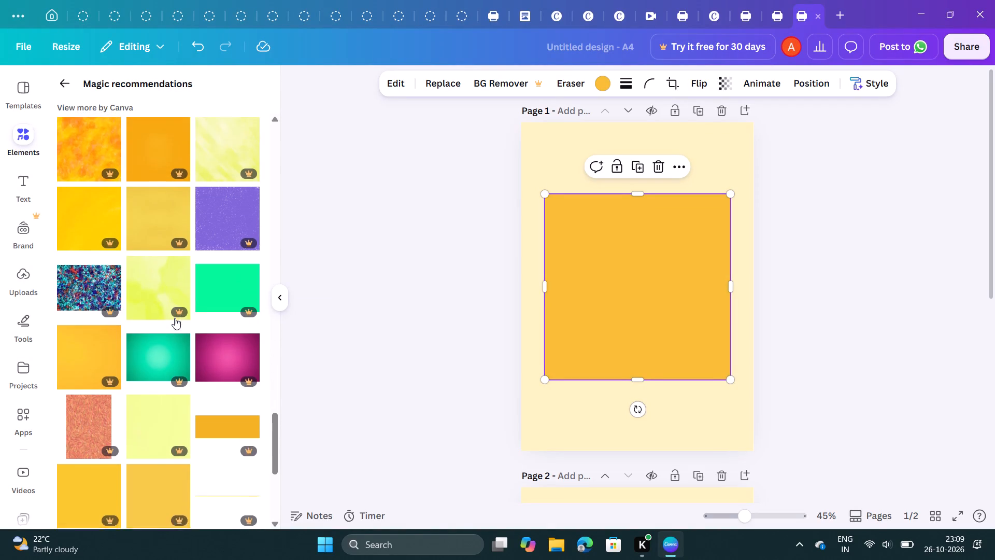
scroll(175, 318, "down", 6)
scroll(175, 318, "up", 8)
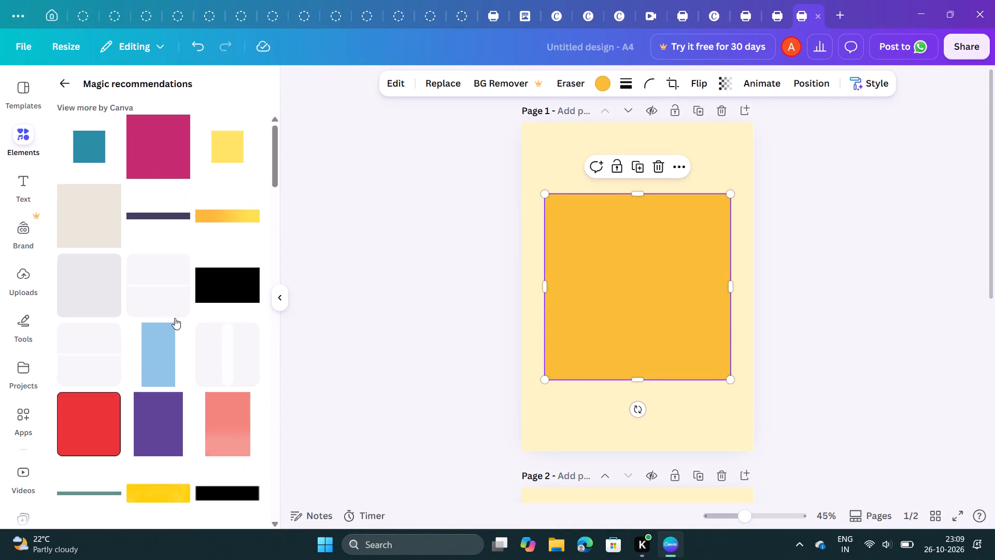
scroll(175, 318, "up", 5)
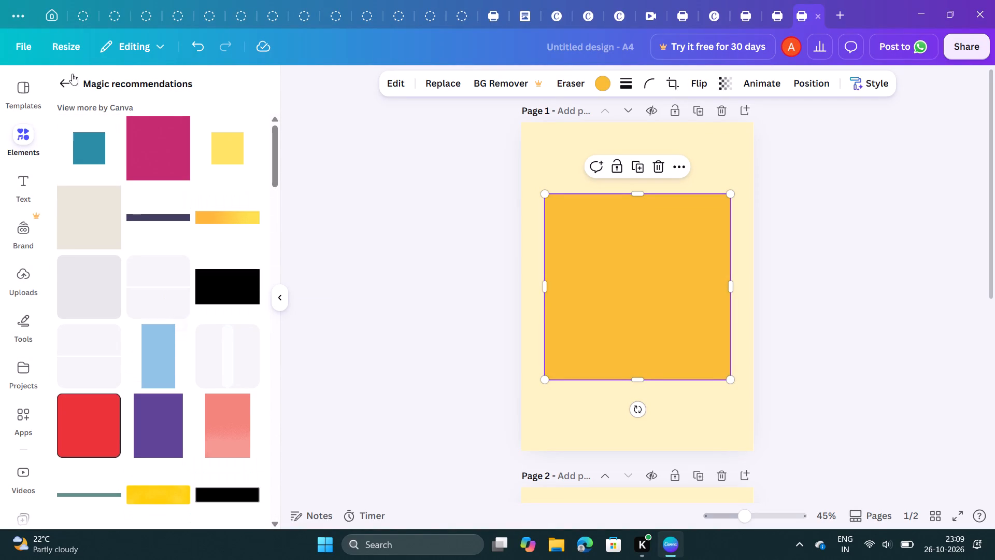
left_click(64, 83)
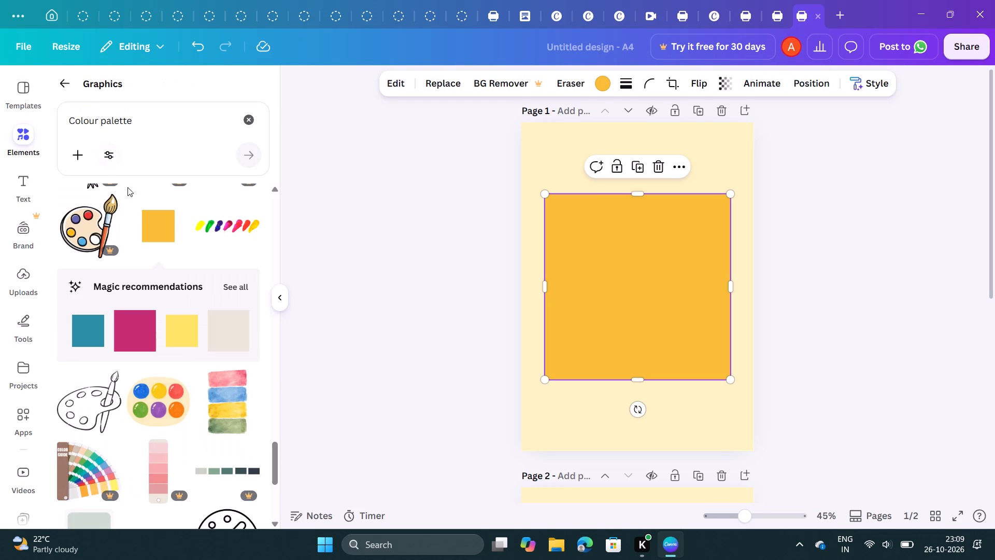
Look back through the Colour palette results for swatches and colour blocks that suit the pale yellow page.
scroll(130, 209, "up", 4)
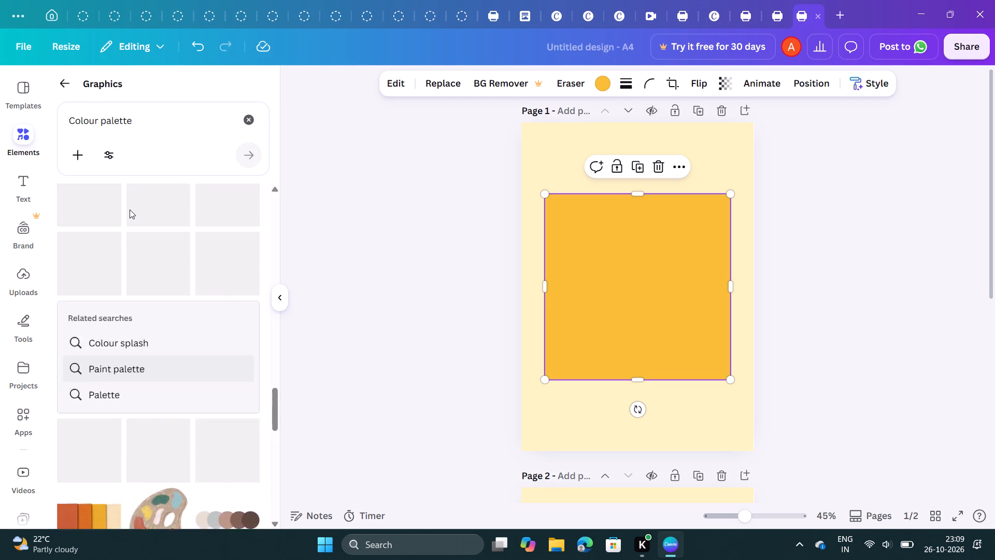
scroll(130, 209, "up", 1)
scroll(130, 209, "down", 1)
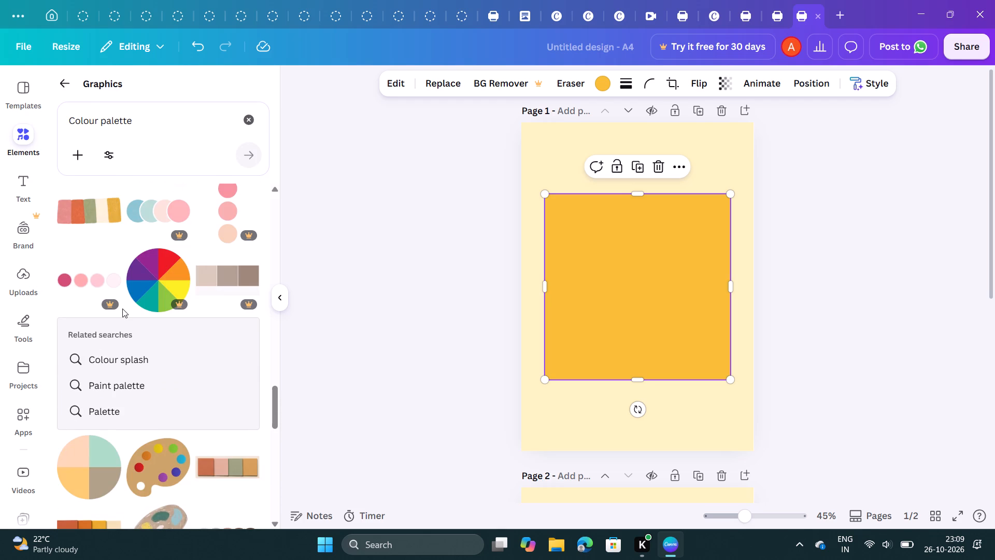
scroll(119, 339, "up", 3)
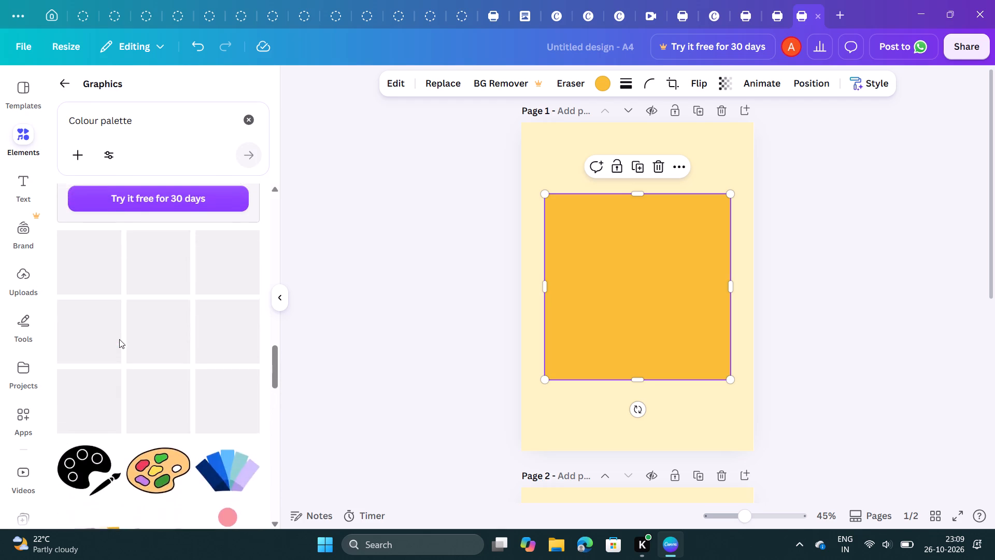
scroll(119, 339, "up", 2)
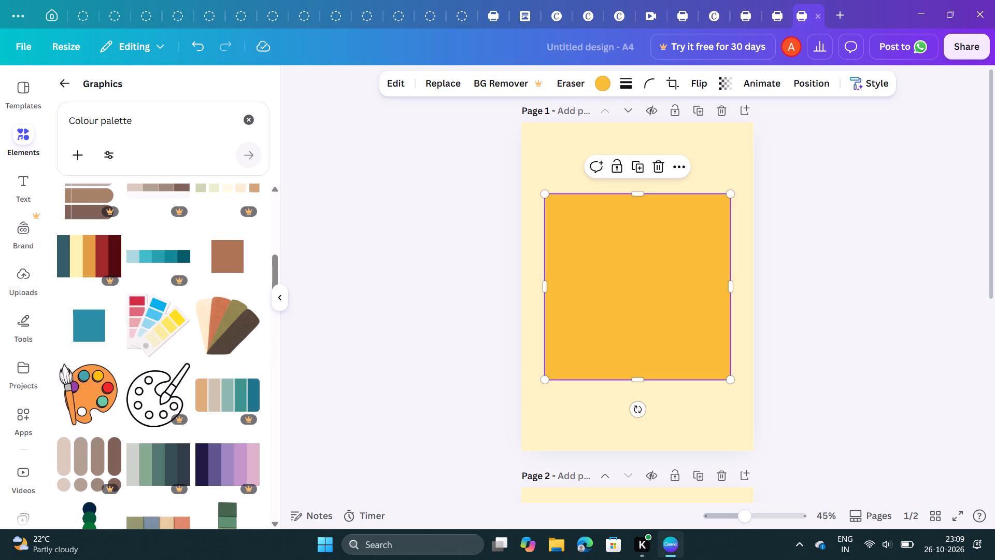
left_click(95, 165)
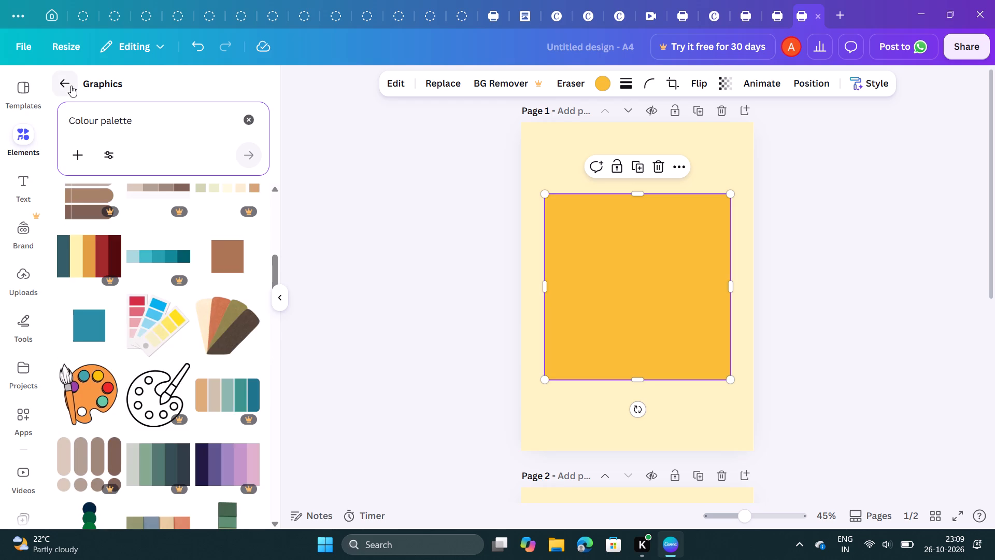
Return to the Elements overview and look through the recommended coloured squares and bars.
left_click(68, 84)
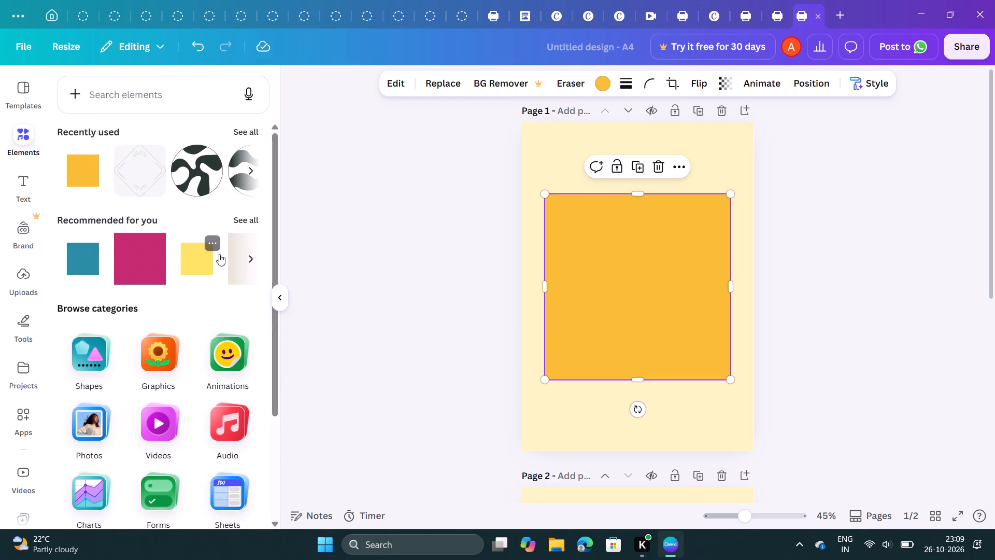
left_click(244, 260)
left_click(244, 260)
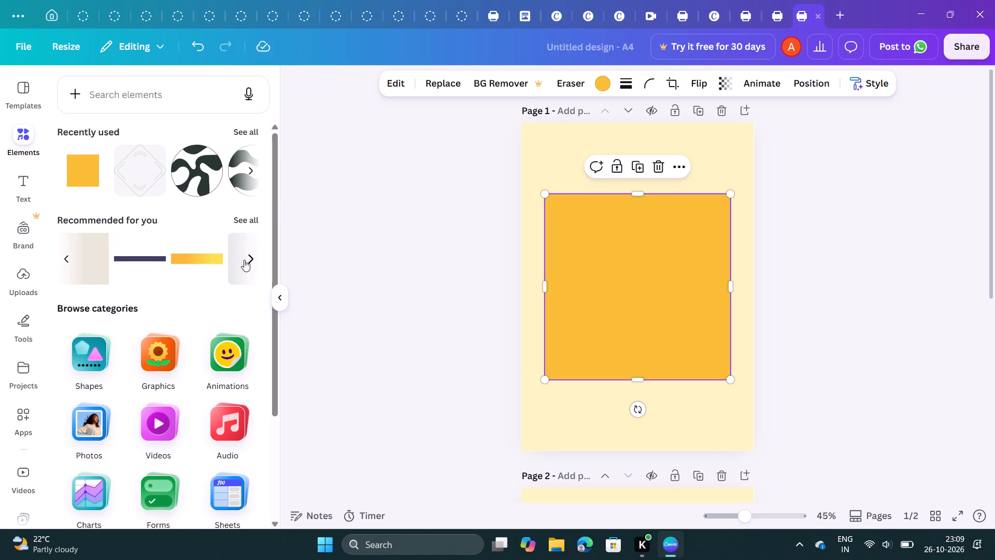
left_click(244, 260)
left_click(244, 260)
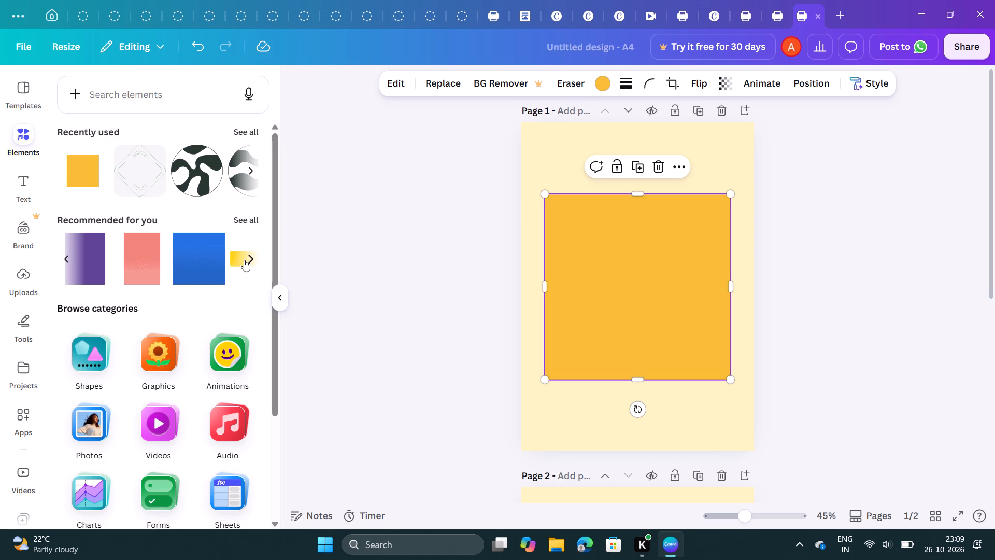
left_click(244, 260)
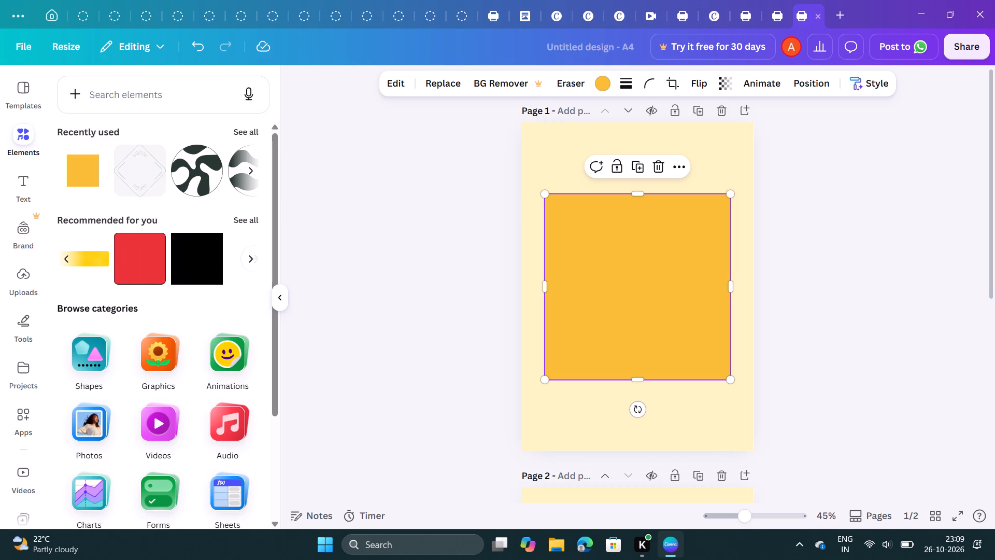
Search the elements for "irregular shape".
left_click(181, 89)
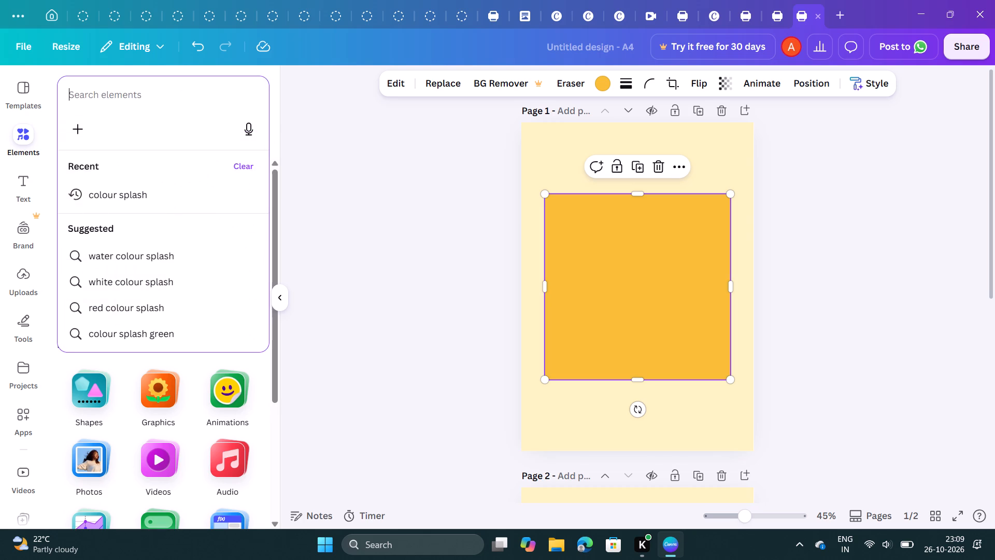
type("irre")
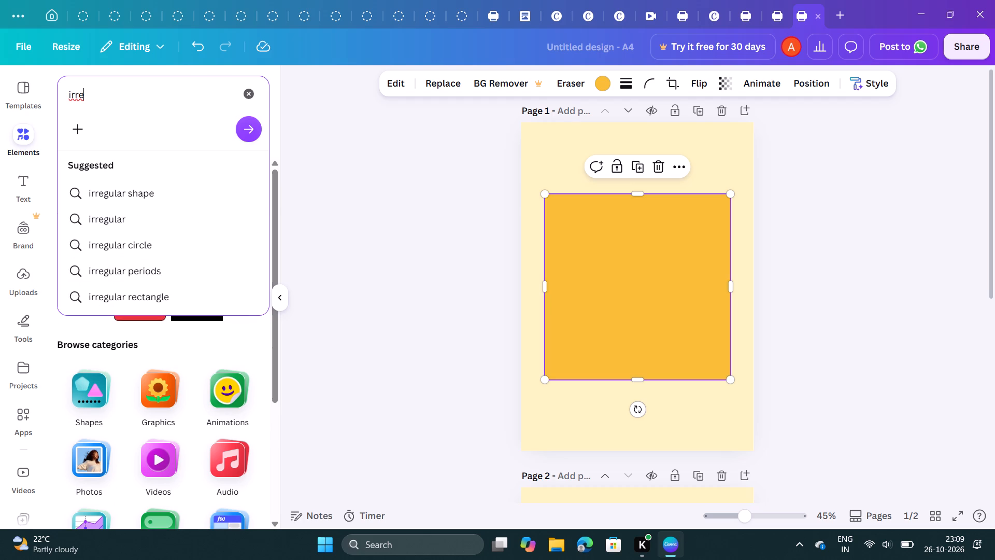
left_click(170, 191)
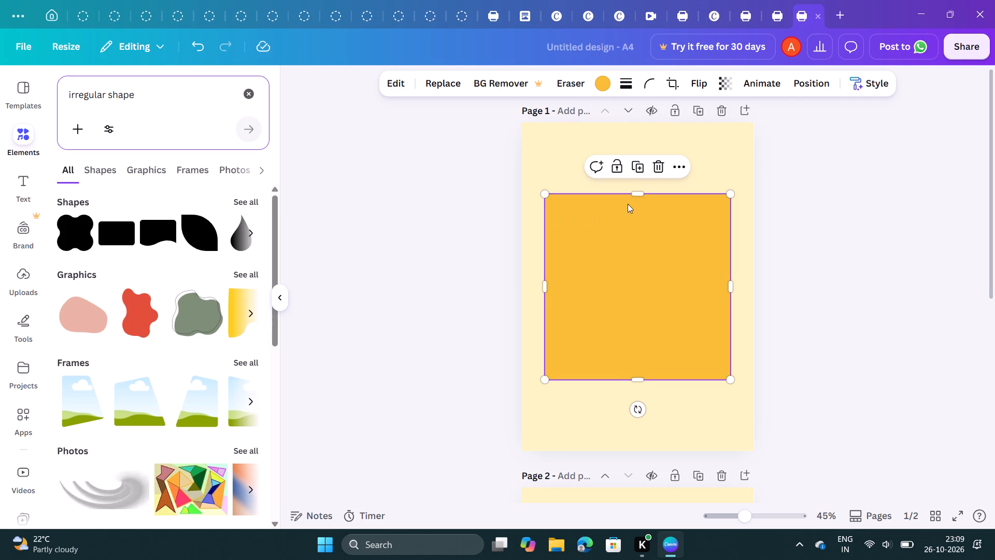
Delete the orange-yellow square from page 1.
left_click(655, 161)
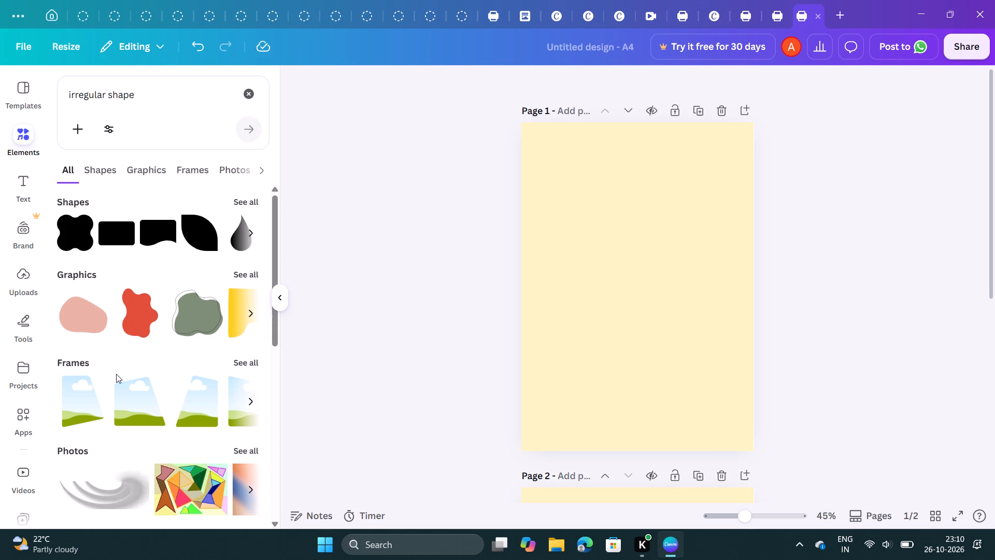
Show all irregular shape graphics and add the bright yellow corner shape with a wavy diagonal edge to page 1.
left_click(244, 274)
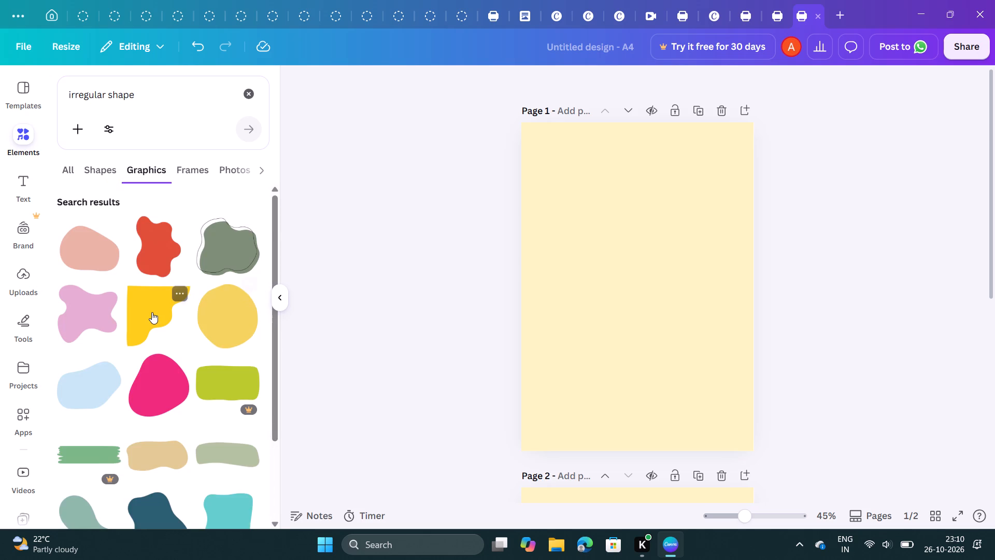
scroll(152, 312, "down", 1)
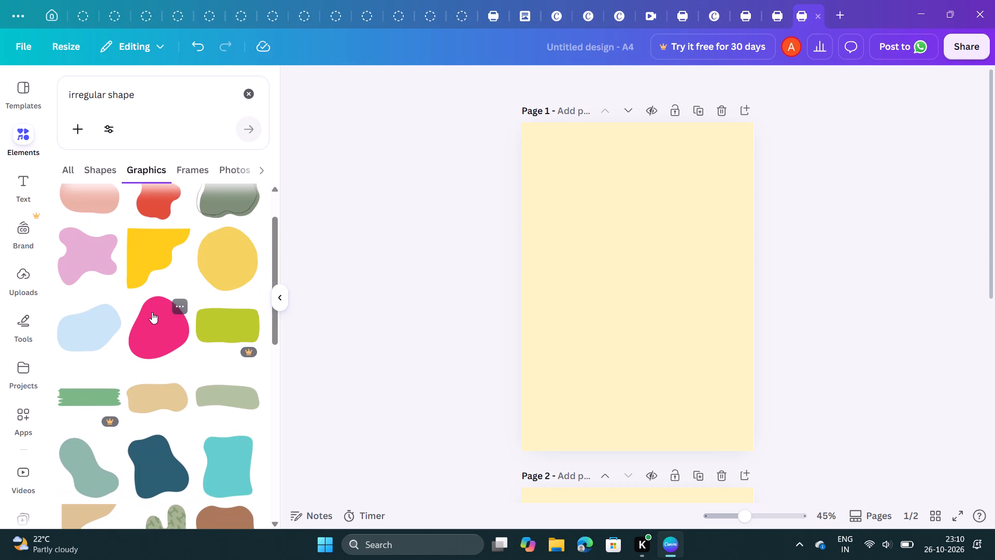
left_click(135, 263)
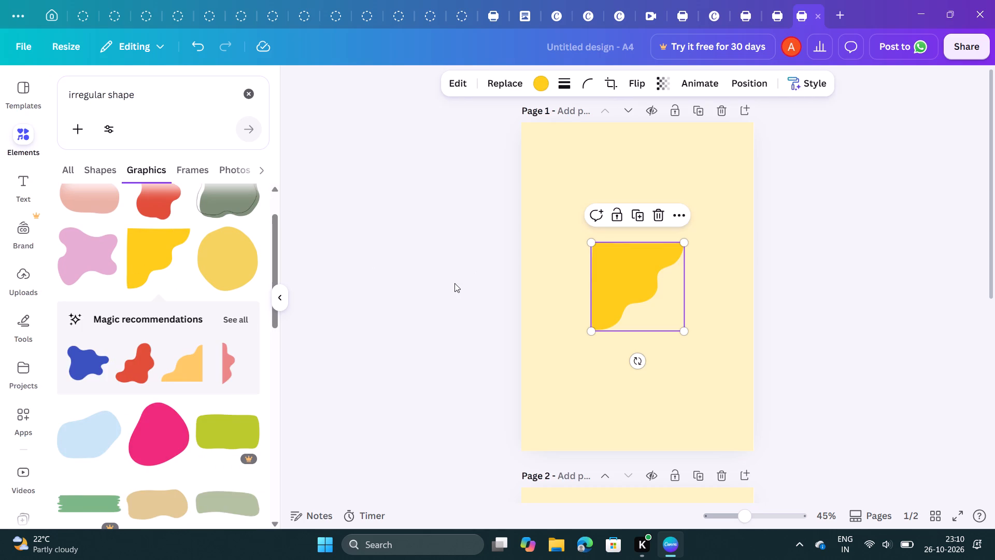
Look through the irregular shape graphics for more blobs, wavy corners and organic shapes to combine with the yellow corner shape.
scroll(215, 351, "down", 4)
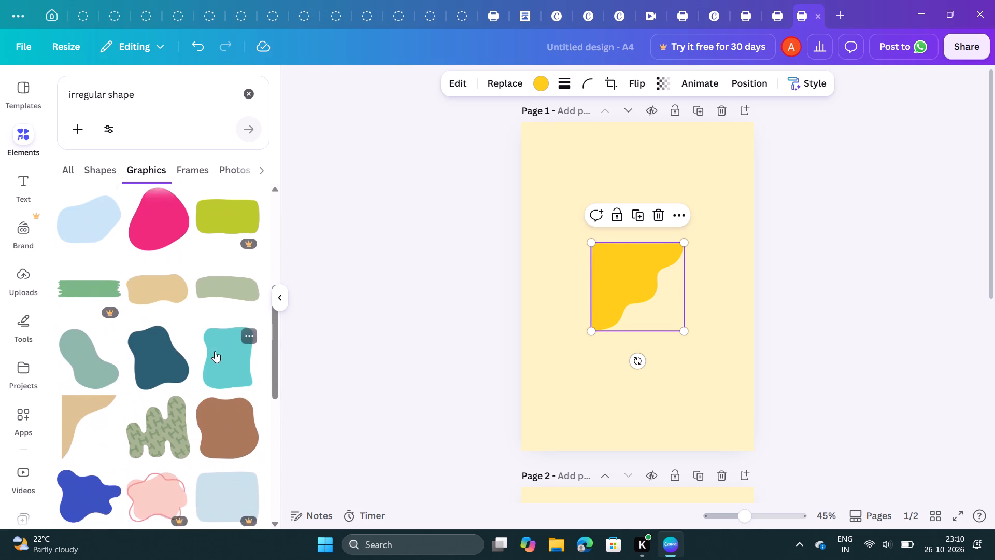
scroll(215, 351, "down", 4)
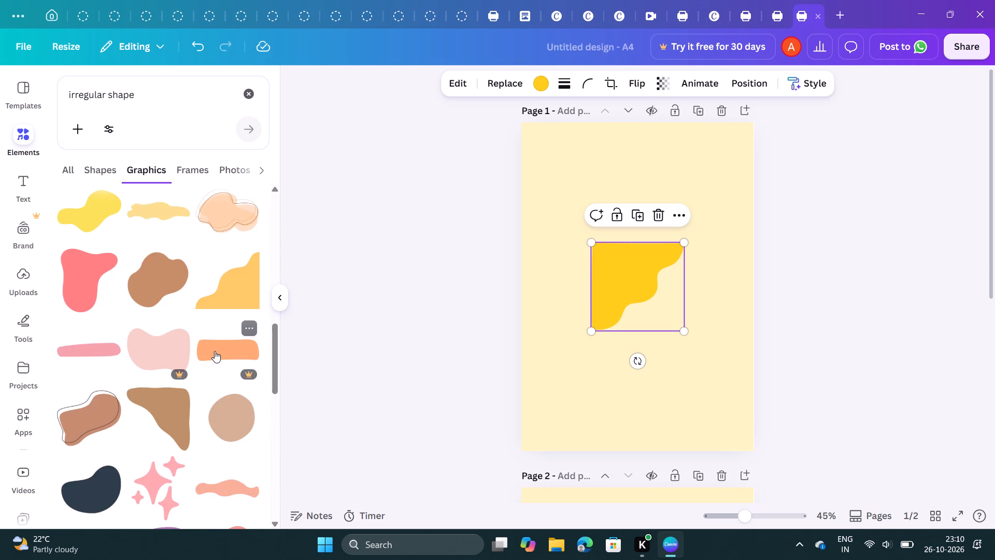
scroll(215, 351, "down", 2)
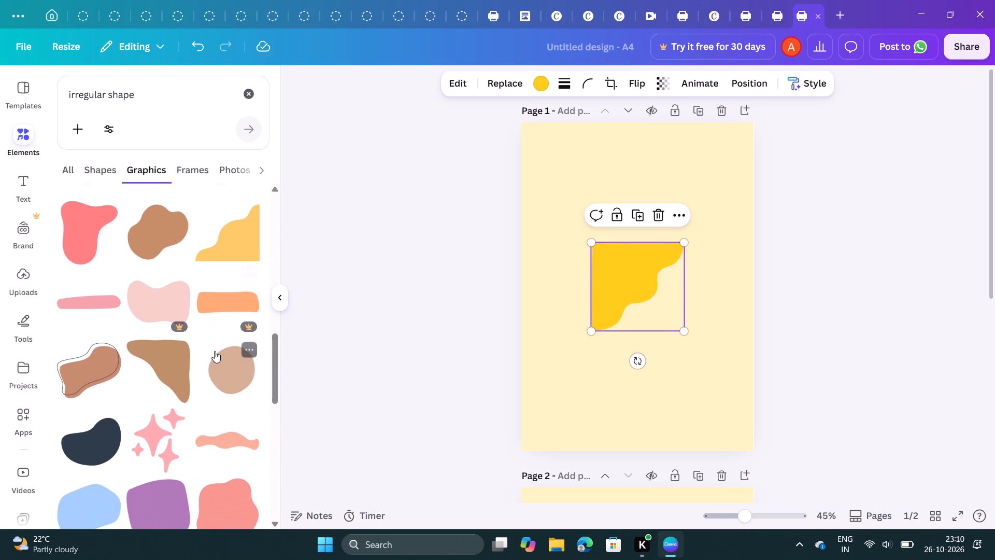
scroll(215, 351, "down", 2)
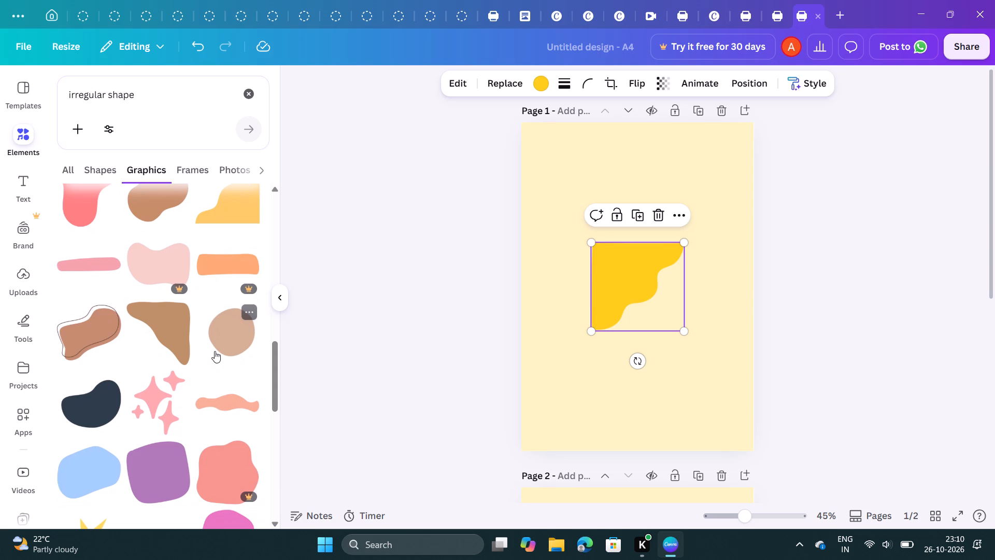
scroll(215, 351, "down", 1)
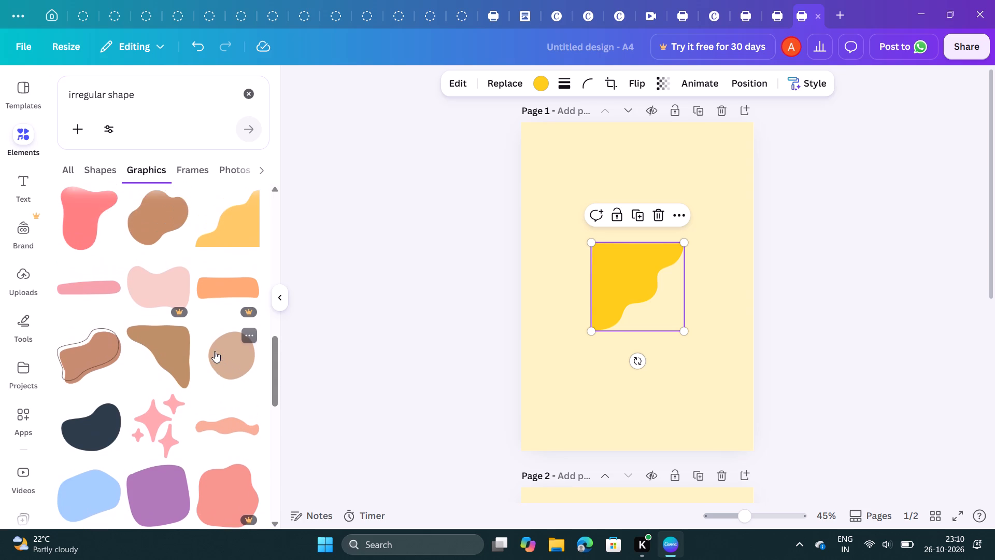
scroll(215, 351, "down", 4)
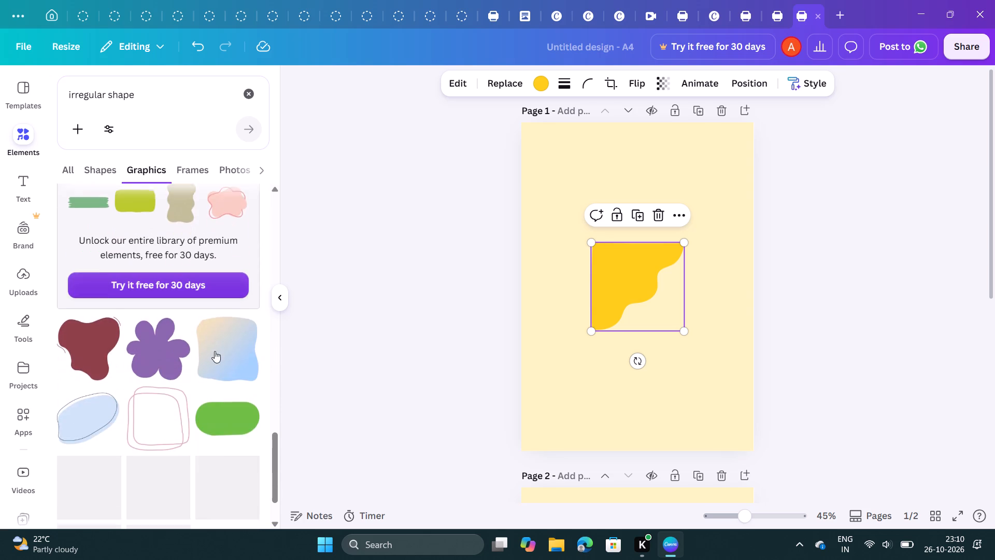
scroll(215, 351, "down", 1)
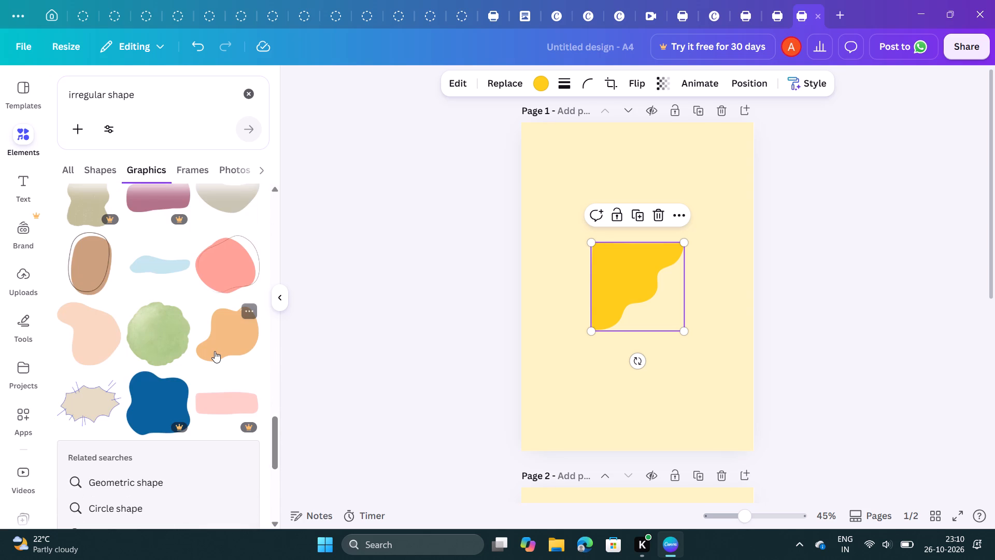
scroll(215, 351, "up", 3)
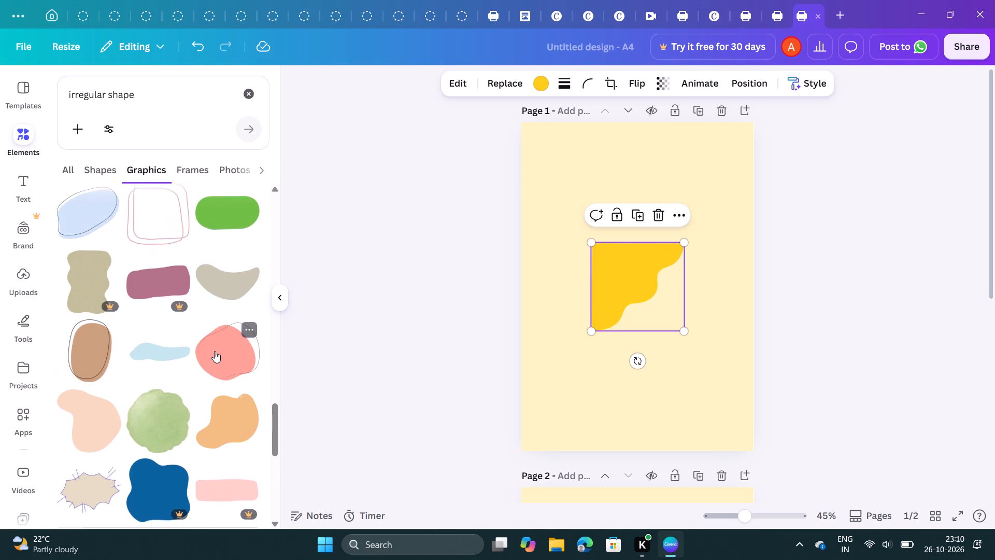
scroll(215, 351, "up", 3)
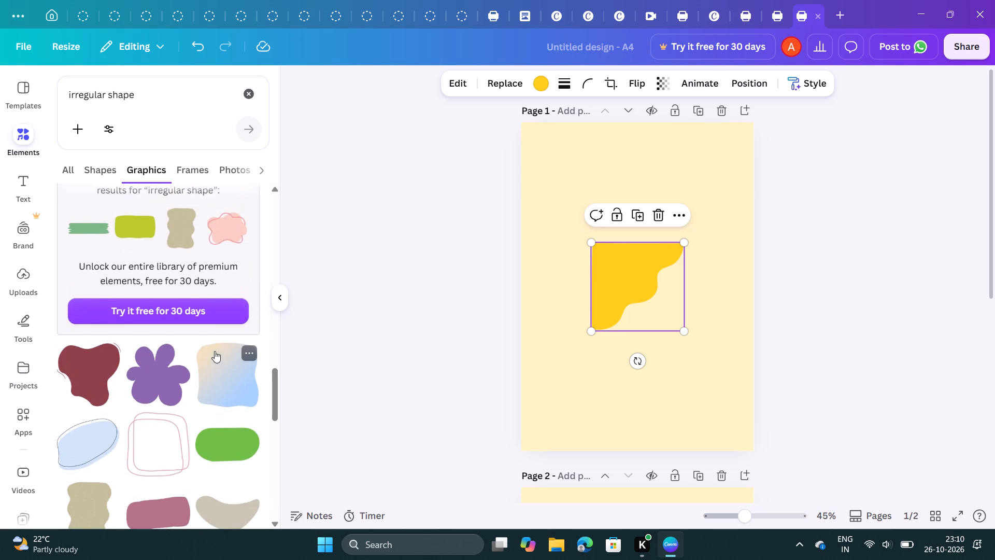
scroll(215, 351, "up", 3)
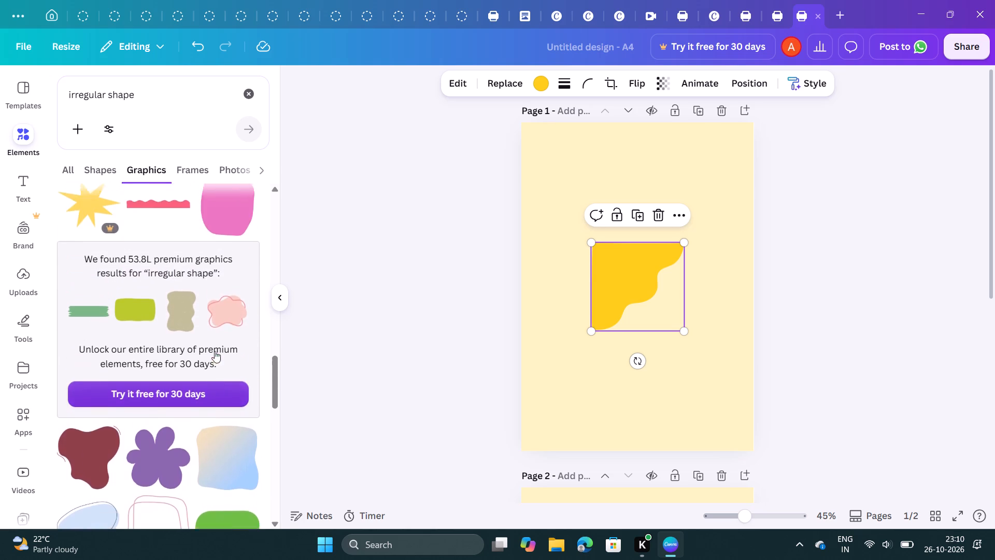
scroll(215, 351, "up", 3)
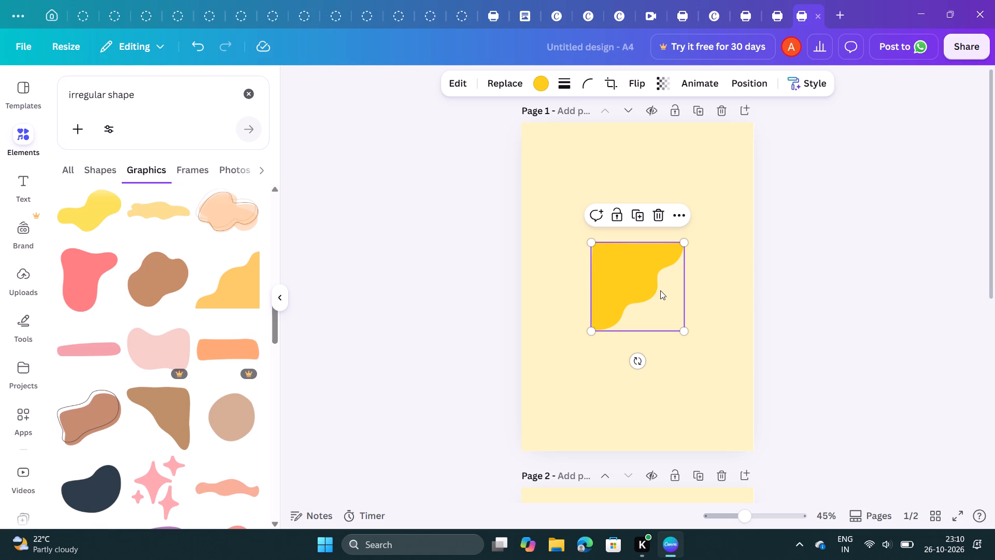
Shrink the yellow wavy shape and fit it into page 1's top-left corner, slightly overhanging the page's top and left edges.
left_click_drag(660, 290, 589, 202)
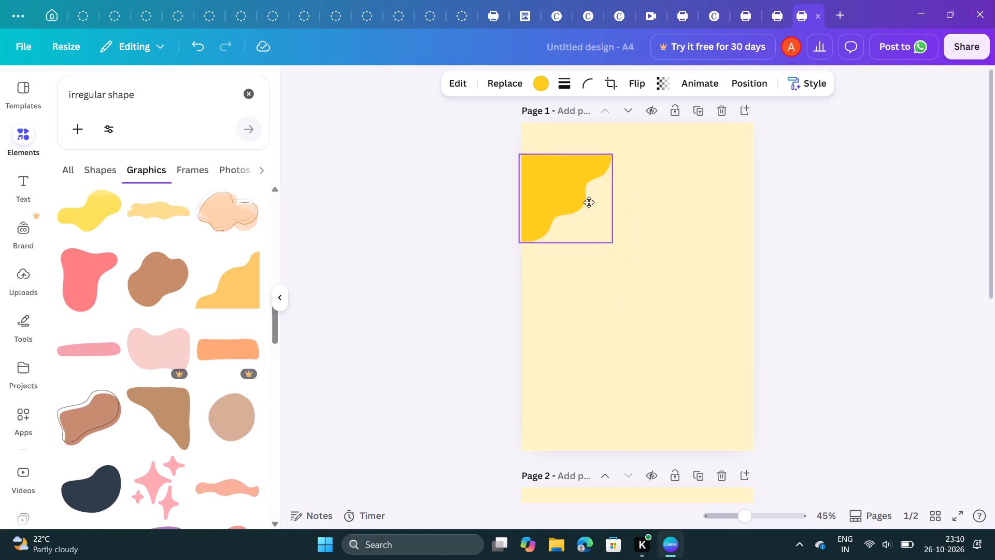
left_click_drag(589, 202, 589, 171)
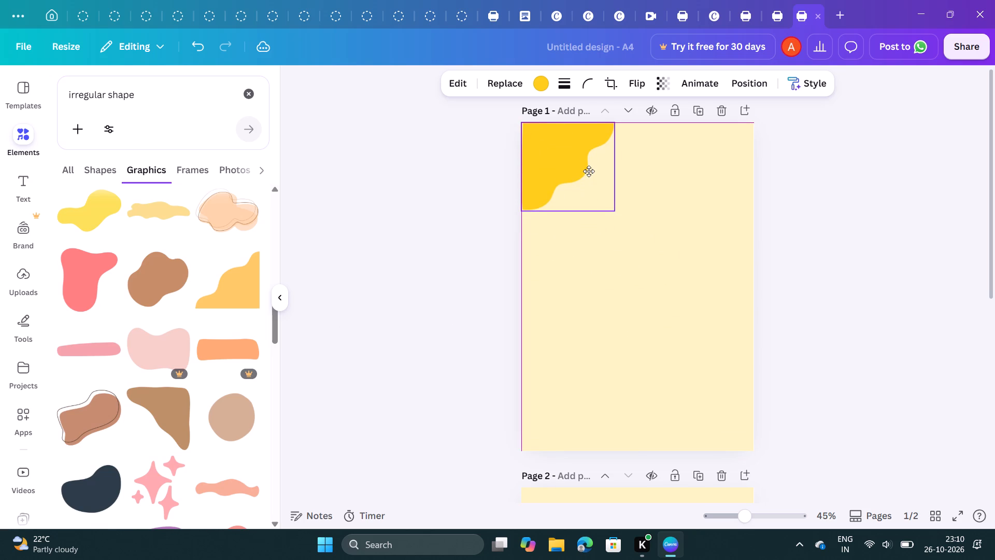
left_click_drag(589, 171, 571, 177)
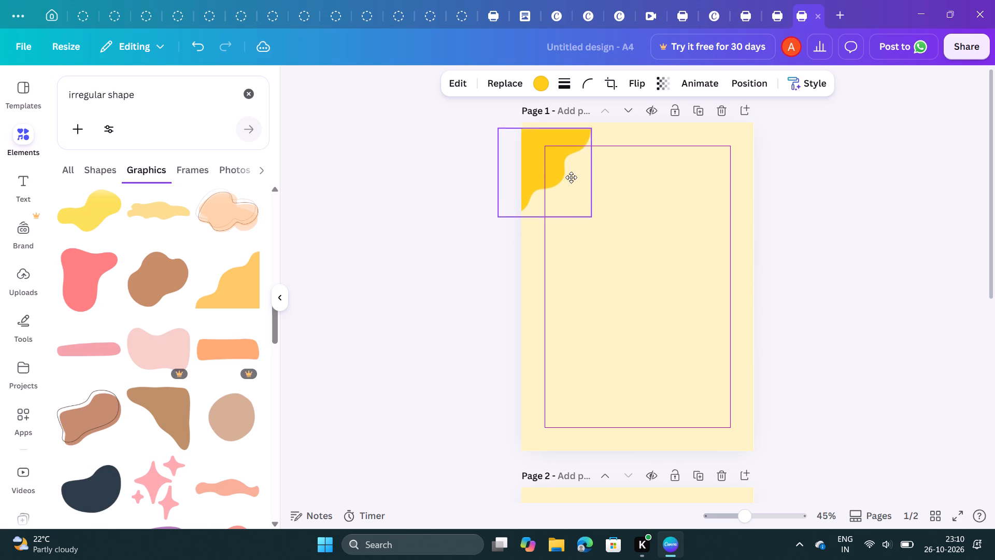
left_click_drag(571, 177, 571, 178)
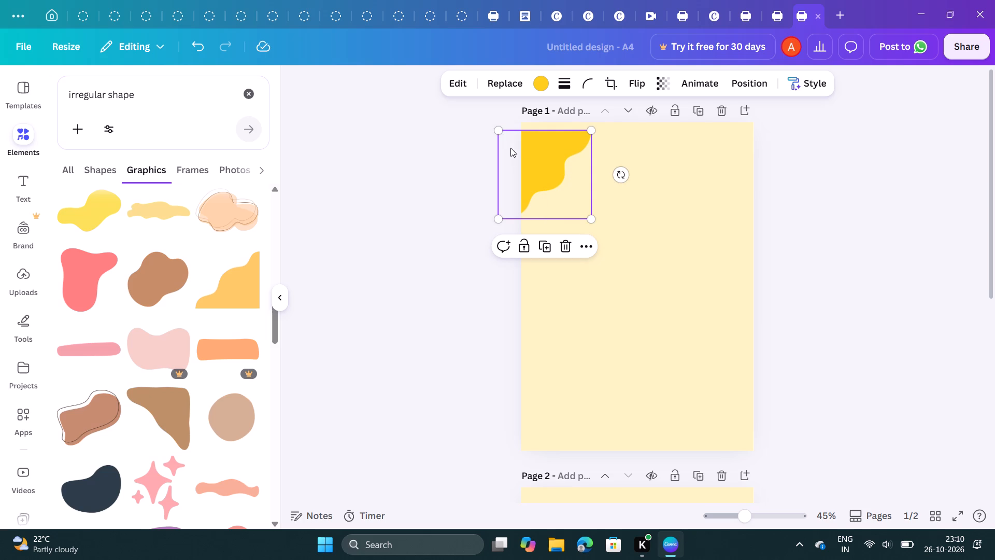
left_click_drag(500, 130, 527, 140)
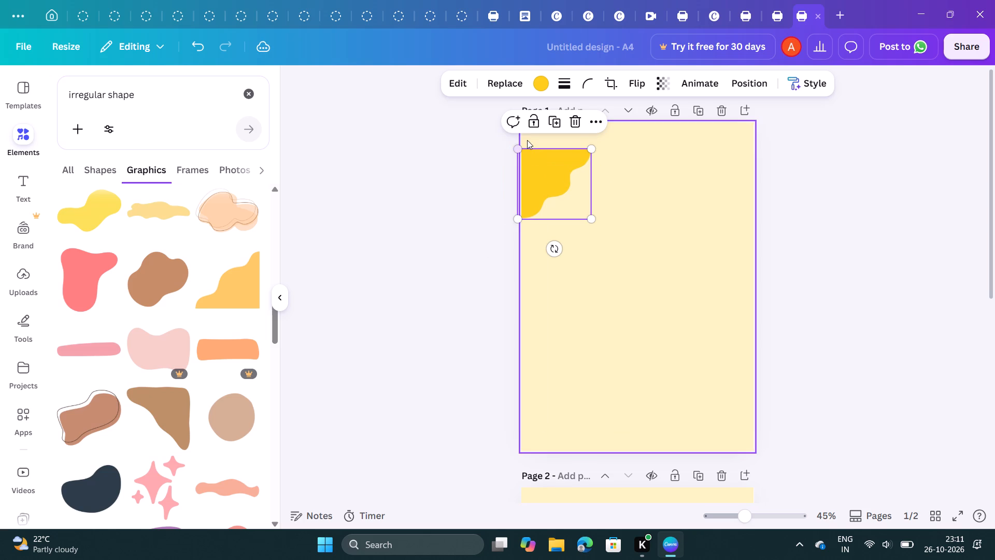
left_click_drag(547, 169, 539, 150)
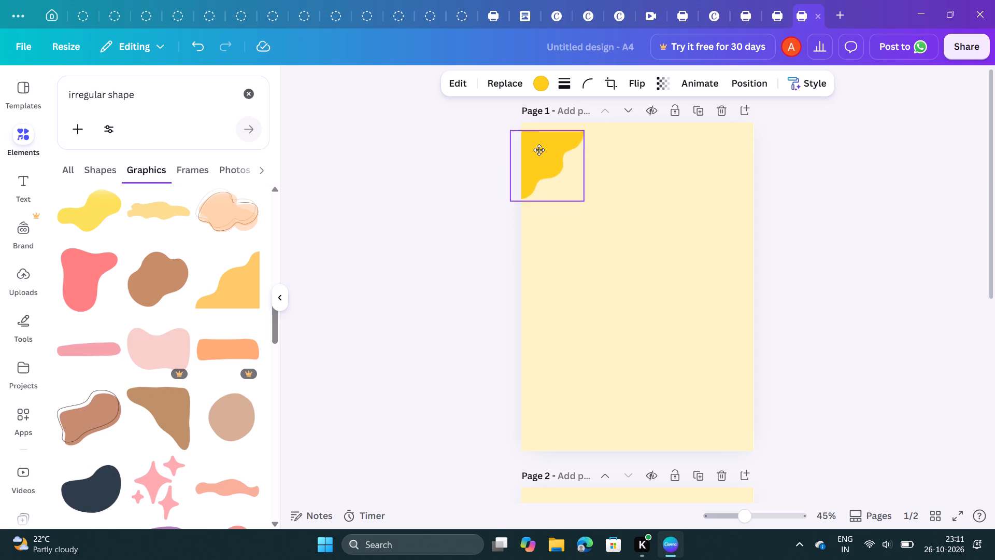
left_click_drag(539, 150, 542, 138)
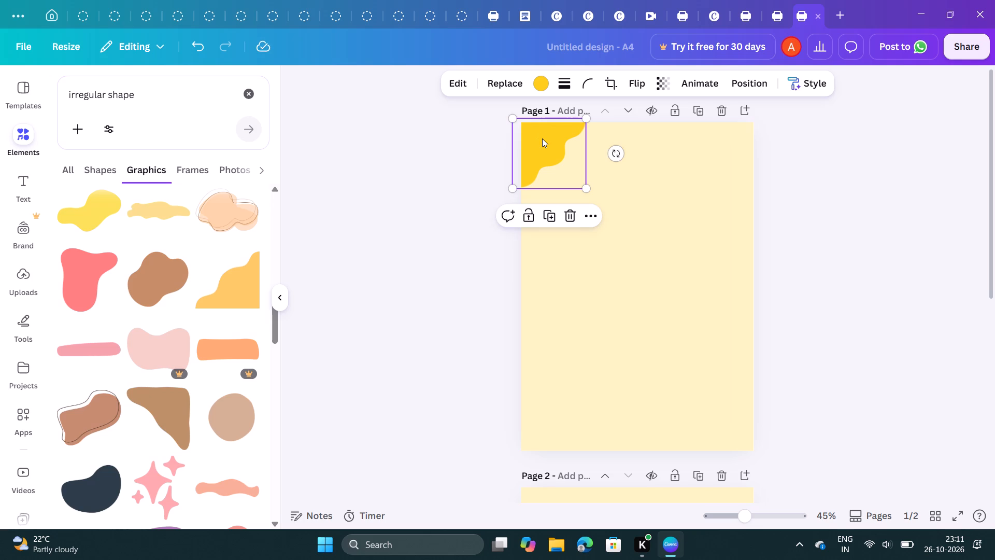
left_click(462, 153)
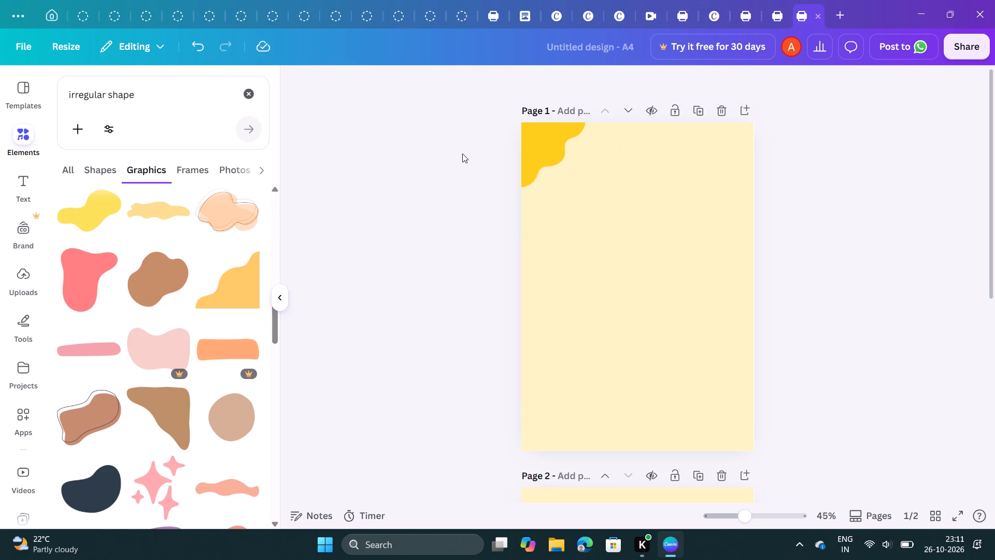
Add the light orange corner shape with a wavy diagonal edge to page 1.
left_click(249, 296)
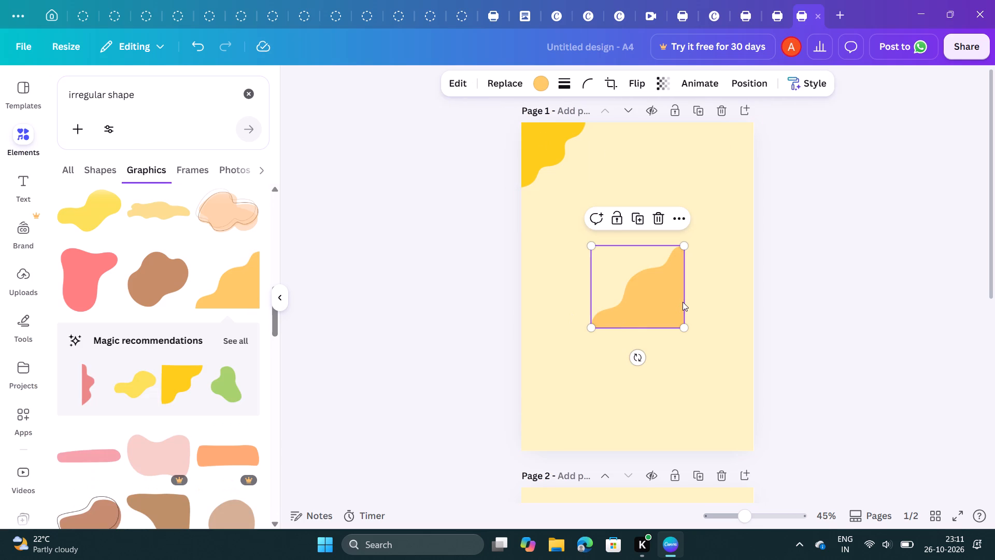
Shrink the yellow wavy shape slightly and refit it into page 1's top-left corner, flush with the top edge and overhanging the left edge.
left_click(558, 154)
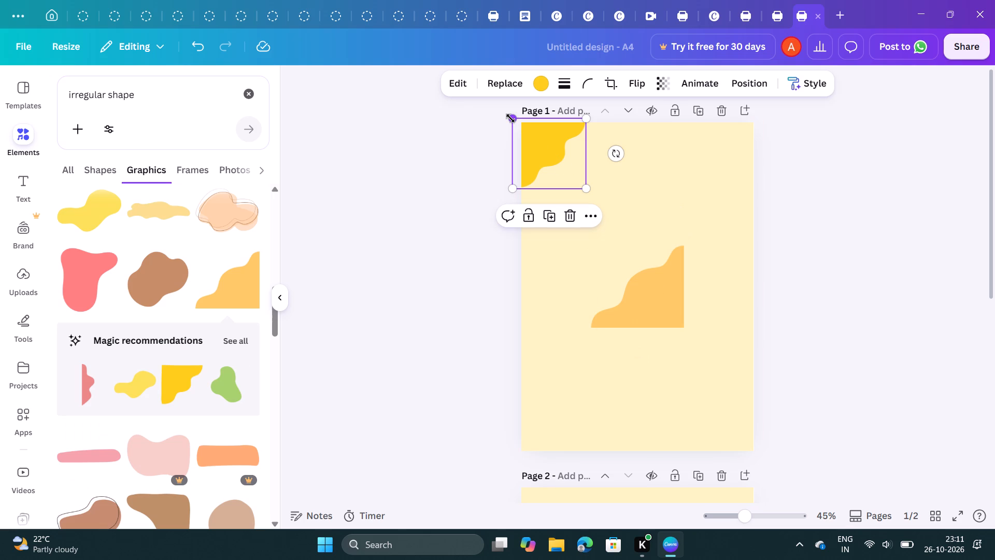
left_click_drag(515, 120, 519, 122)
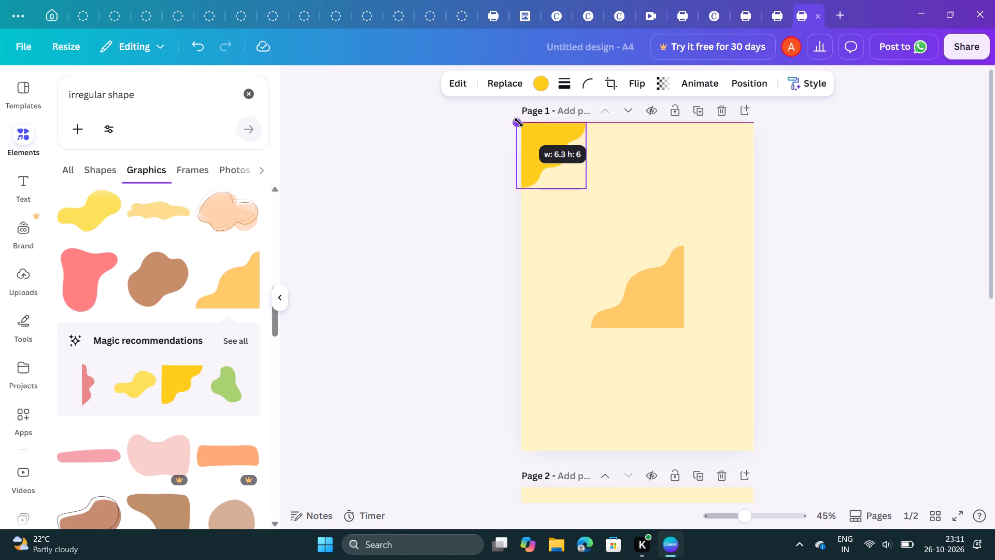
left_click_drag(519, 122, 523, 126)
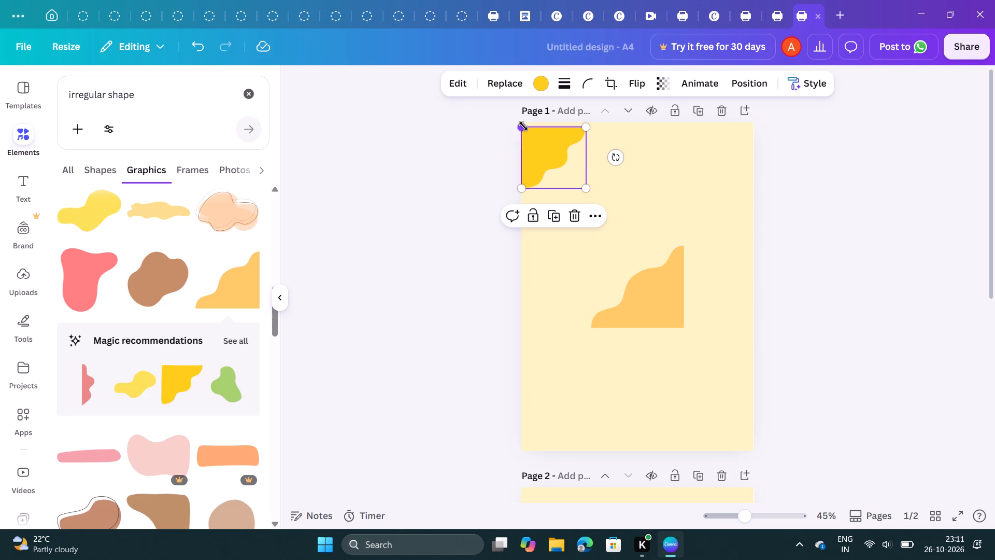
left_click(551, 139)
left_click_drag(551, 139, 539, 132)
left_click(472, 158)
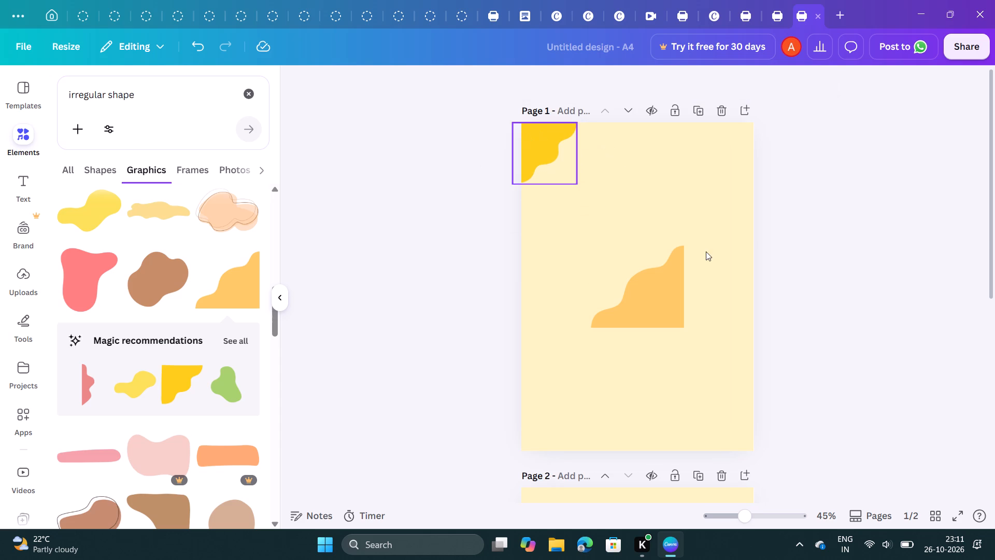
Move the light orange wavy shape into page 1's bottom-right corner and shrink it to about the size of the yellow corner shape.
left_click_drag(677, 268, 743, 374)
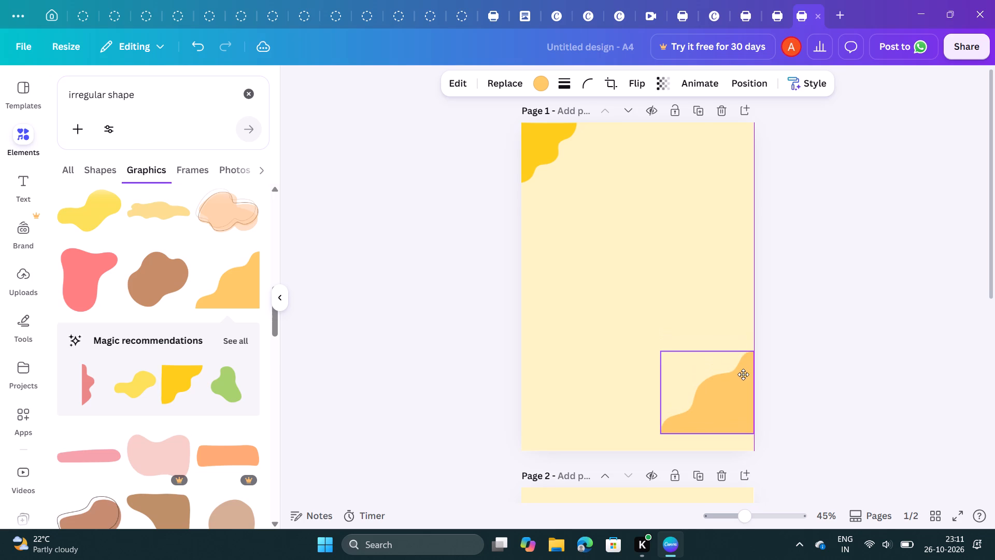
left_click_drag(743, 374, 743, 391)
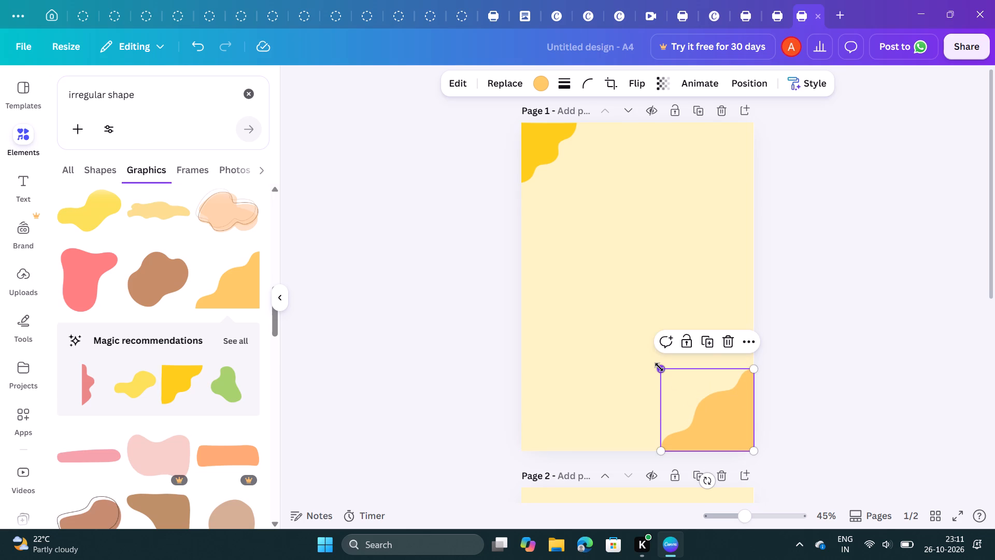
left_click_drag(659, 367, 668, 375)
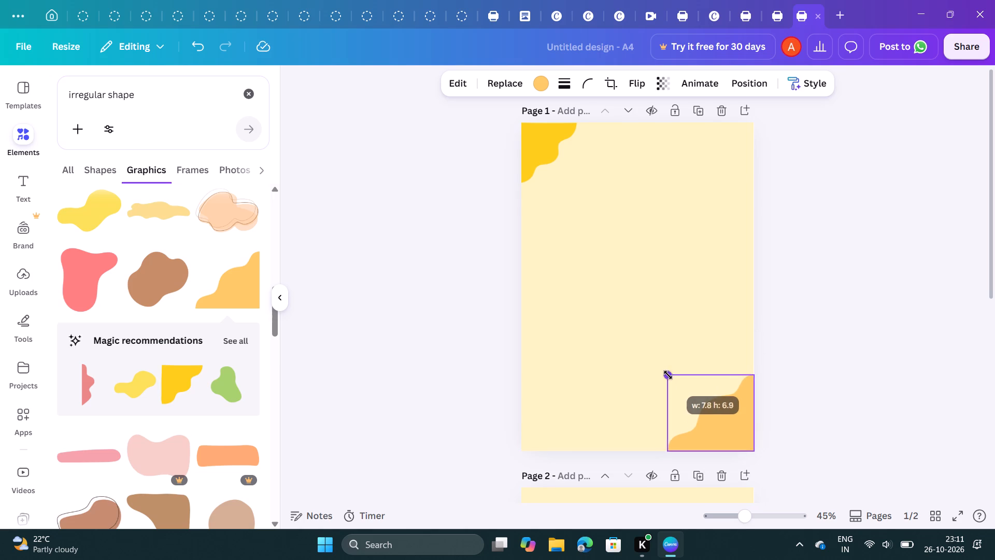
left_click_drag(668, 375, 692, 388)
left_click(818, 292)
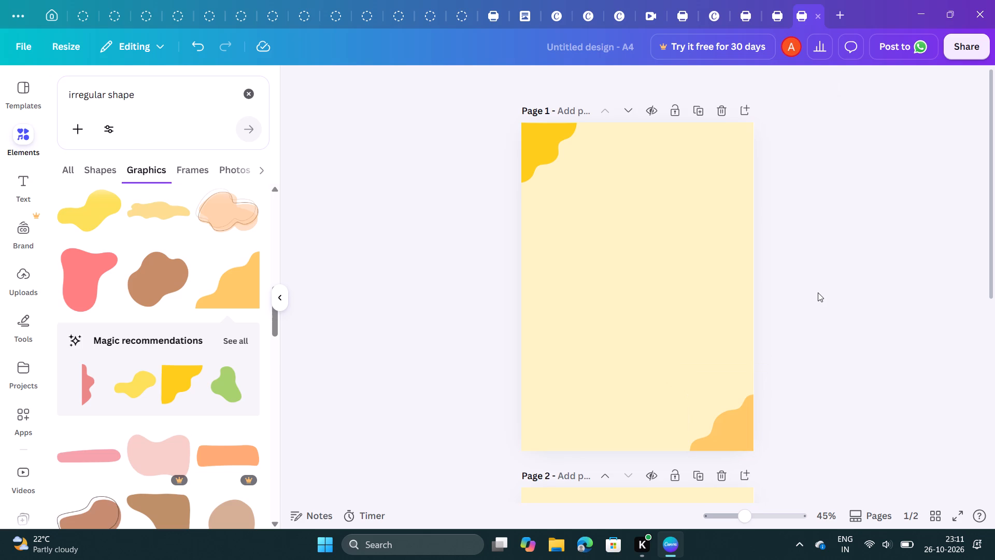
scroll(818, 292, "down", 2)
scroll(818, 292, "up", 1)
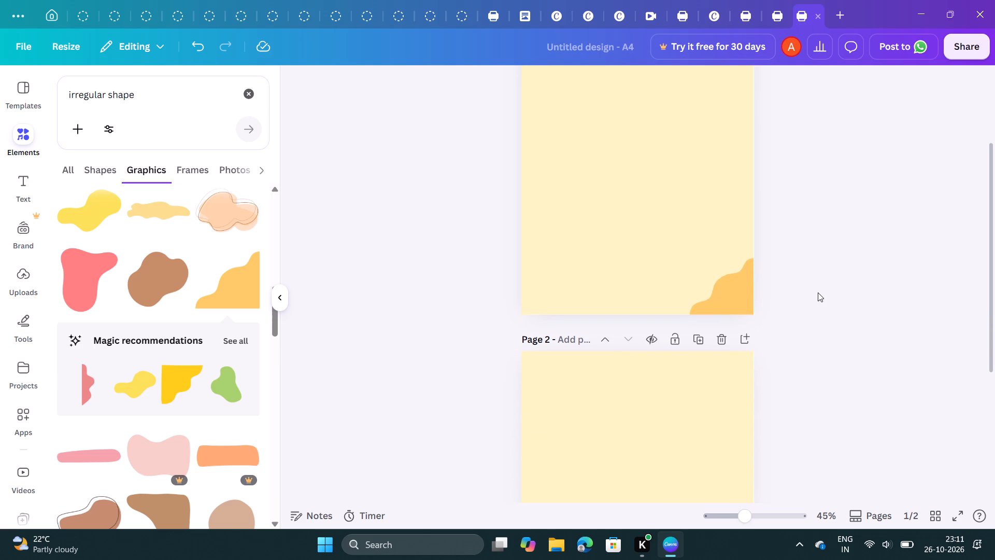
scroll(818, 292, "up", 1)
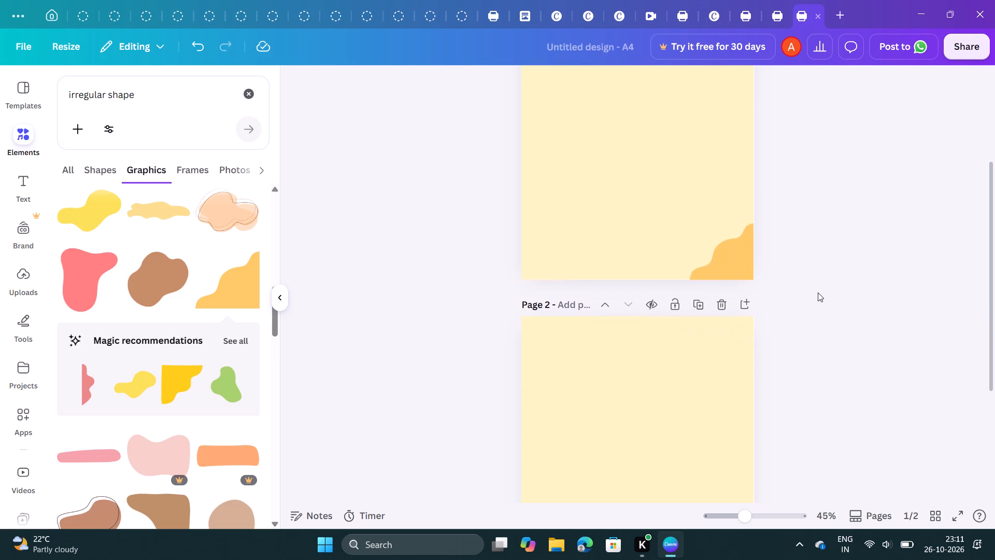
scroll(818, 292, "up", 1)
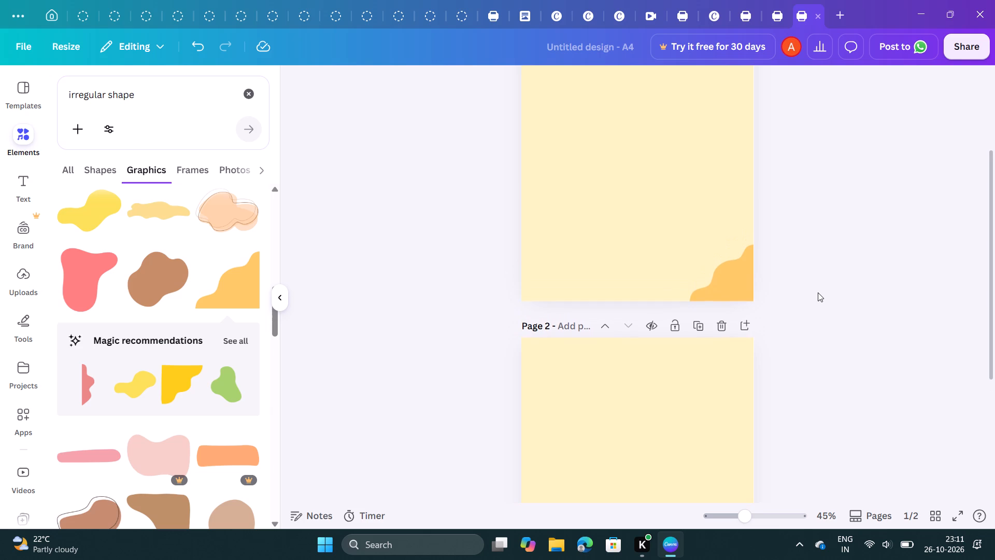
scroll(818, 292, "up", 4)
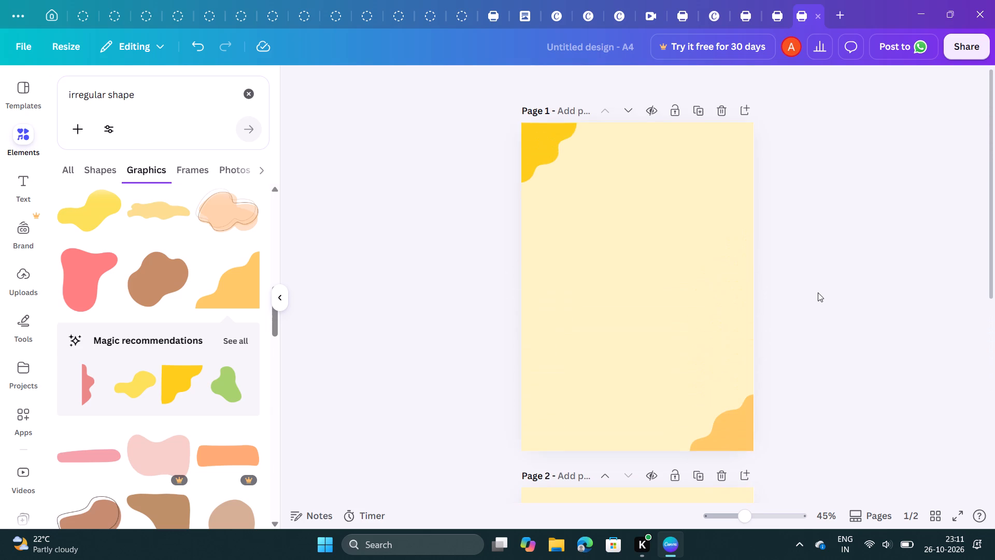
Recolour the yellow wavy shape in page 1's top-left corner to orange #ff914d.
left_click(553, 150)
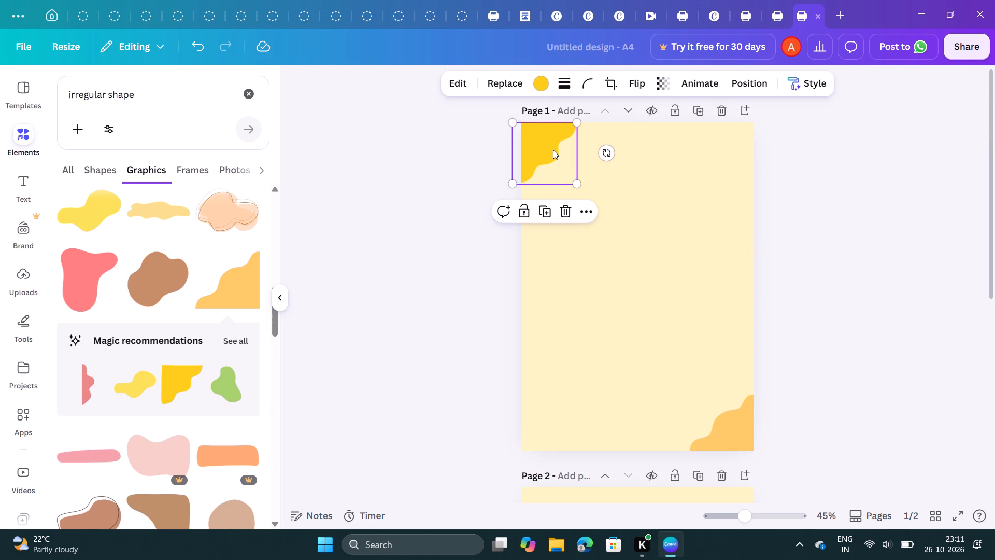
left_click(542, 80)
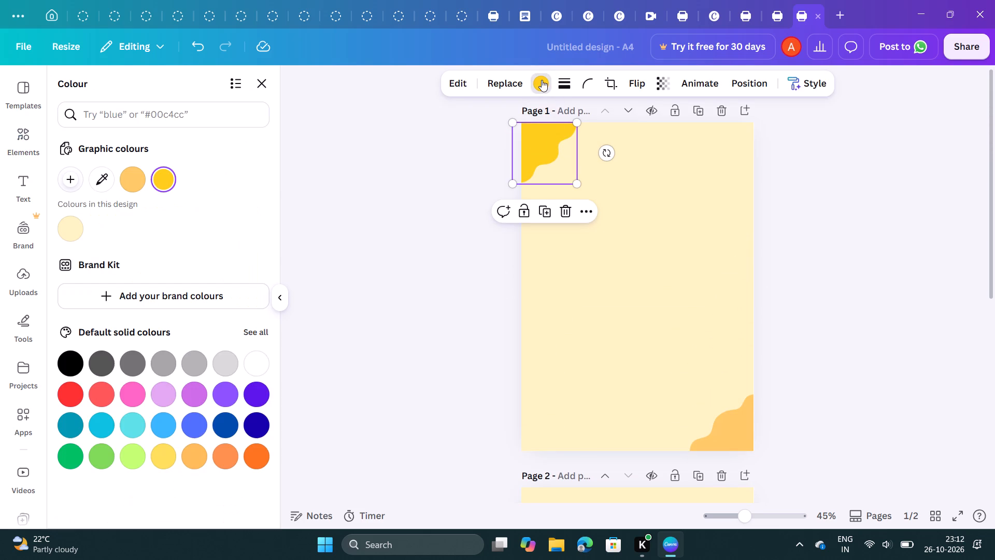
left_click(230, 457)
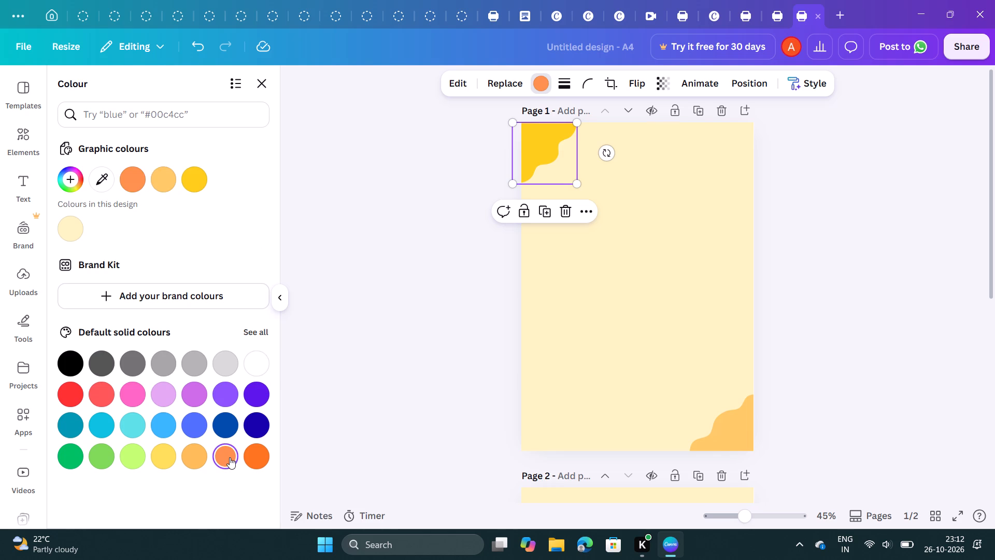
left_click(230, 457)
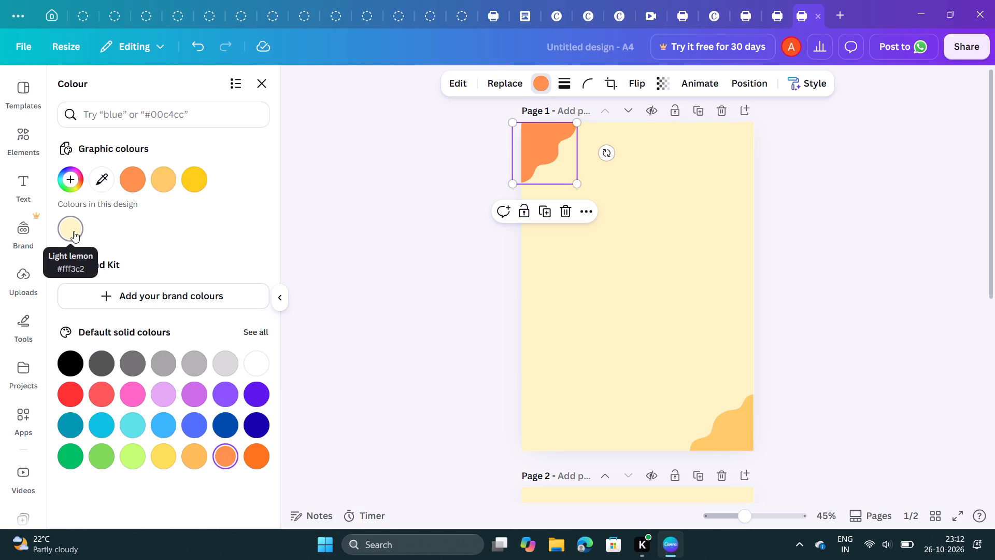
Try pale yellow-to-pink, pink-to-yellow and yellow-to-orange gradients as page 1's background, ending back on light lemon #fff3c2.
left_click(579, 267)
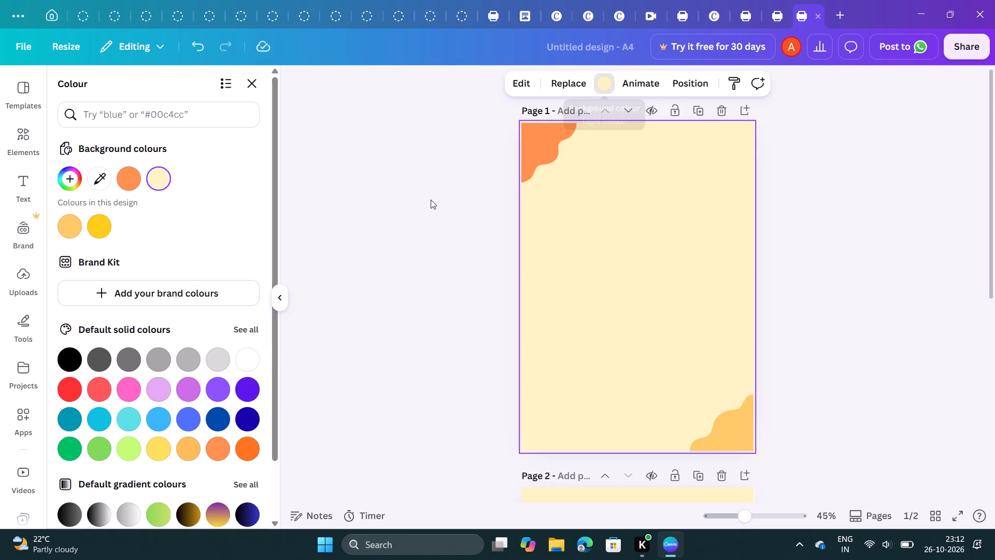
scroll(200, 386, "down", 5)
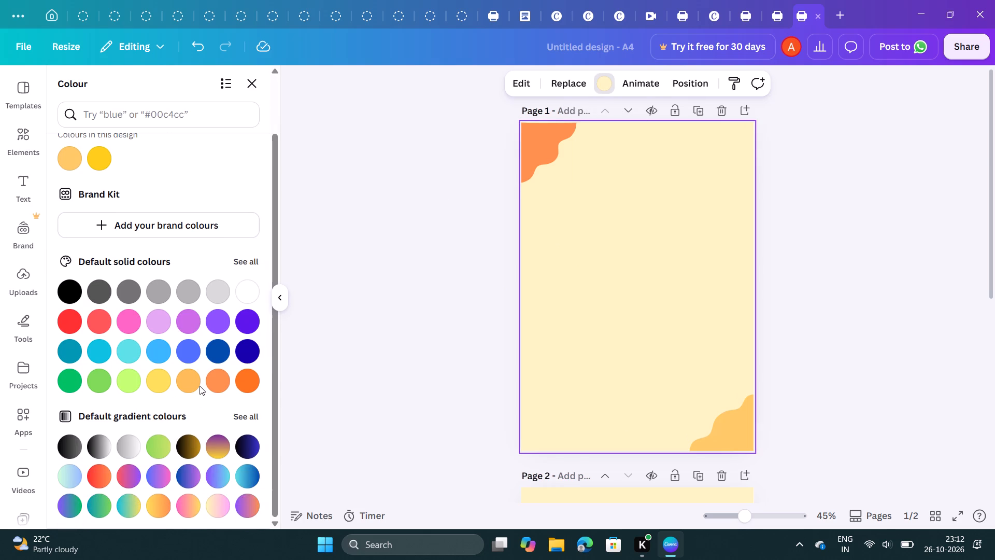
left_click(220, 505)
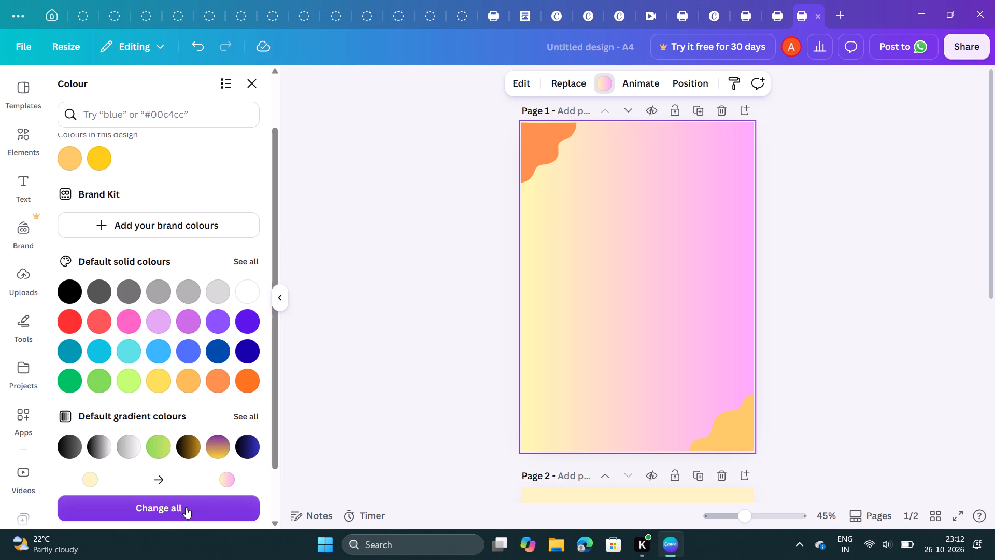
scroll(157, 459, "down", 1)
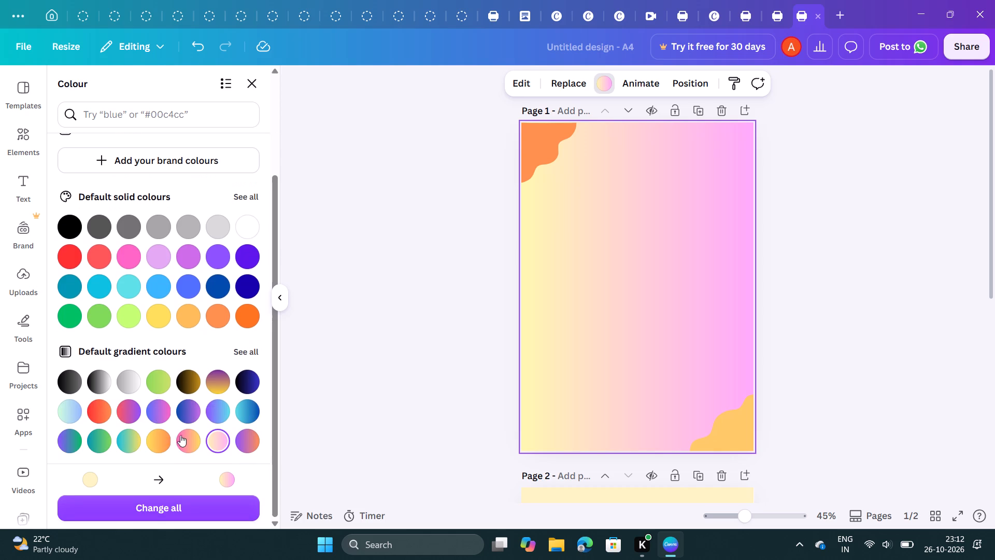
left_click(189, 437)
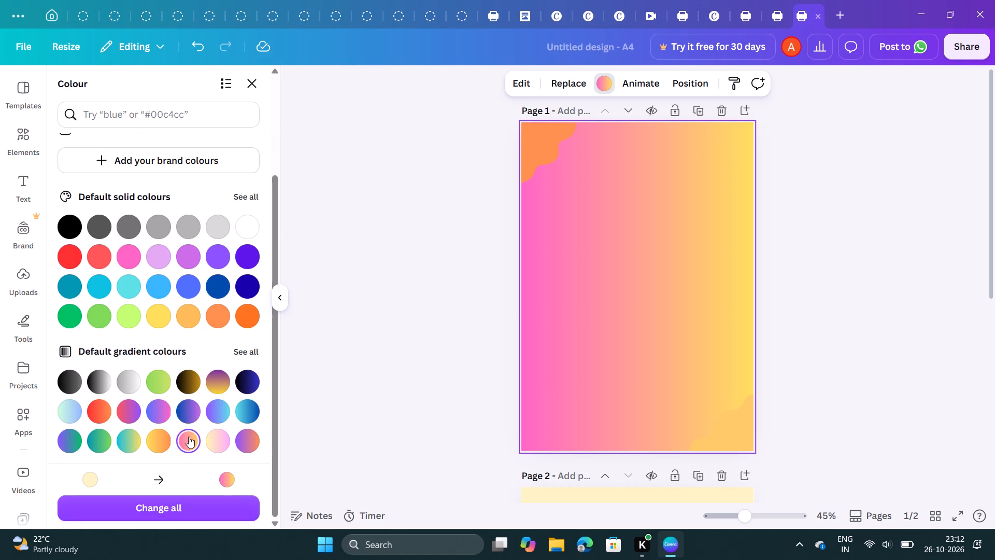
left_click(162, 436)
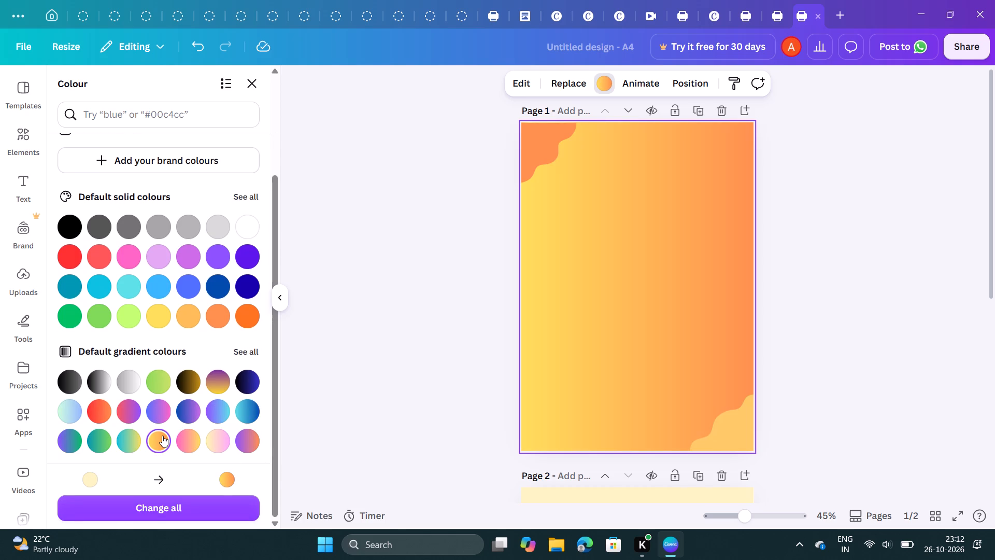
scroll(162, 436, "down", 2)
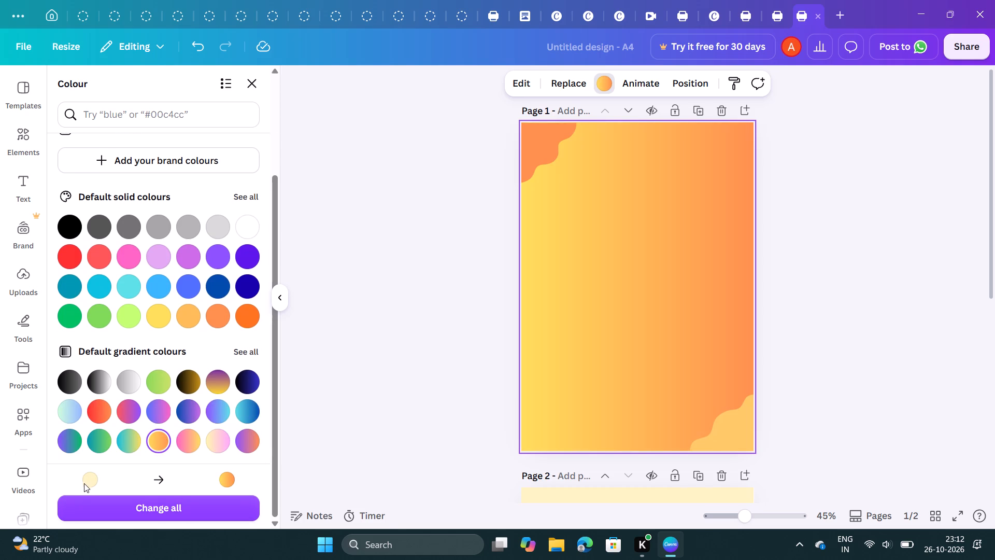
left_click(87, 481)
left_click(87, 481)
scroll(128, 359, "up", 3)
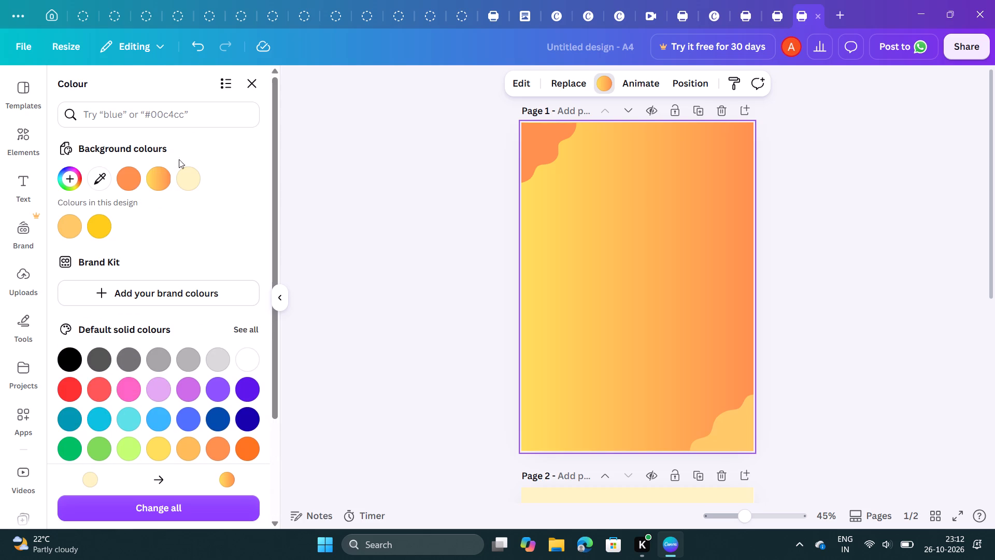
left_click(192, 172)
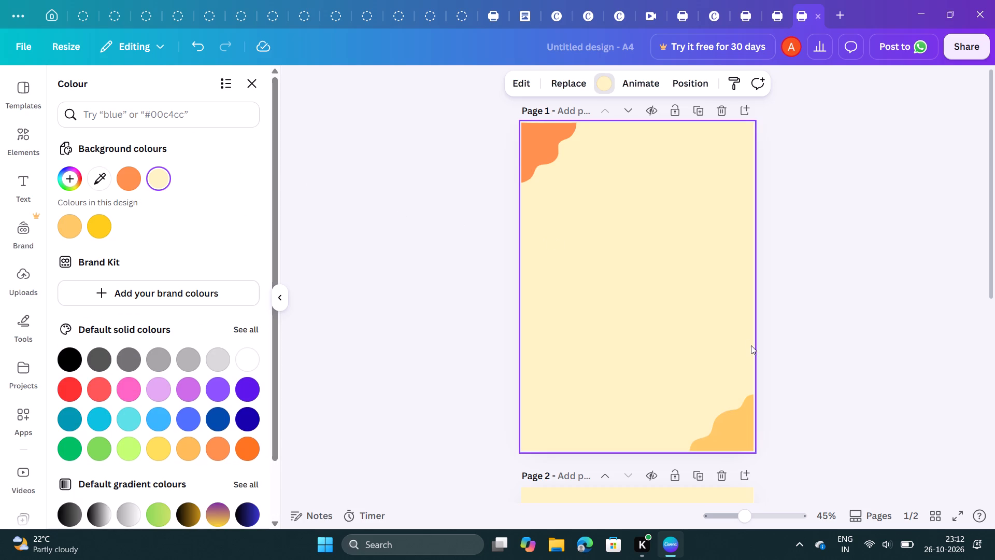
Recolour the light orange wavy shape in page 1's bottom-right corner to orange #ff914d.
left_click(746, 429)
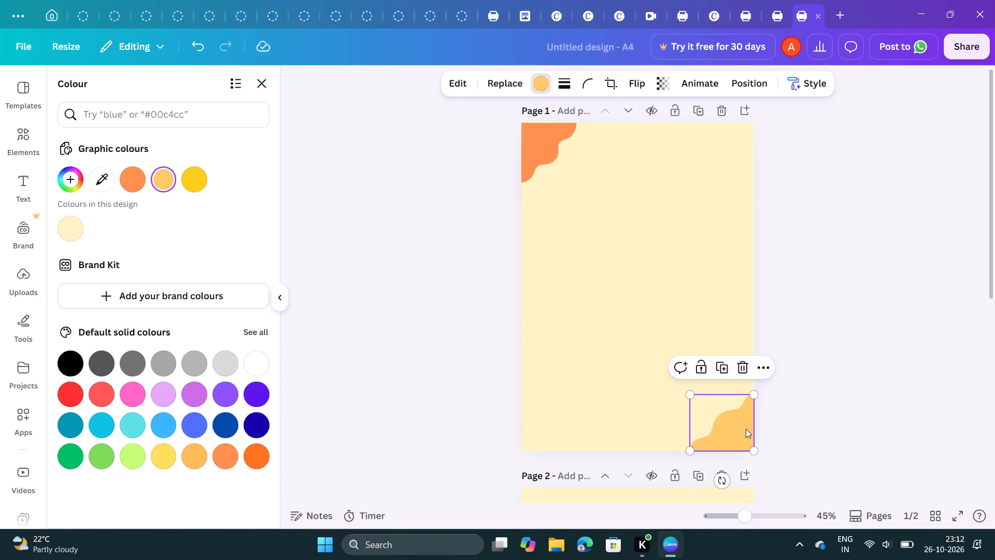
left_click(132, 178)
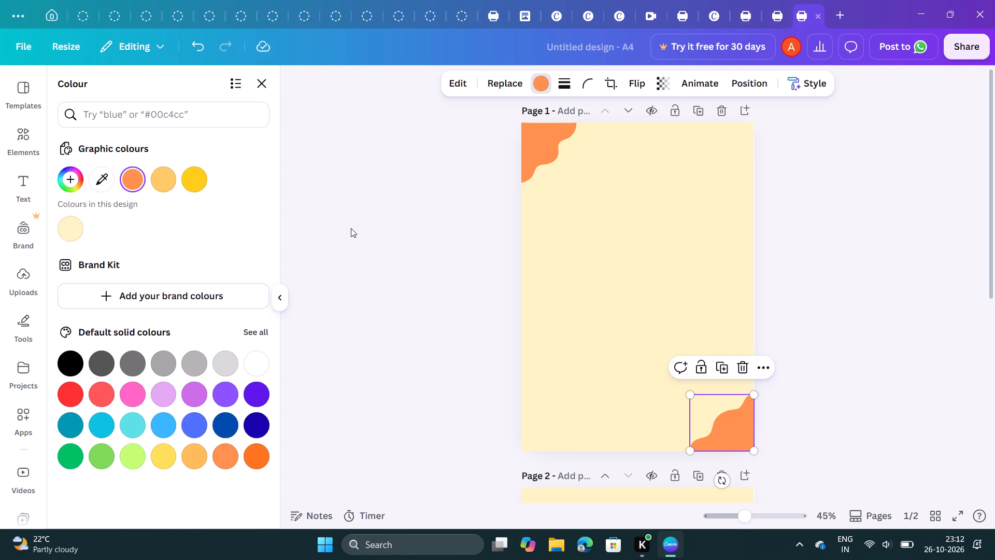
left_click(351, 228)
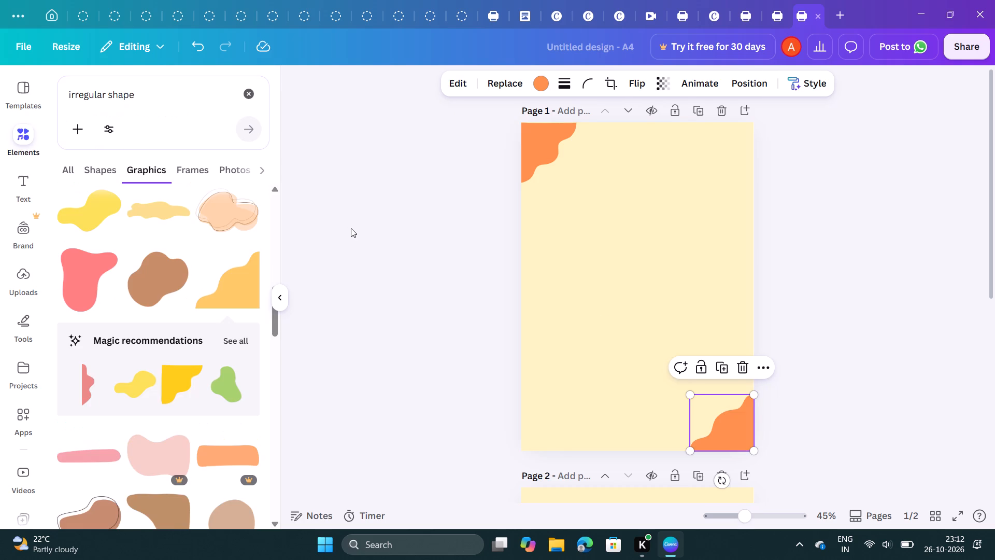
Change page 1's background to a solid light peach-orange from the full set of default solid colours.
left_click(560, 242)
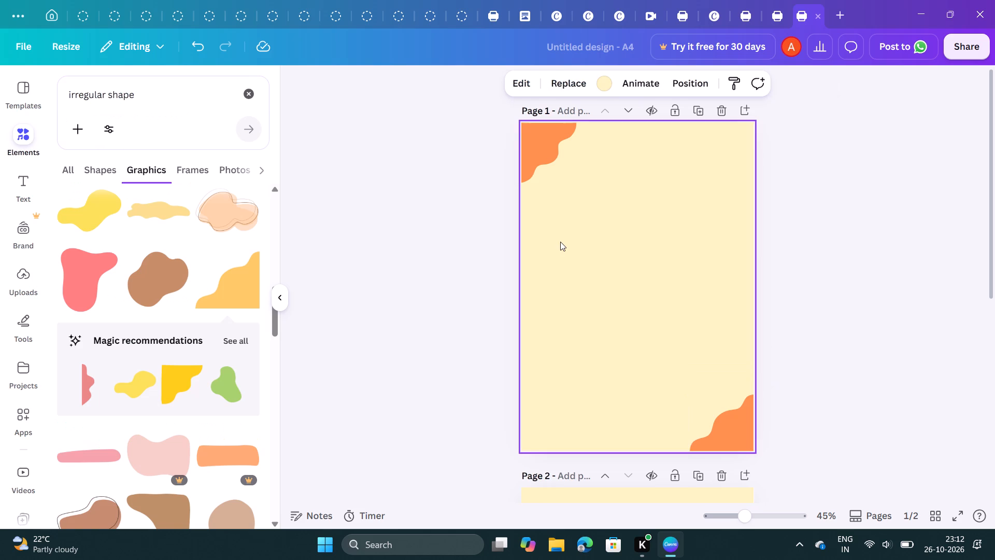
left_click(605, 85)
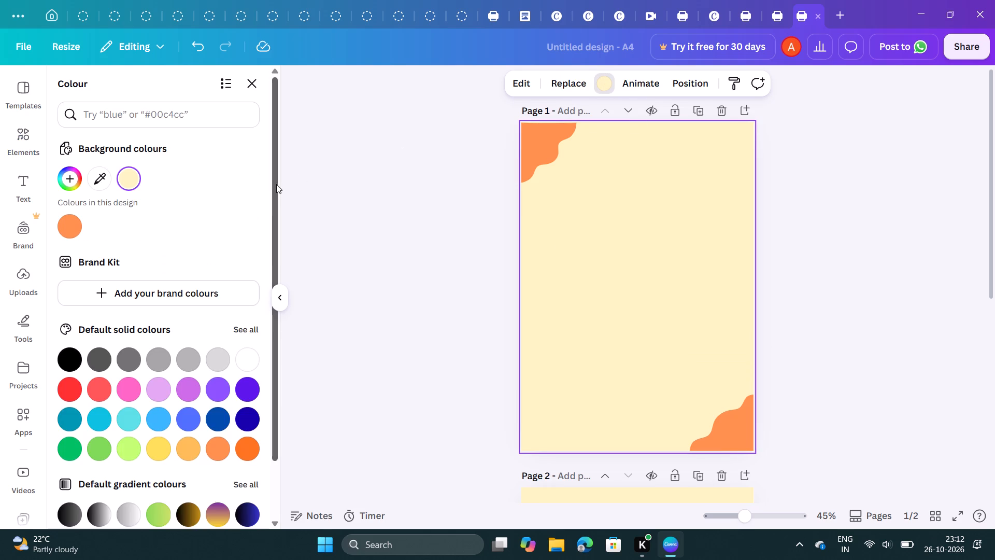
left_click(193, 447)
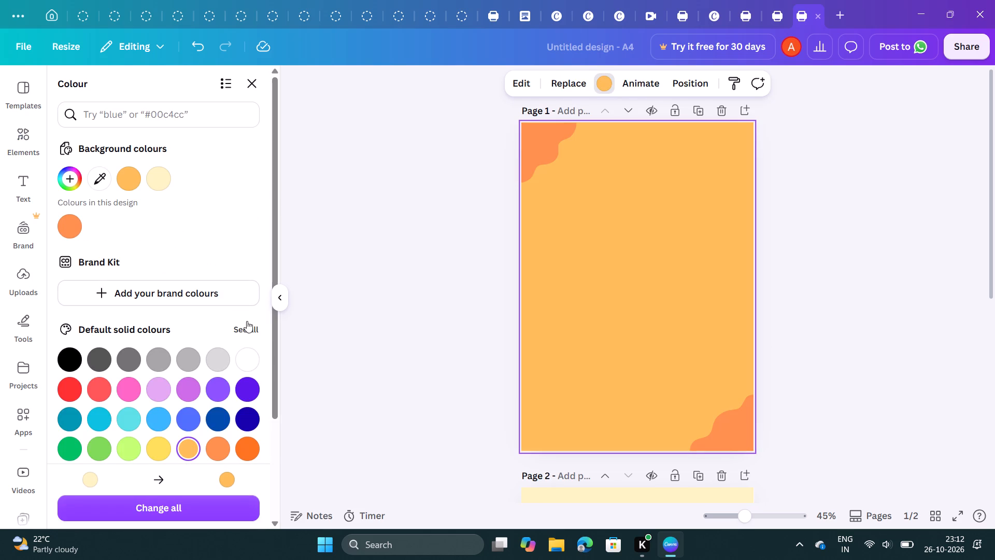
left_click(242, 325)
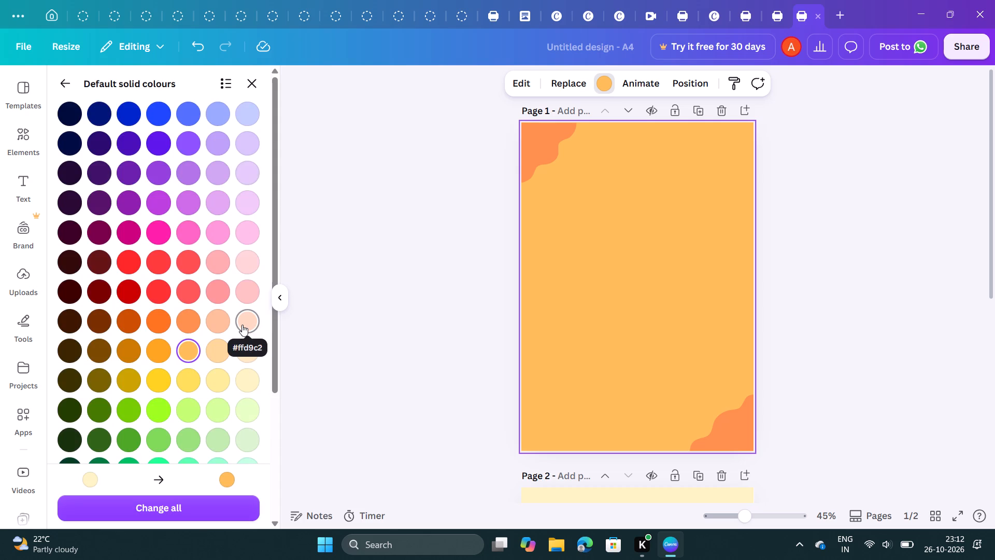
left_click(220, 349)
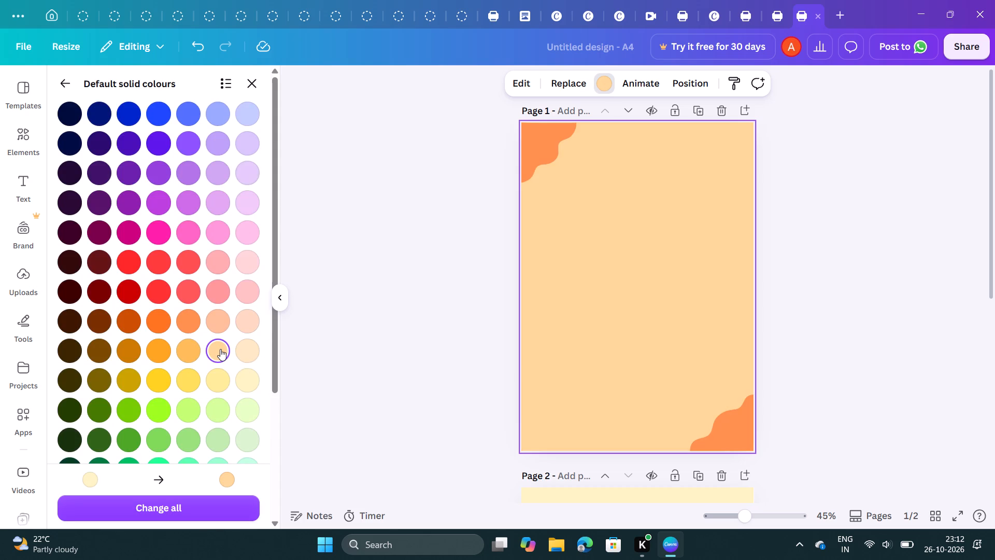
Try pale peach and light green as page 1's solid background, ending on pale yellow #fff3c2.
left_click(246, 354)
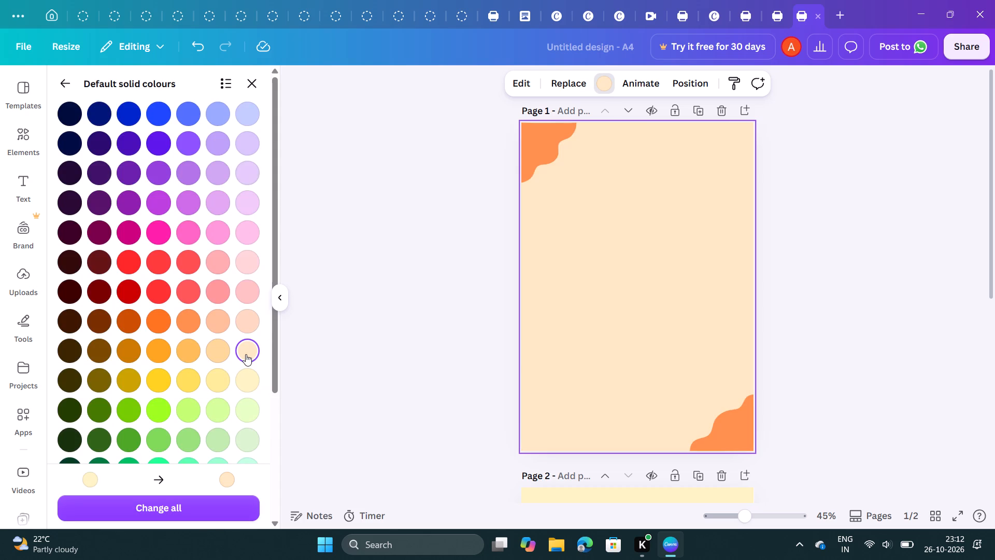
left_click(248, 374)
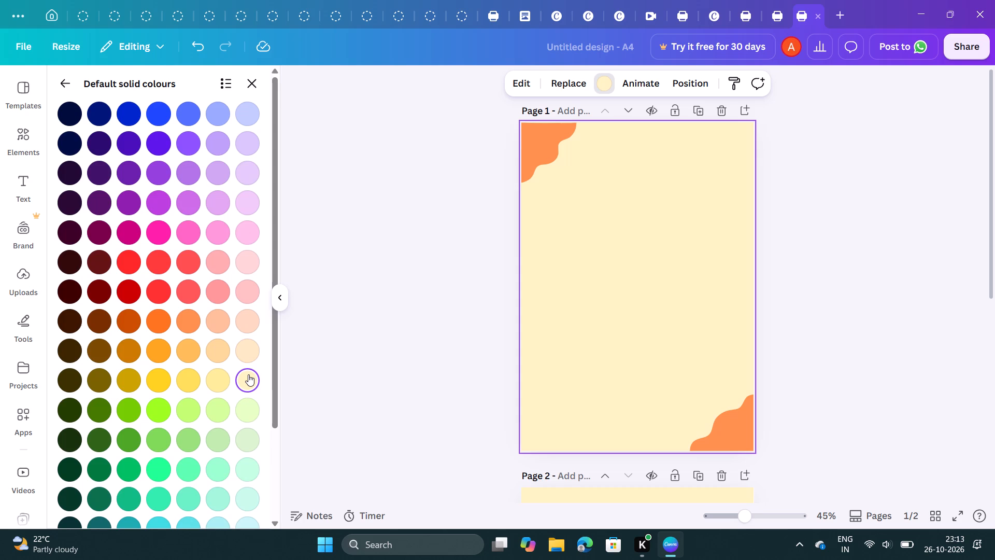
left_click(251, 405)
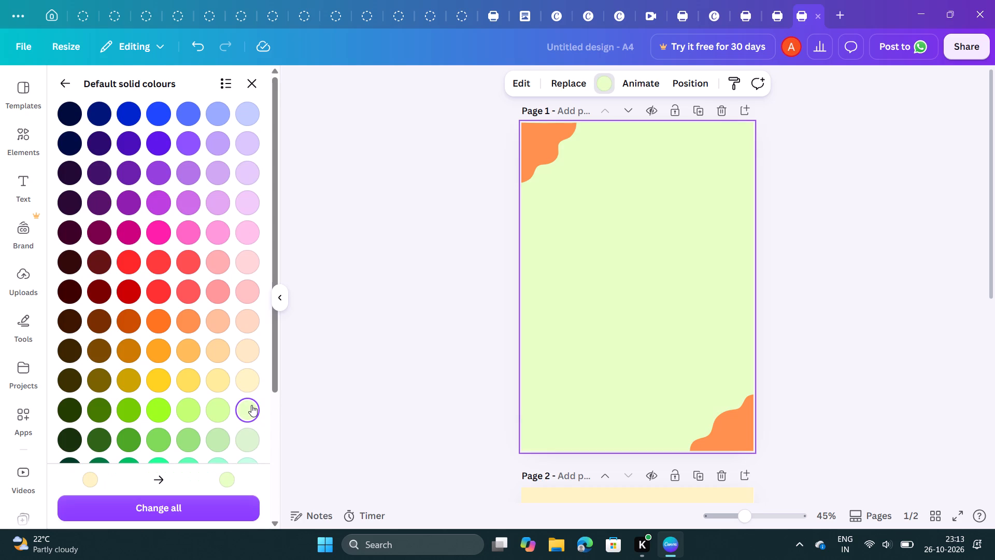
left_click(248, 382)
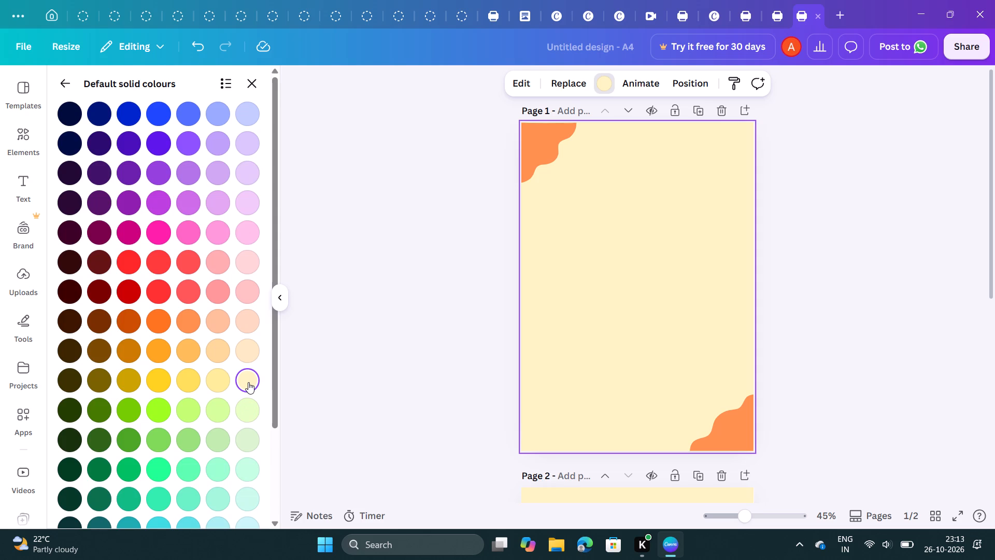
left_click(246, 353)
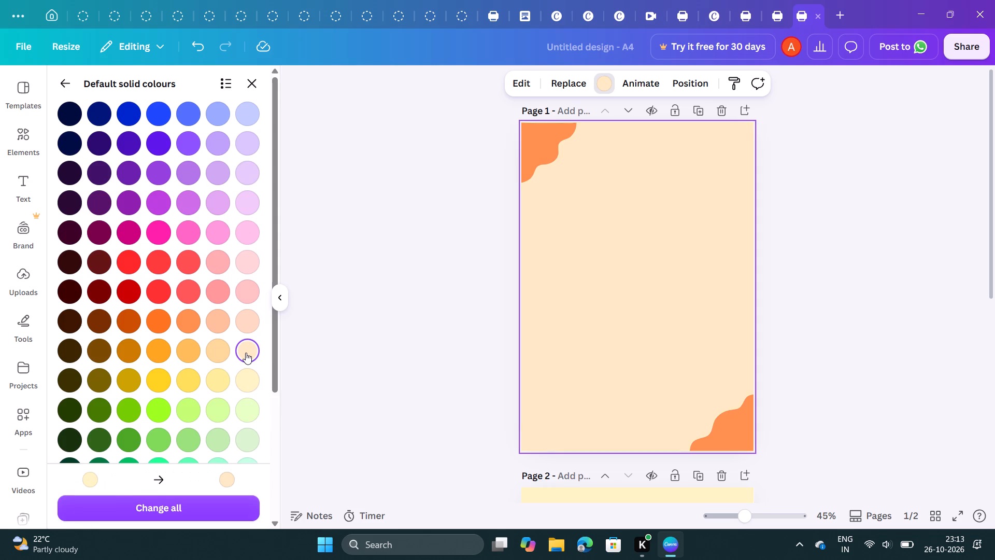
left_click(252, 375)
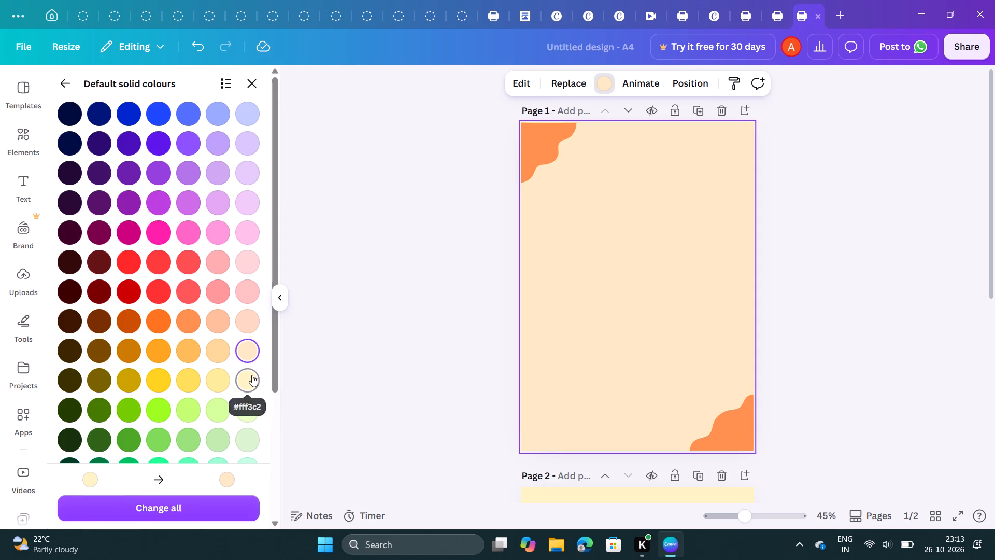
left_click(358, 283)
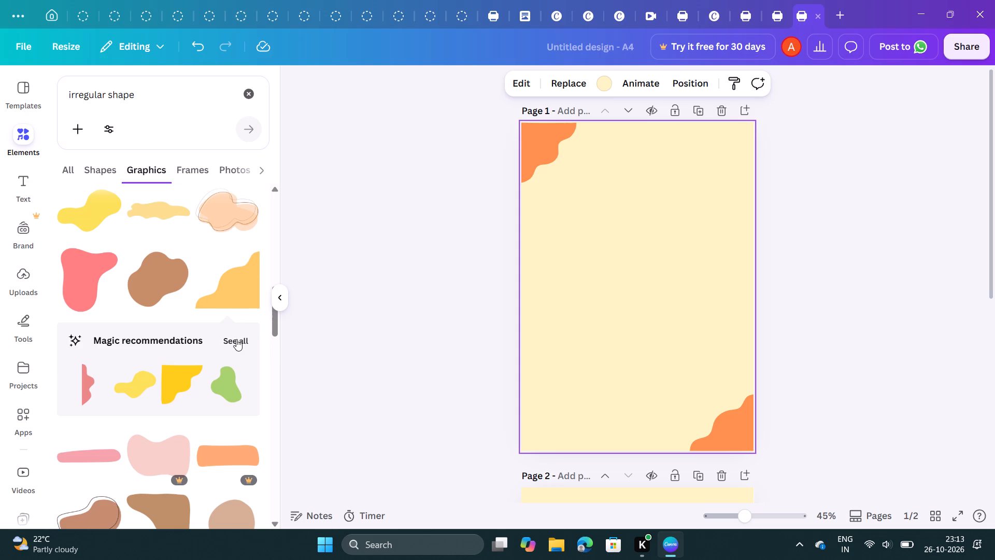
Browse the irregular shape graphics and add the teal cloud-like blob to page 1.
scroll(178, 382, "down", 2)
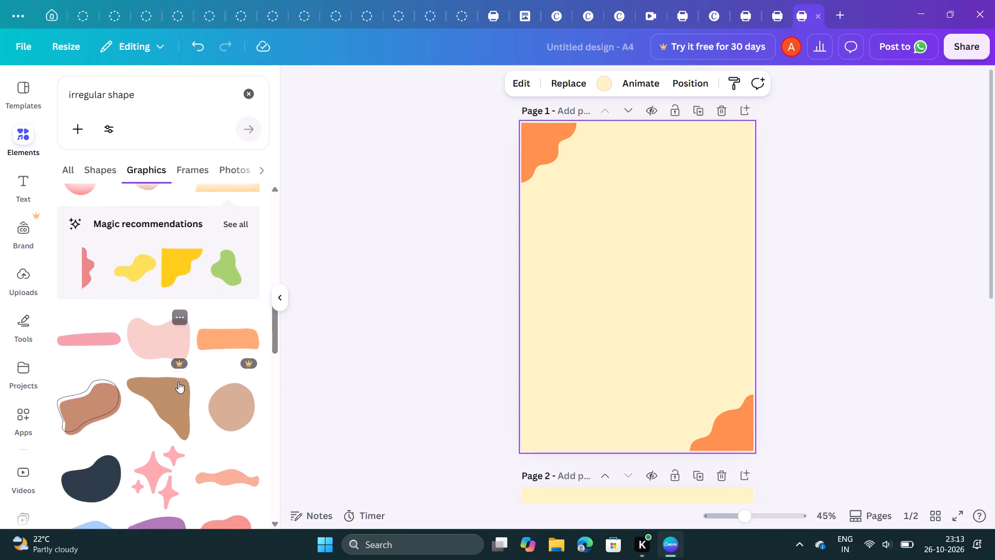
scroll(178, 382, "down", 3)
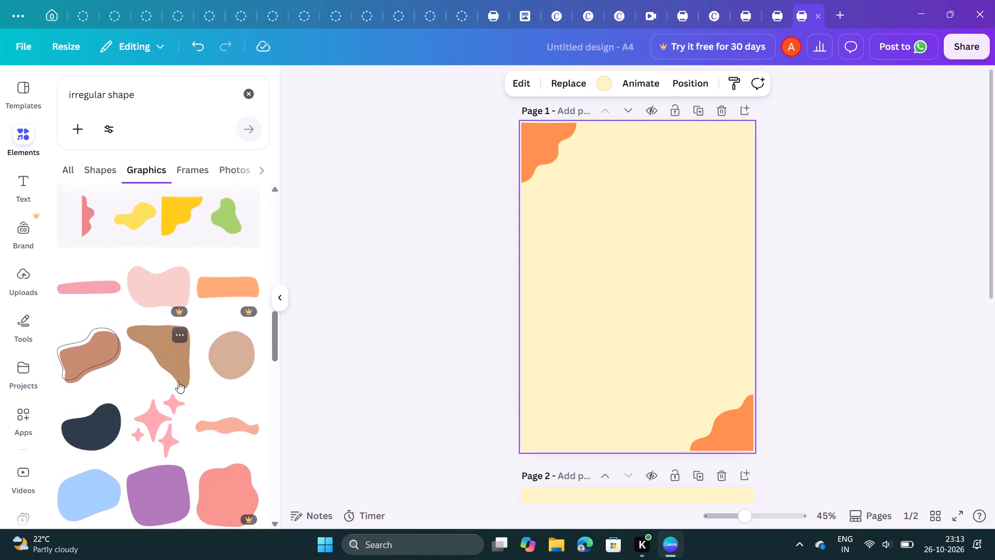
scroll(178, 382, "down", 3)
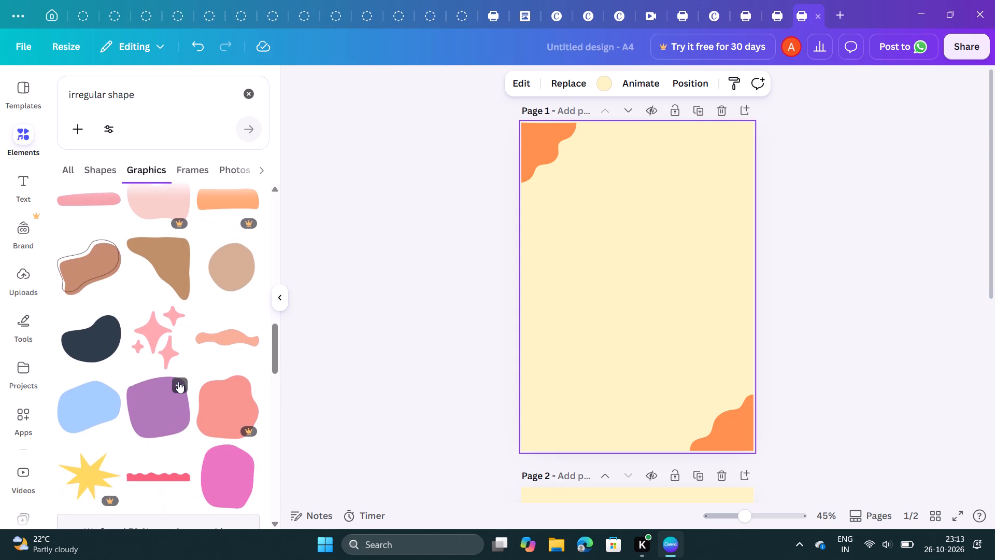
scroll(178, 382, "down", 1)
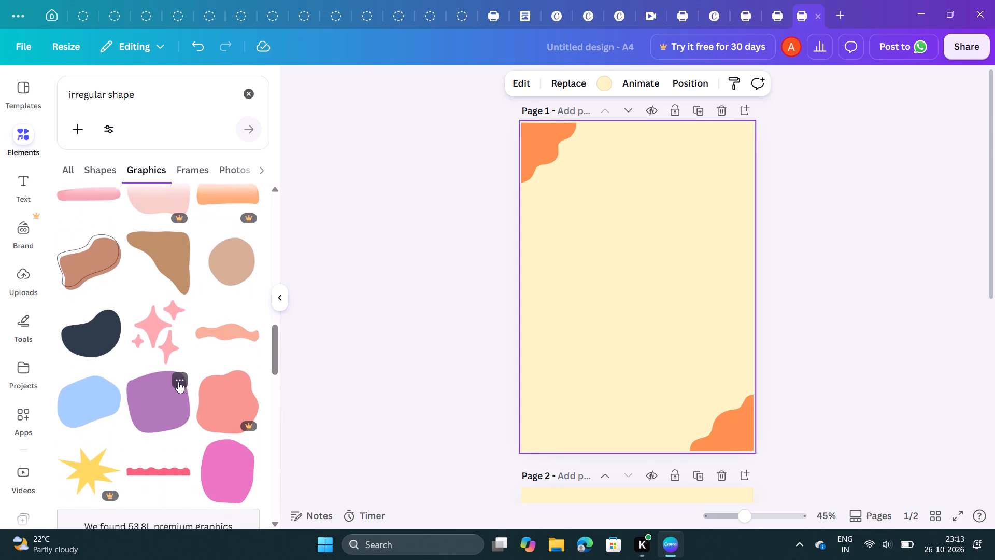
scroll(178, 382, "down", 1)
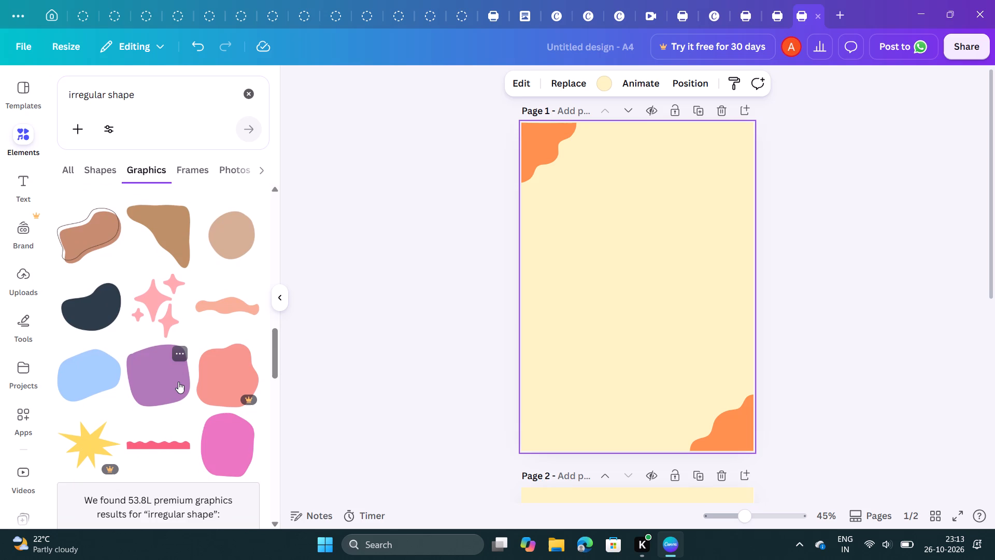
scroll(178, 382, "down", 4)
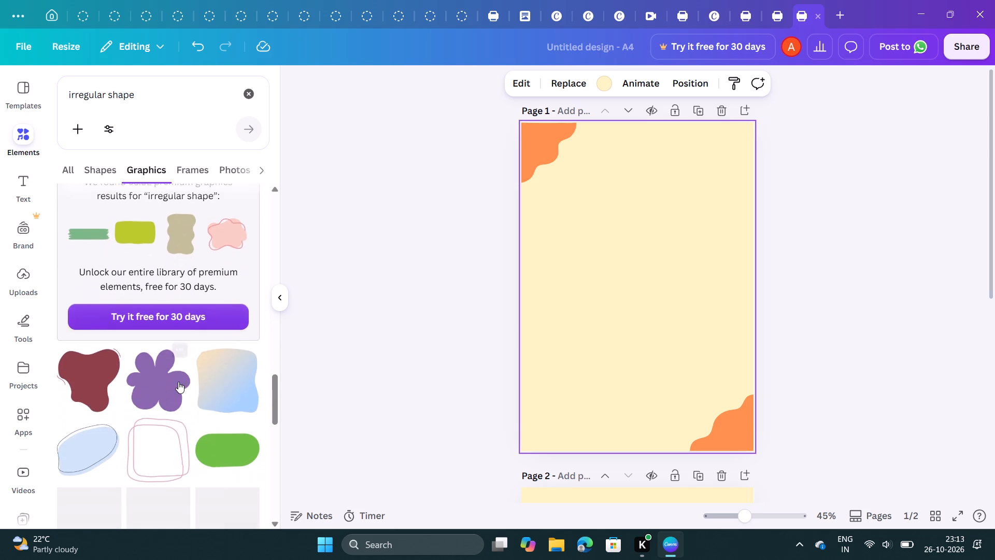
scroll(178, 382, "down", 5)
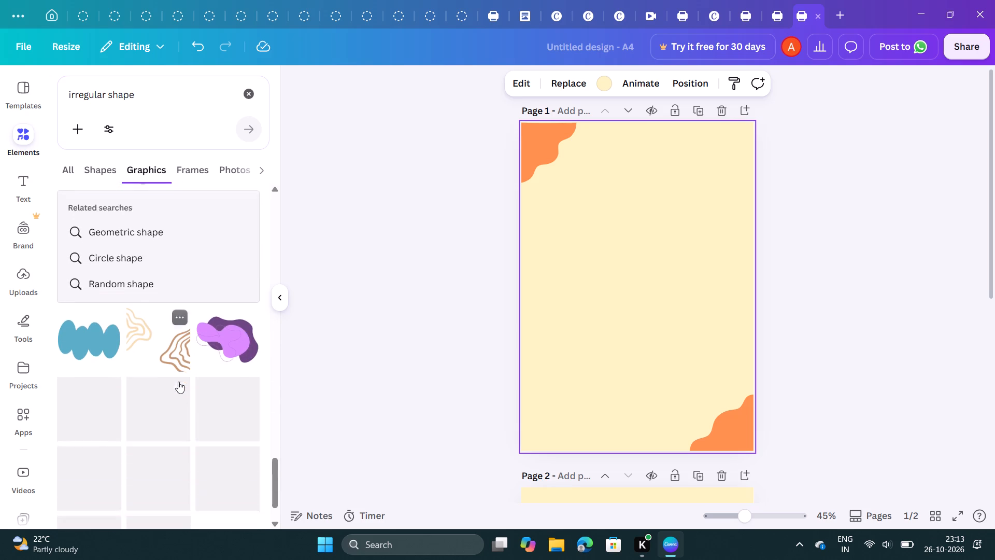
scroll(178, 382, "up", 1)
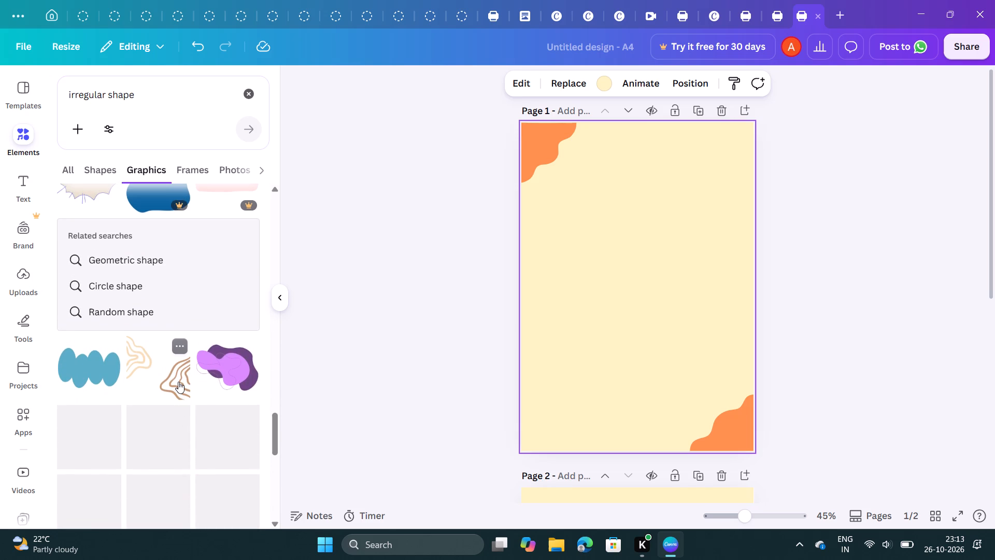
scroll(178, 382, "down", 2)
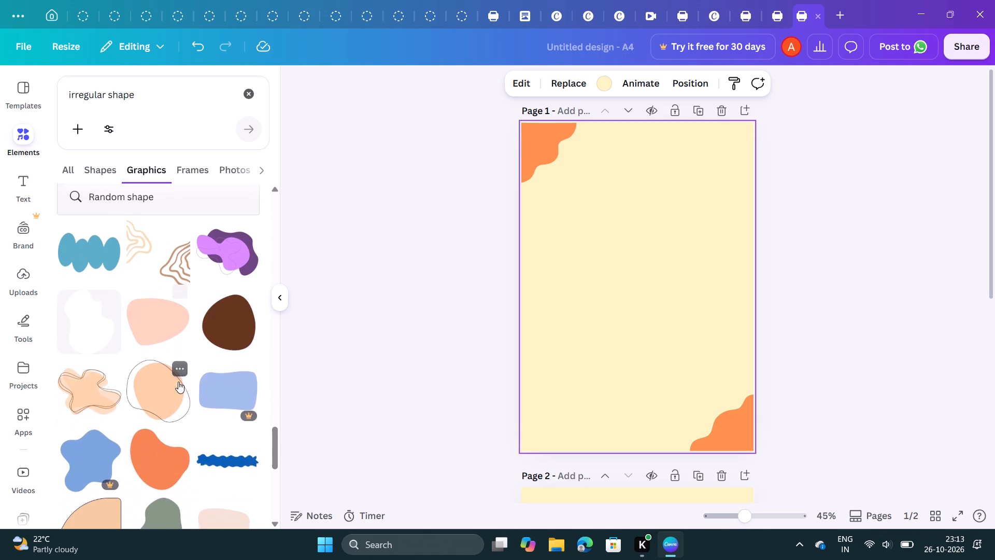
scroll(178, 382, "down", 2)
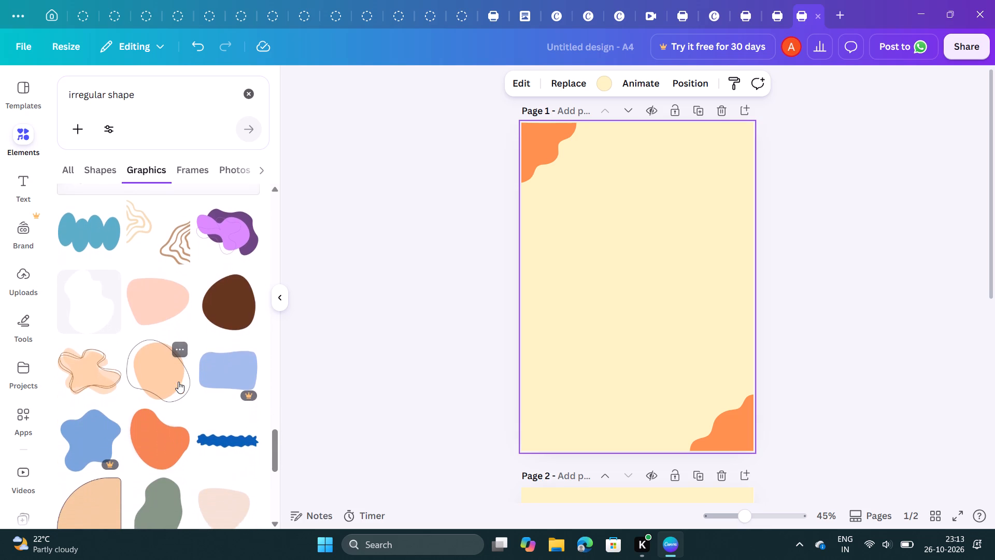
scroll(178, 382, "down", 4)
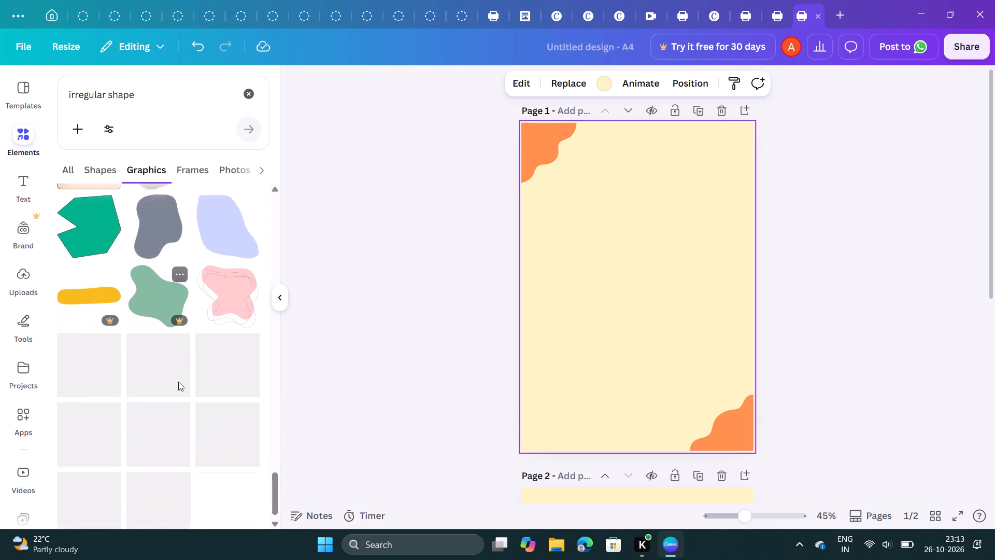
scroll(178, 382, "down", 2)
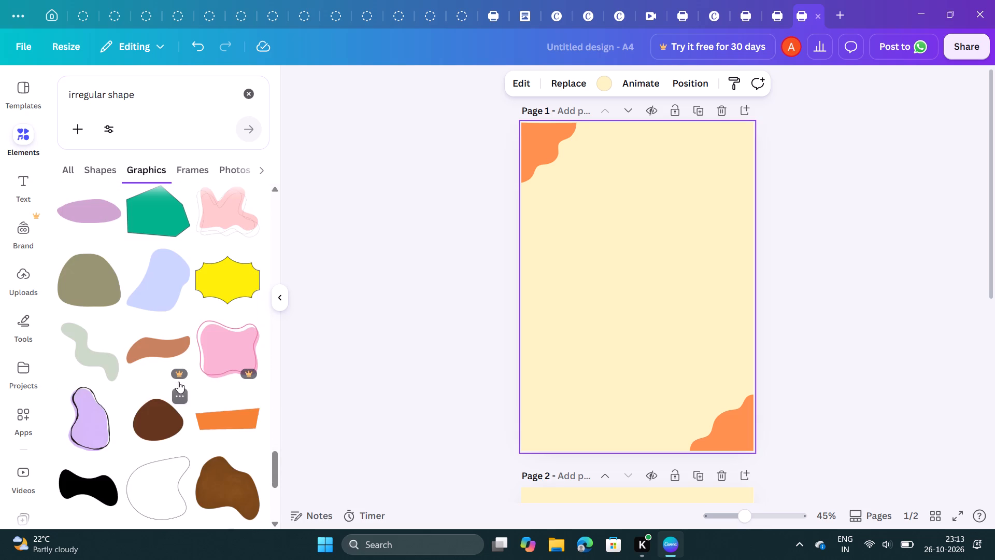
scroll(178, 382, "up", 1)
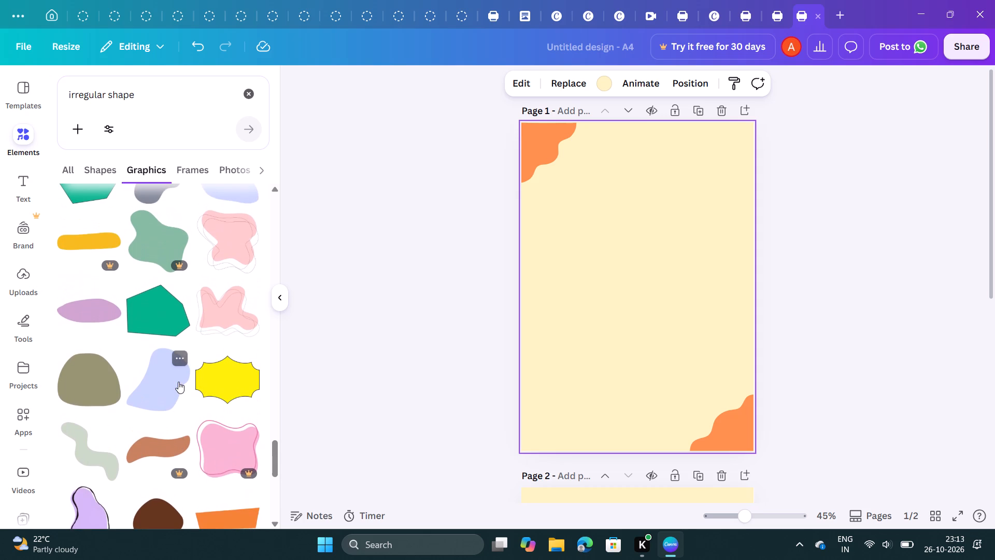
scroll(178, 382, "down", 1)
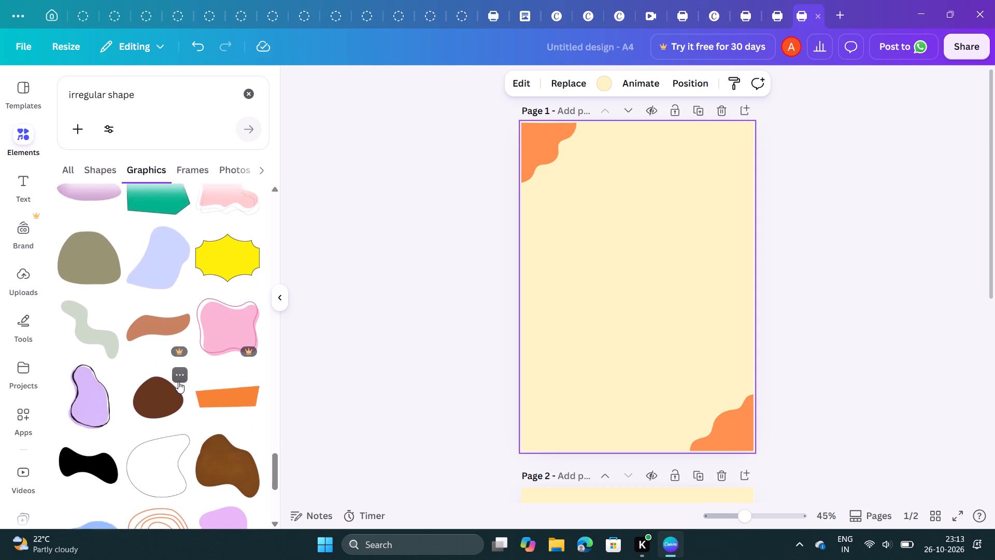
scroll(178, 382, "down", 4)
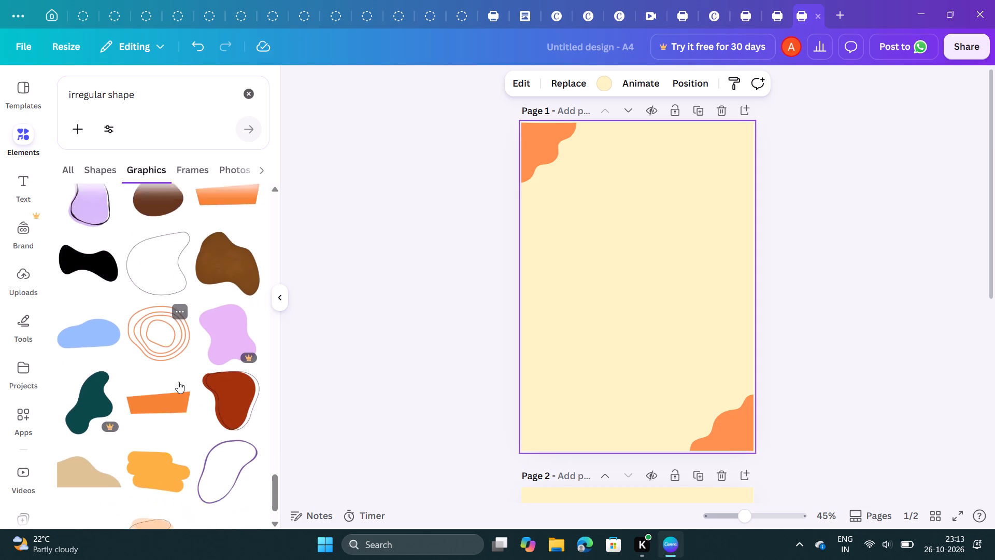
scroll(178, 382, "down", 4)
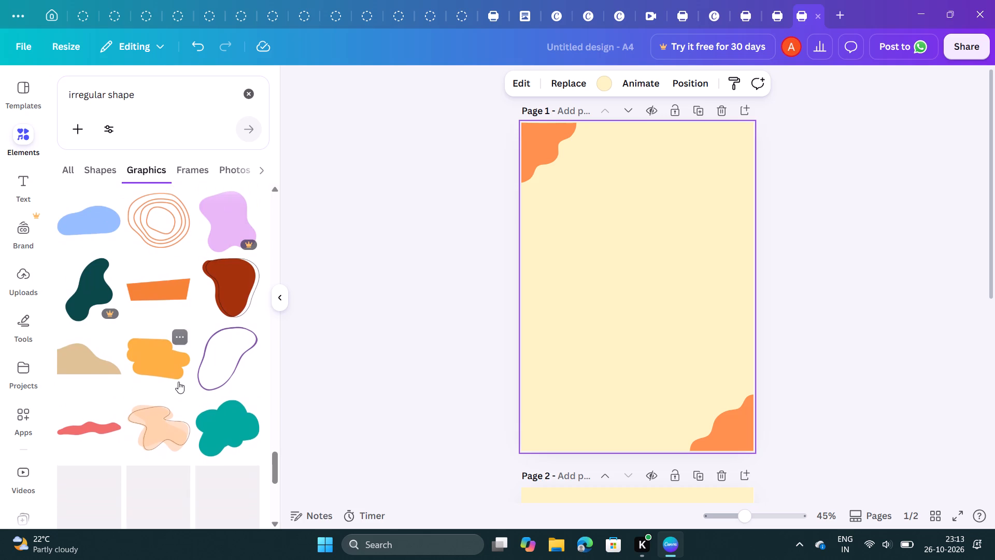
scroll(178, 382, "down", 1)
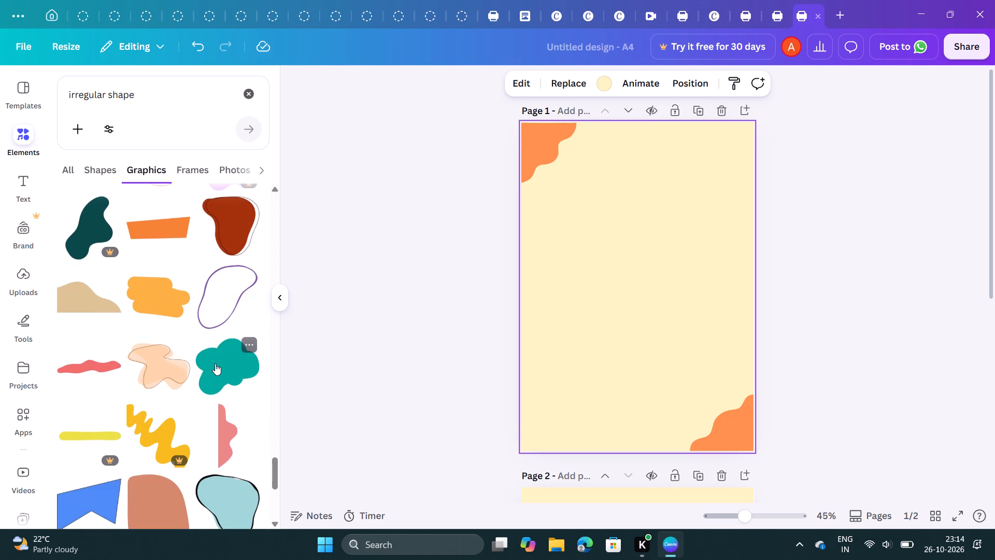
left_click(215, 363)
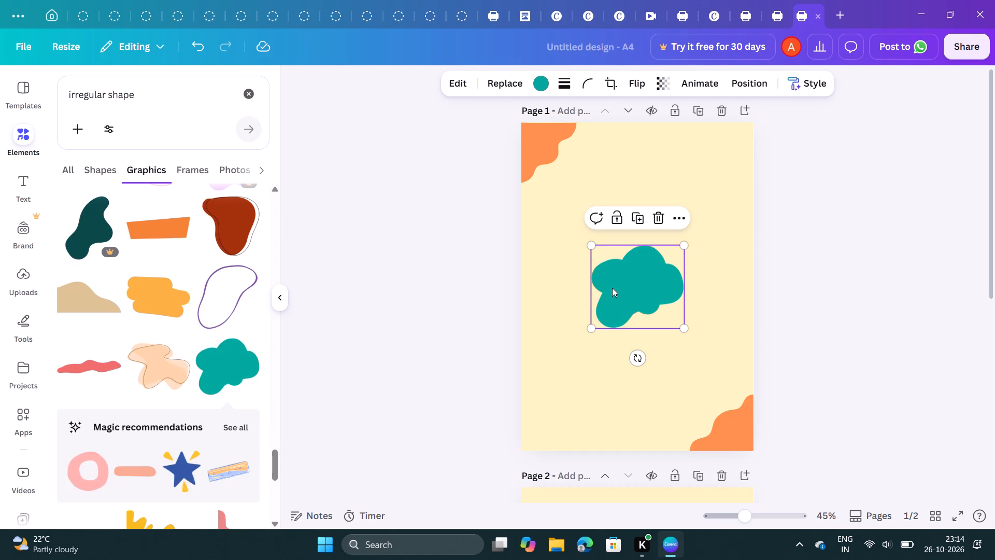
Move the teal blob into page 1's bottom-left corner so that only its upper-right part lies on the page.
left_click_drag(612, 288, 535, 375)
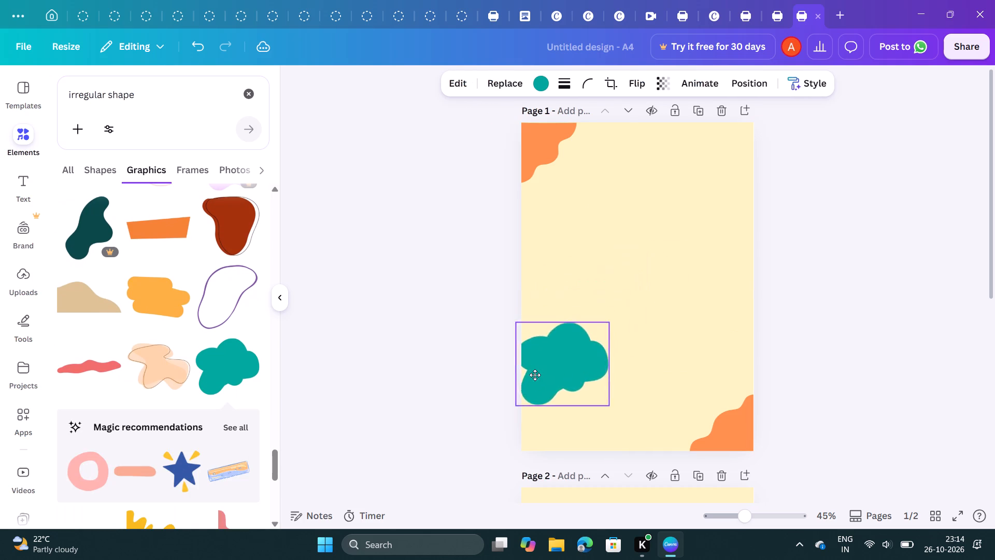
left_click_drag(535, 375, 503, 441)
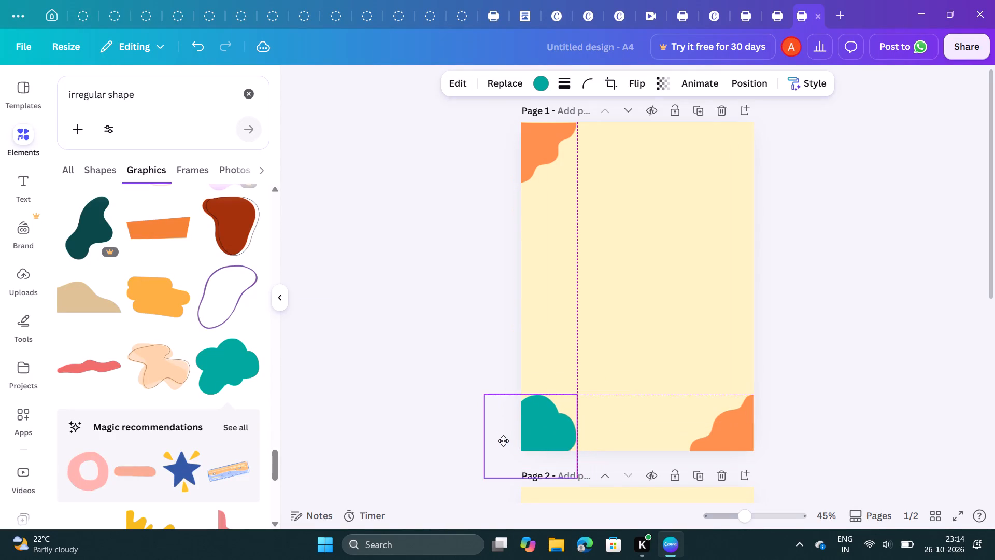
left_click_drag(503, 441, 501, 450)
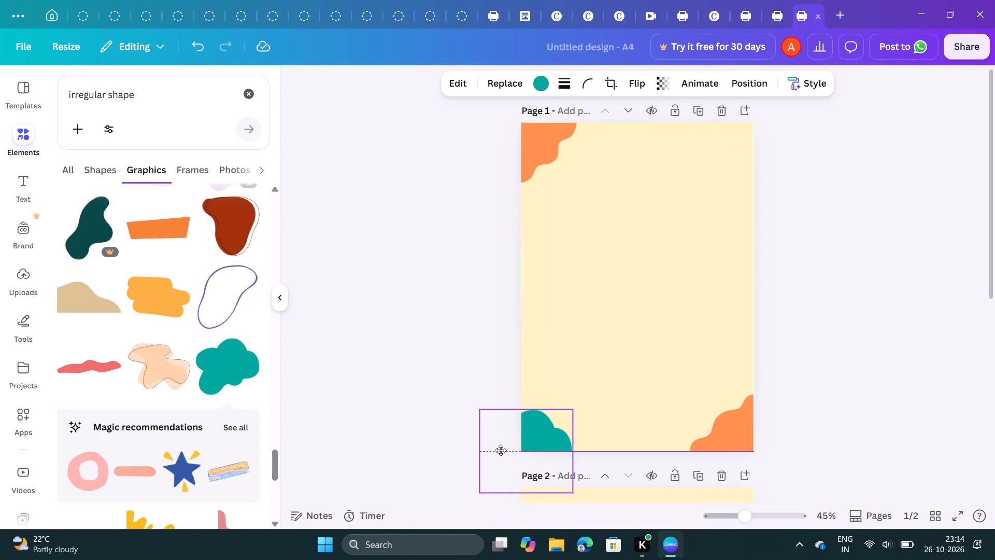
left_click_drag(501, 450, 495, 449)
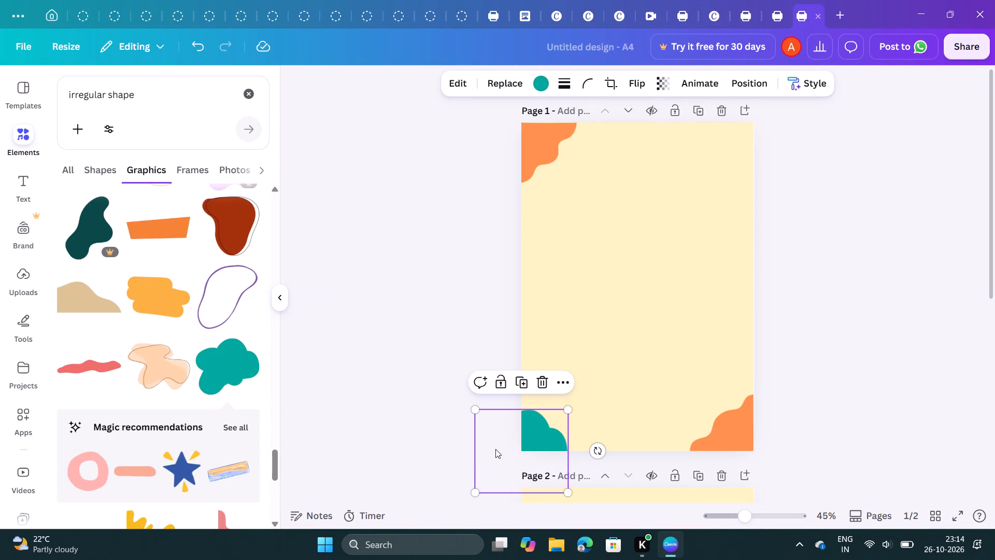
Recolour the teal blob in page 1's bottom-left corner, trying dark blue and ending on medium cyan-blue from the default solid colours.
left_click(544, 429)
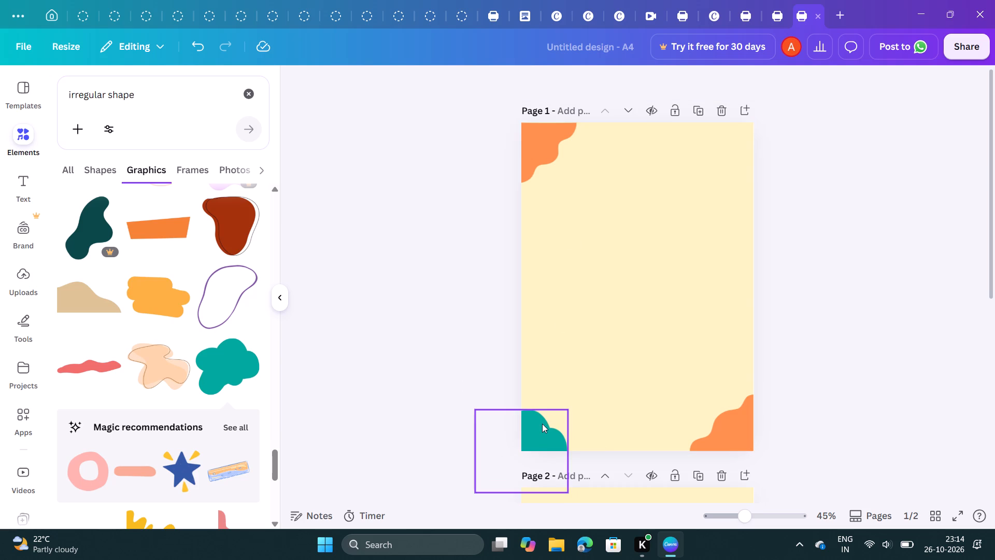
left_click(542, 424)
left_click(538, 83)
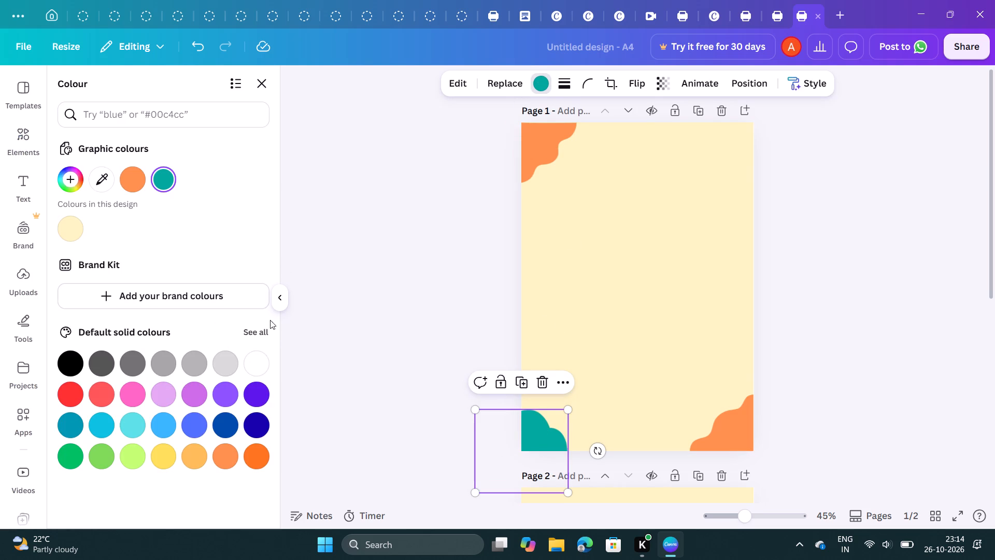
left_click(261, 330)
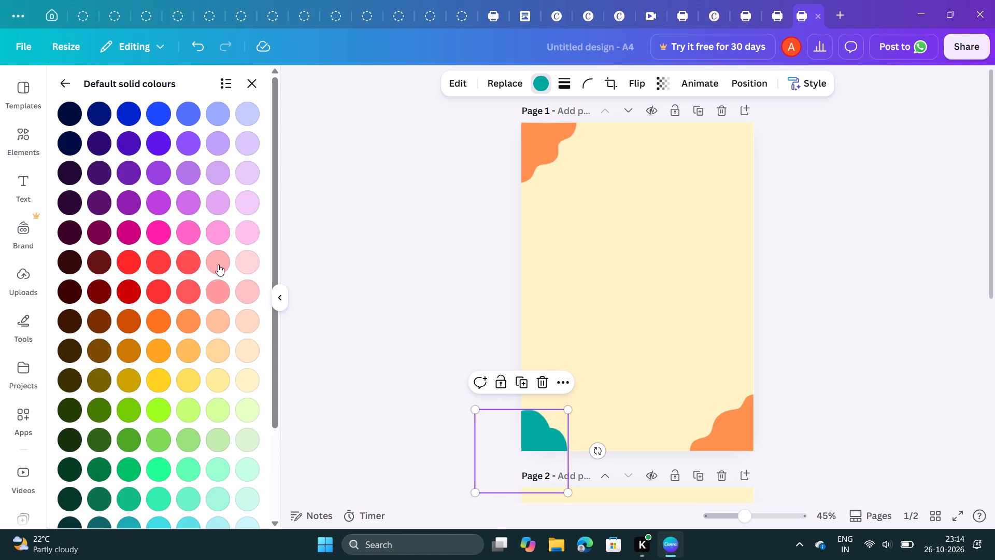
scroll(186, 288, "down", 4)
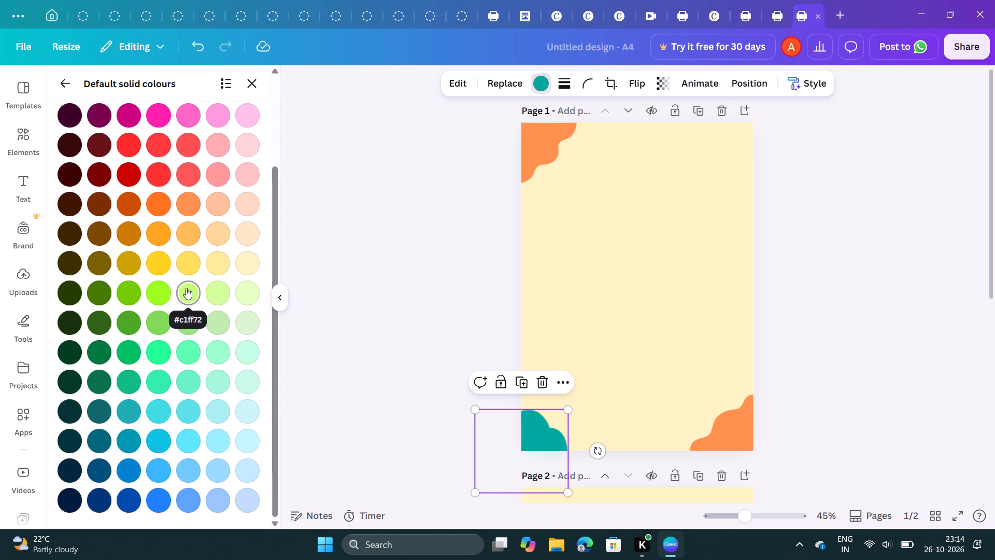
left_click(102, 477)
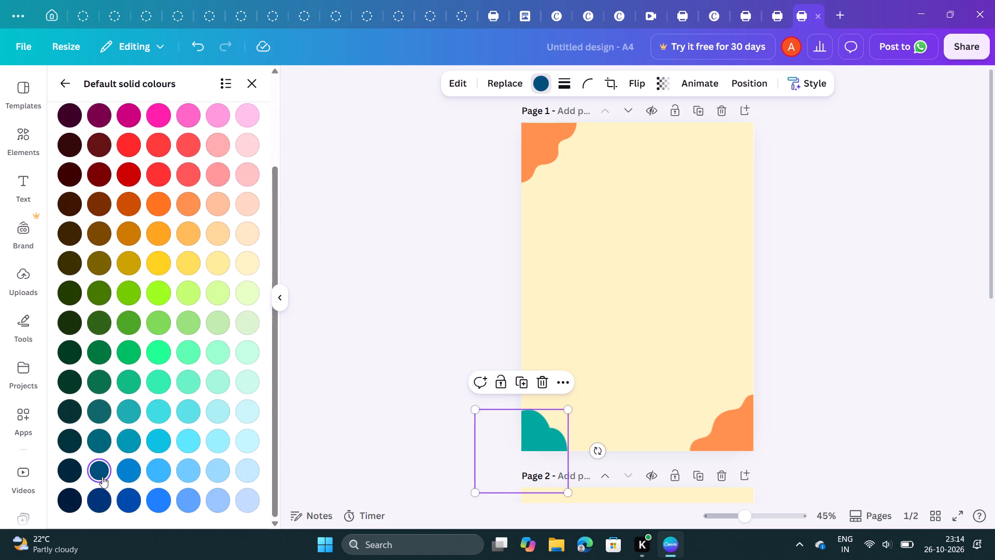
left_click(129, 440)
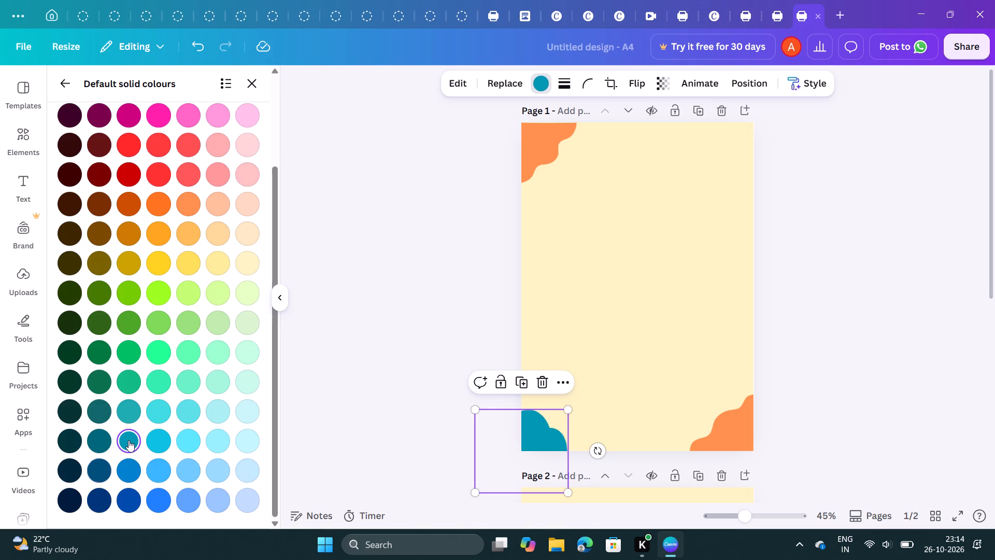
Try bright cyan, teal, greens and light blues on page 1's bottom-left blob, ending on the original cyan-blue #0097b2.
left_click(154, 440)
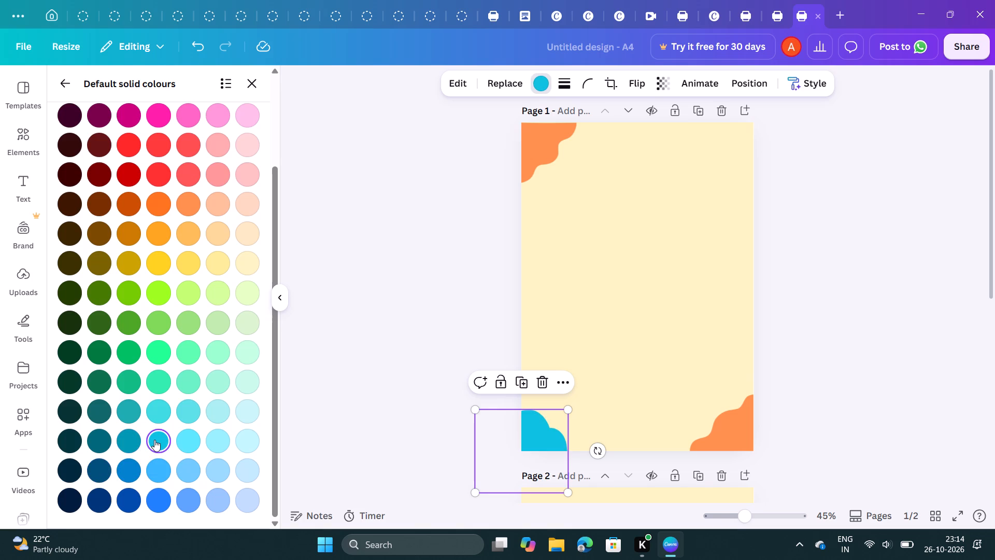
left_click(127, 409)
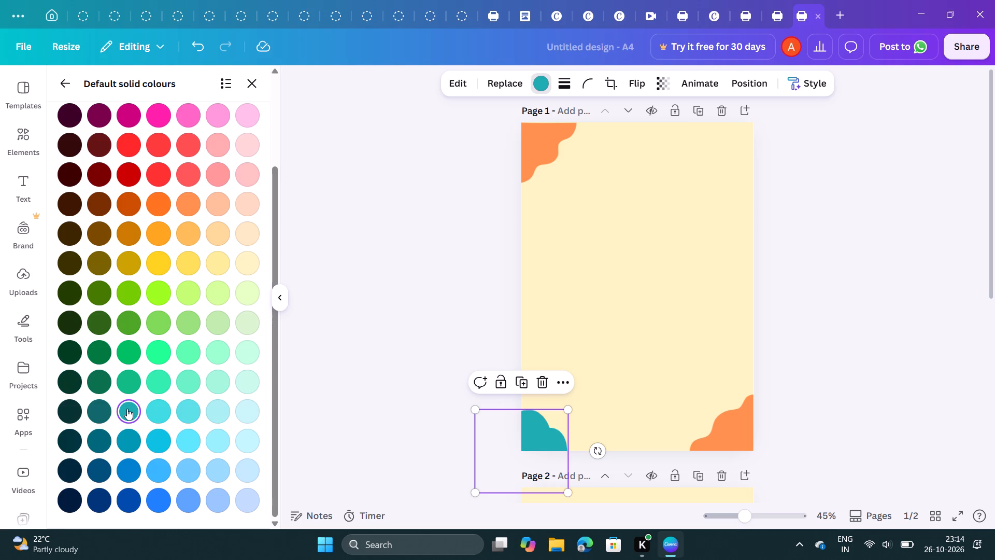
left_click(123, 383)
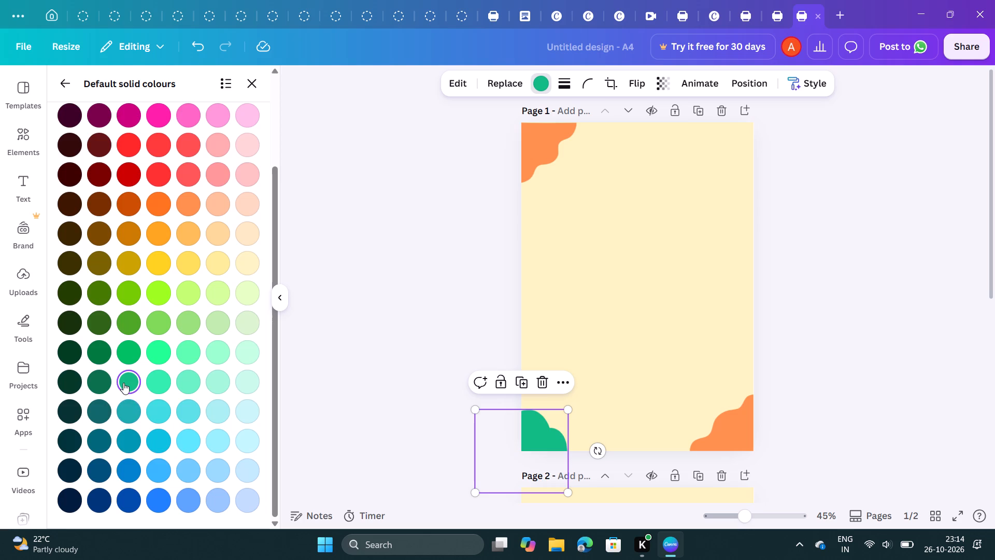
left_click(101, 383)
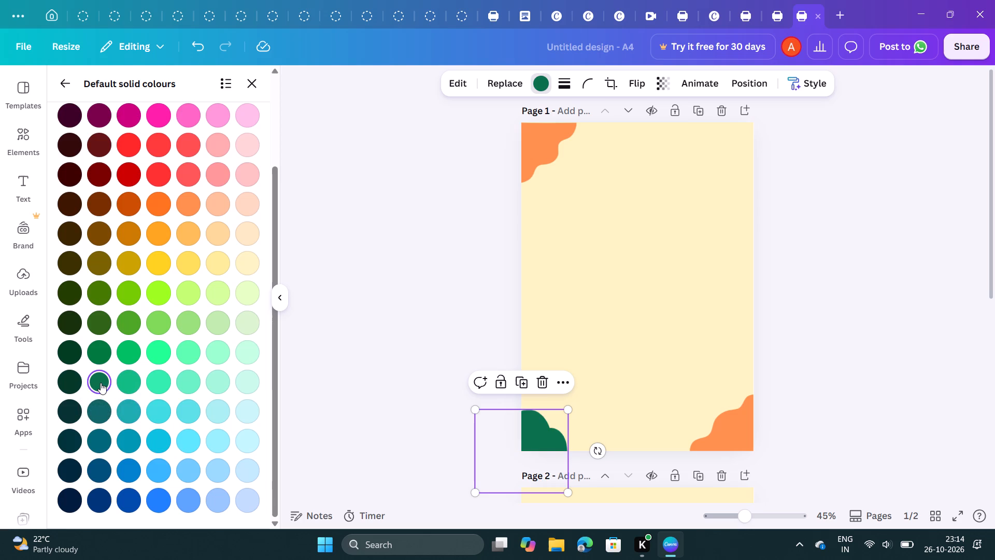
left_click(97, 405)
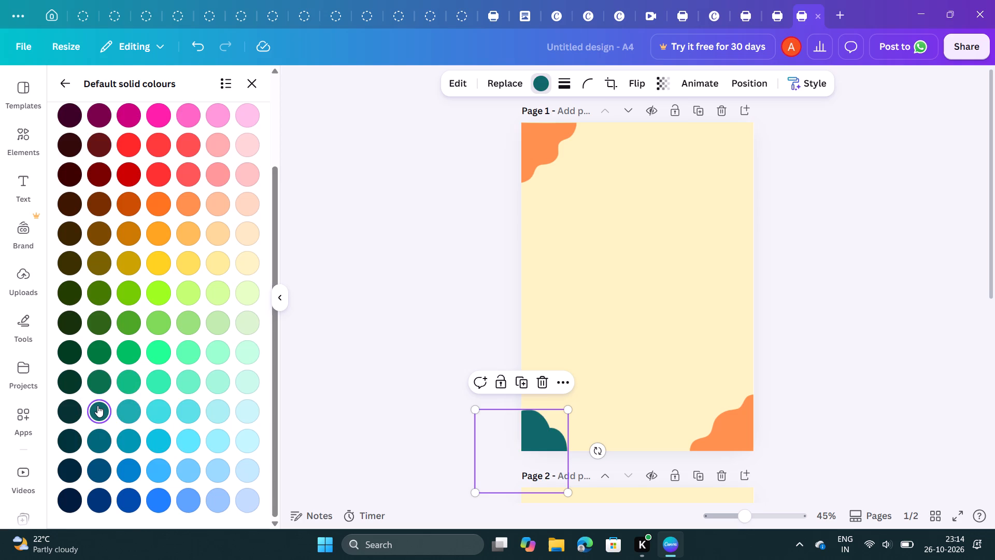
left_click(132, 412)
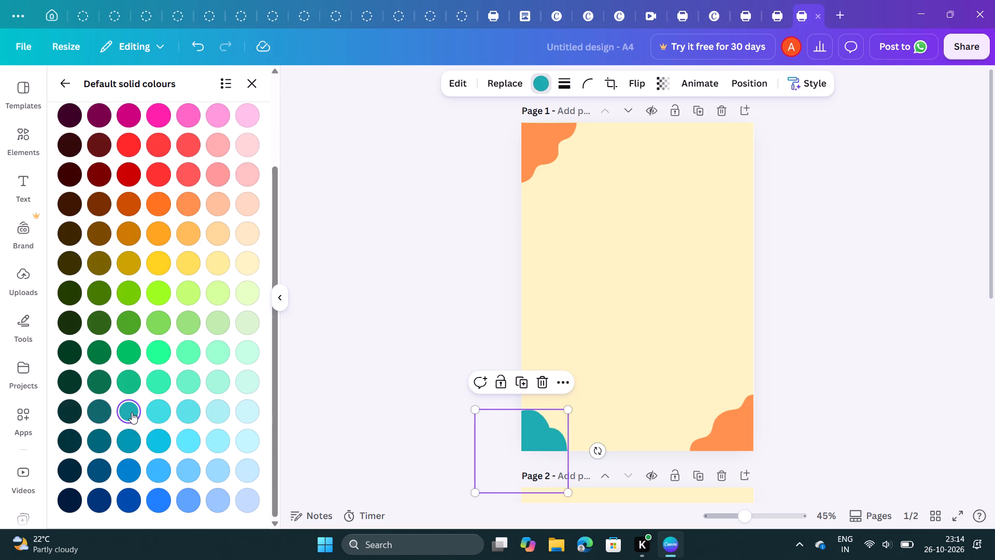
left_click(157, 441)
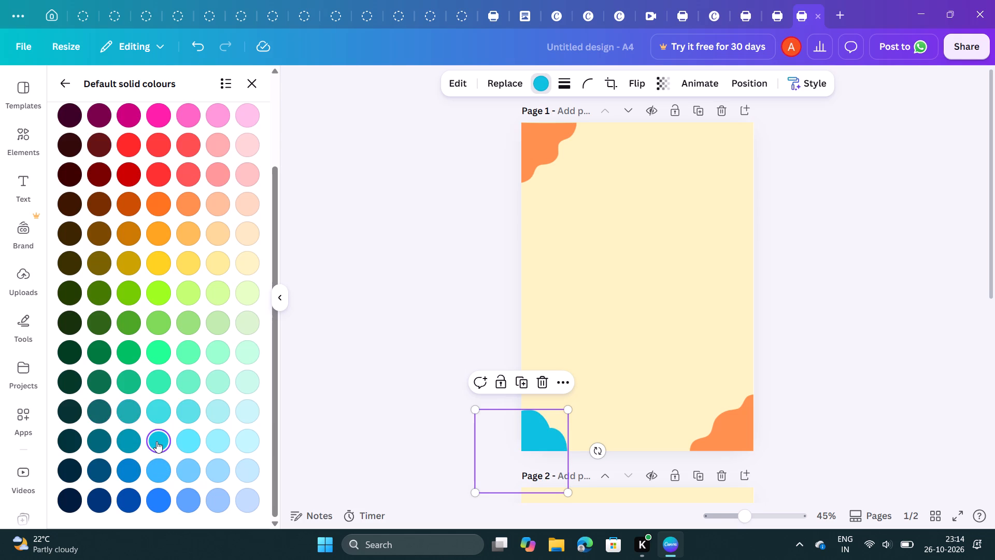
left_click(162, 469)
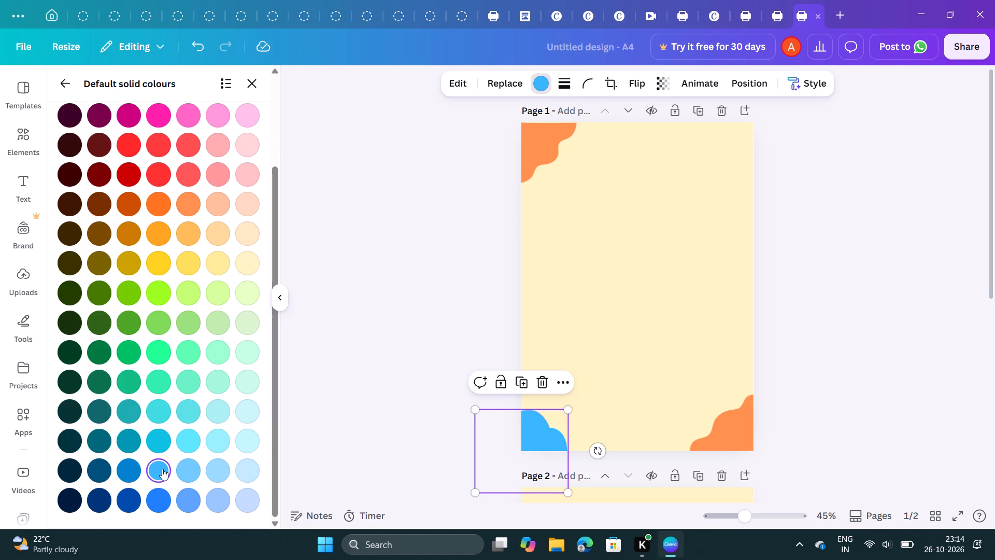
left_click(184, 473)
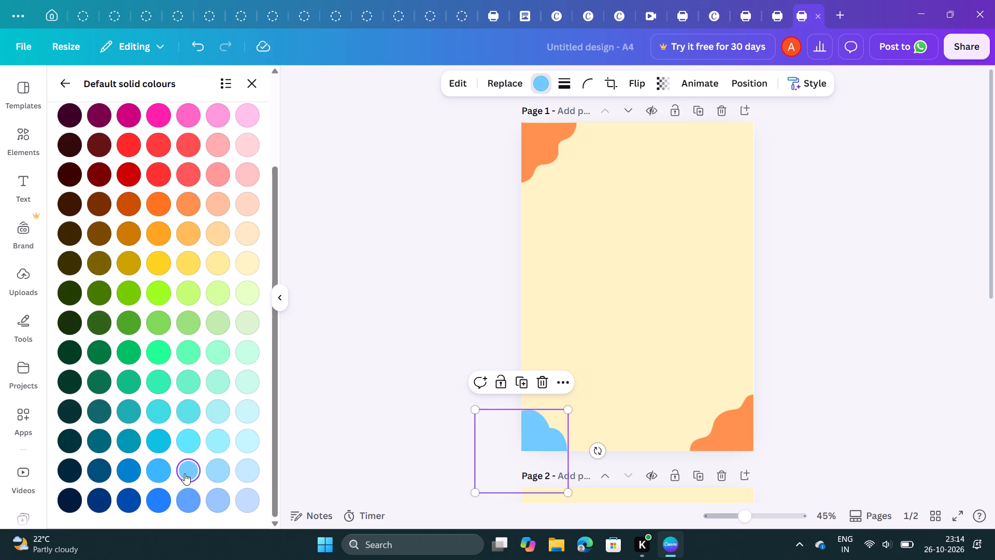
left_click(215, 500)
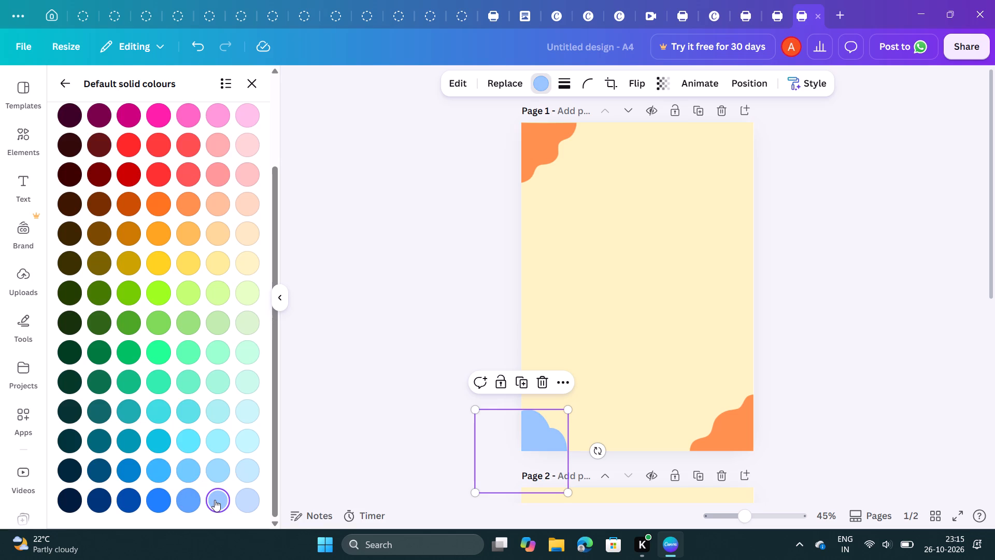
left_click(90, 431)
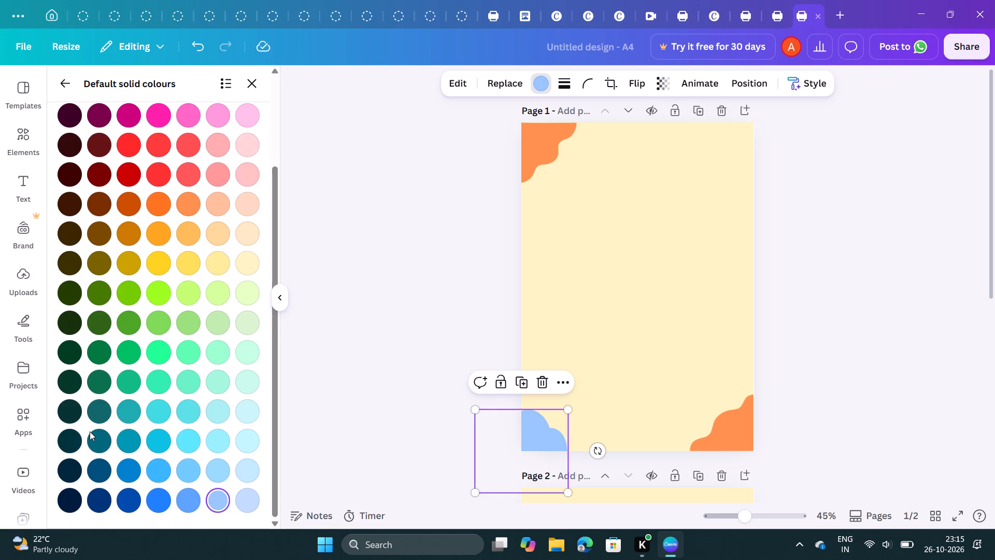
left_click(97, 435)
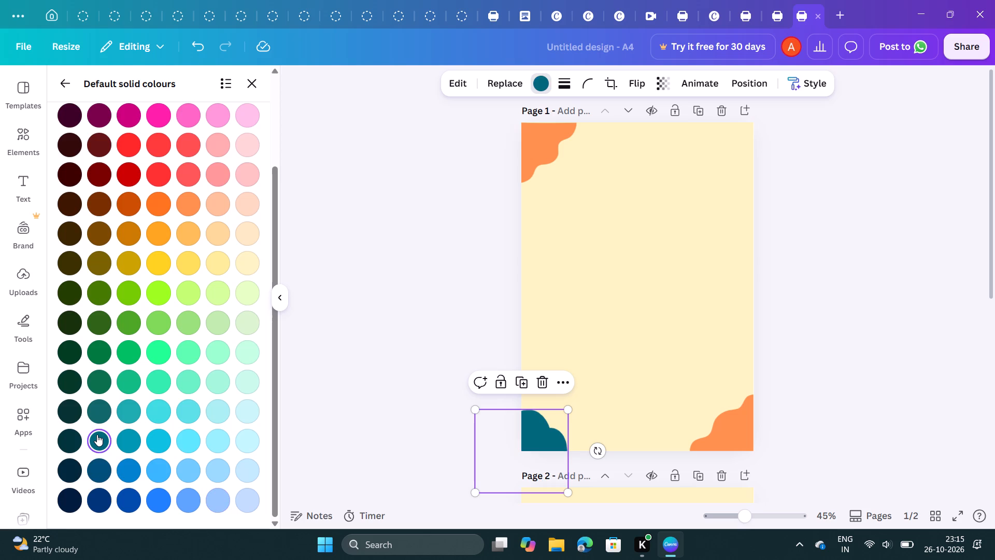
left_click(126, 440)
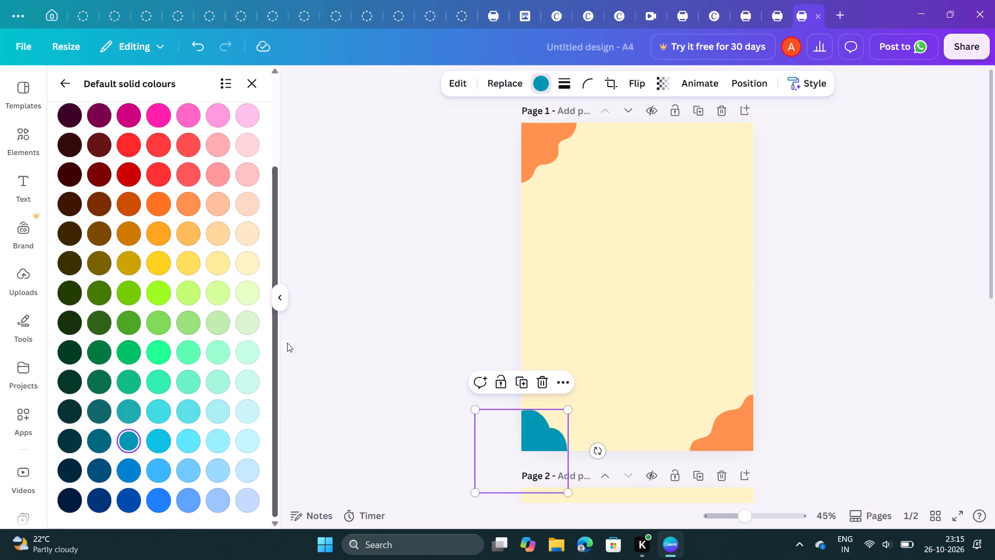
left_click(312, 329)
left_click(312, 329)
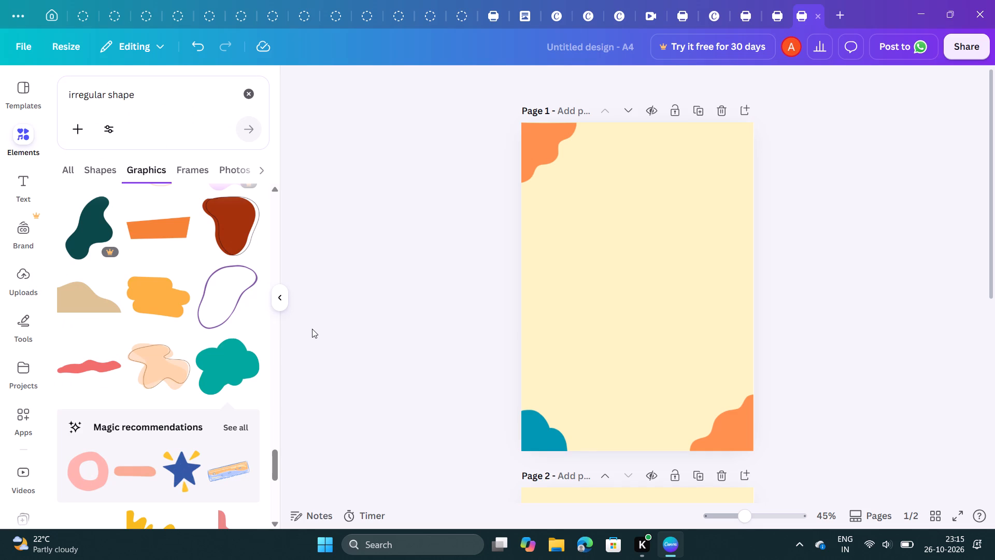
Look over pages 1 and 2 to judge the corner shapes and their colours against the pale yellow background.
scroll(555, 352, "down", 2)
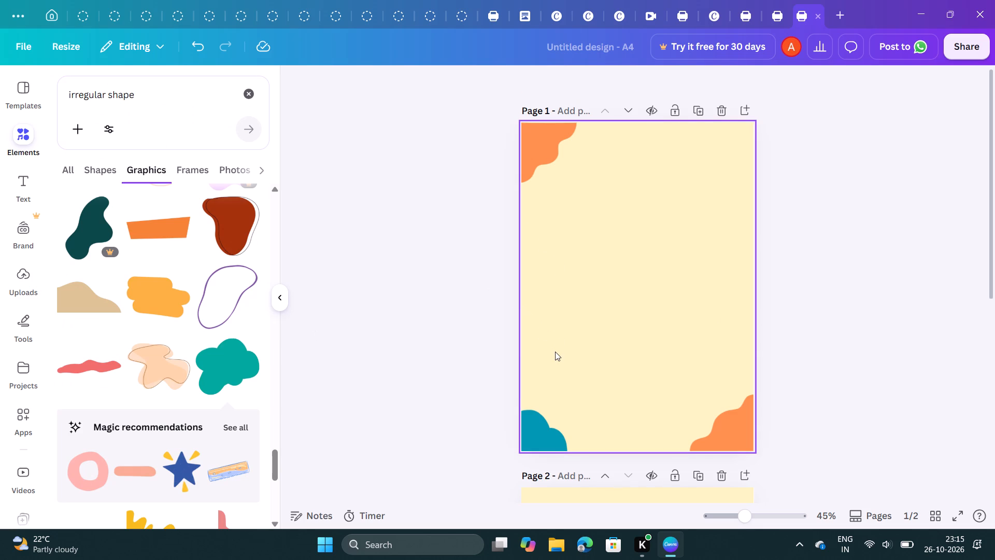
scroll(555, 352, "down", 4)
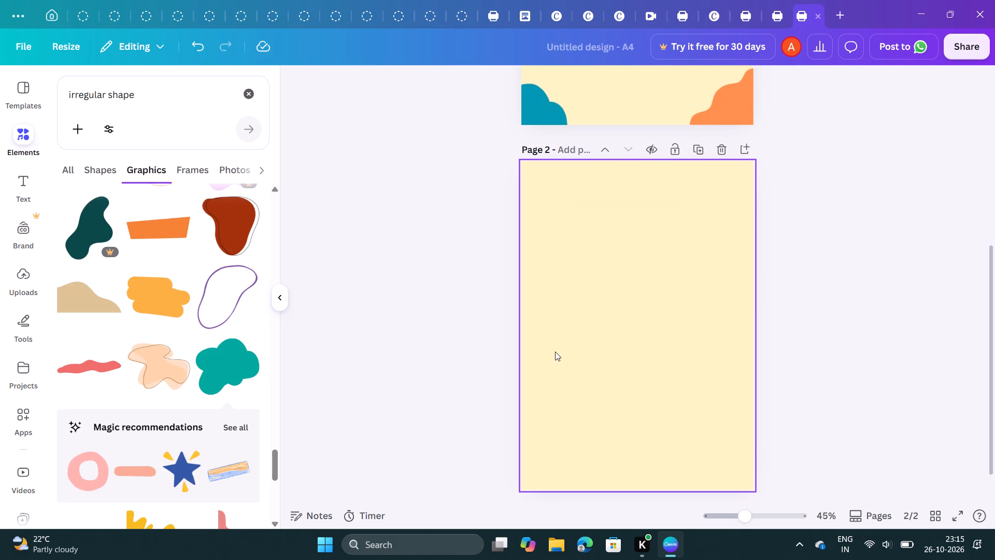
scroll(555, 352, "down", 1)
scroll(555, 352, "up", 3)
scroll(555, 352, "down", 1)
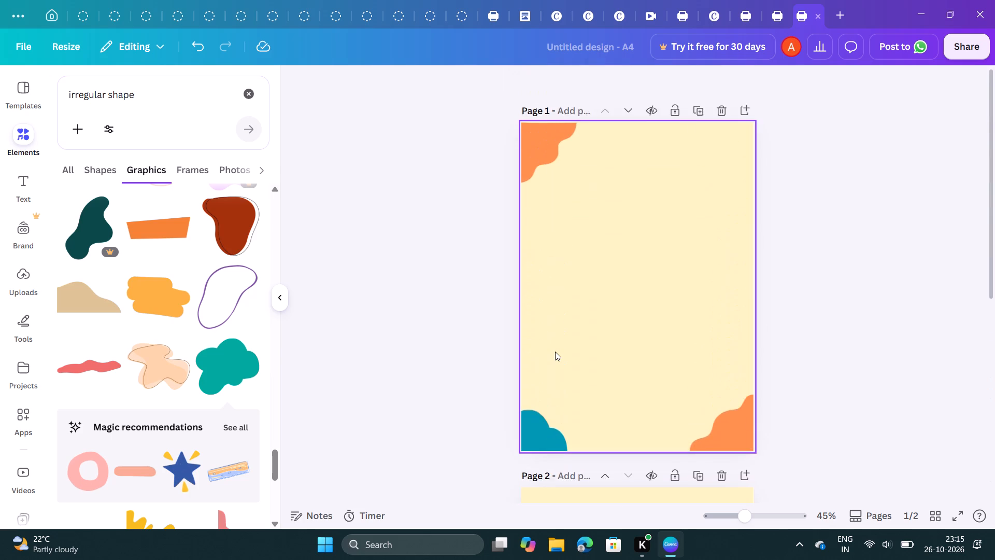
scroll(555, 352, "down", 1)
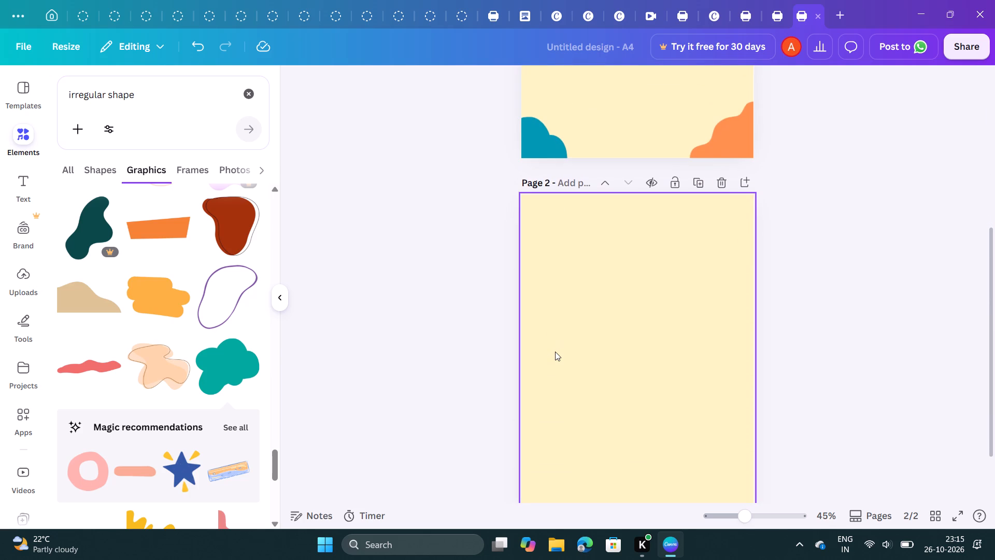
scroll(555, 352, "up", 4)
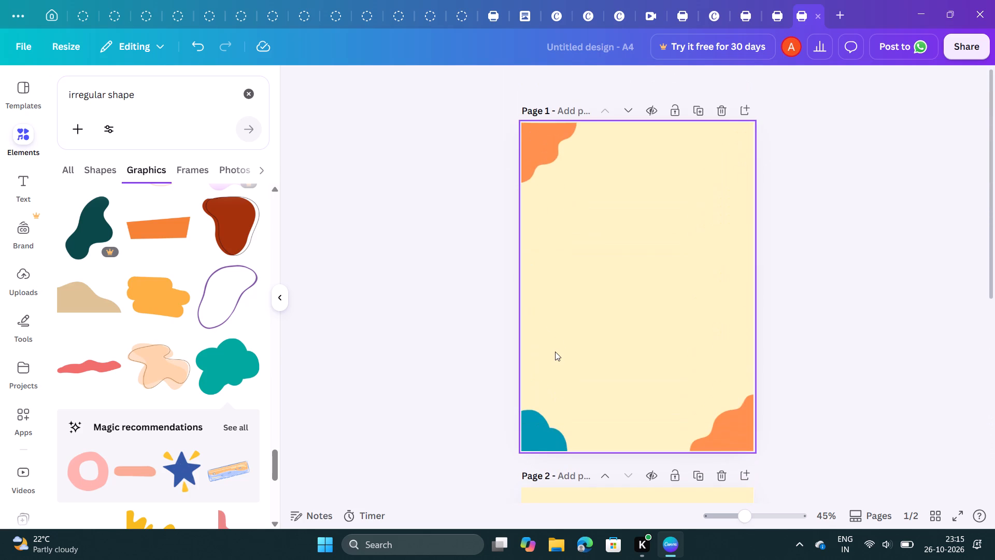
scroll(555, 352, "up", 1)
Recolour the orange wavy shape in page 1's top-left corner, trying #ffadad, coral red and peach and ending on salmon pink.
left_click(536, 149)
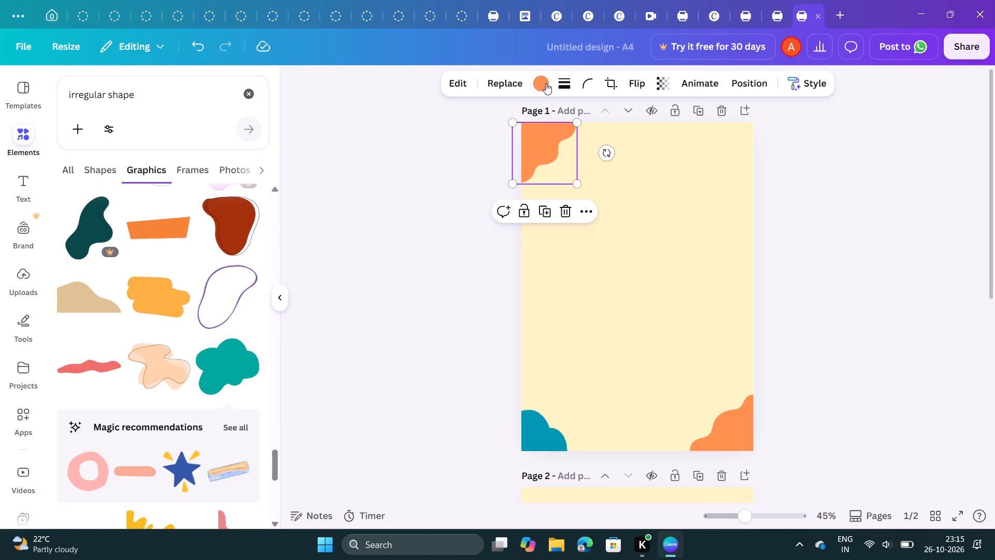
left_click(543, 79)
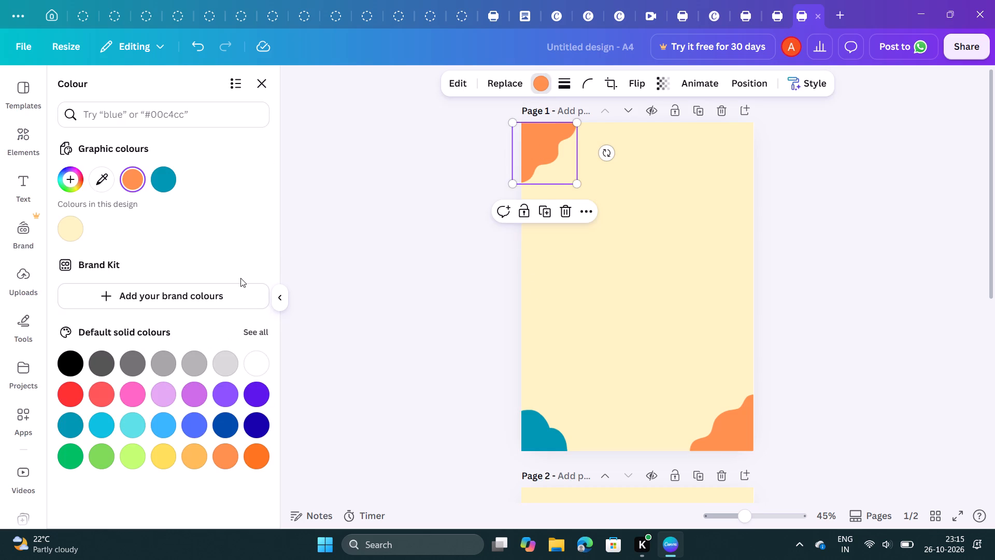
left_click(255, 330)
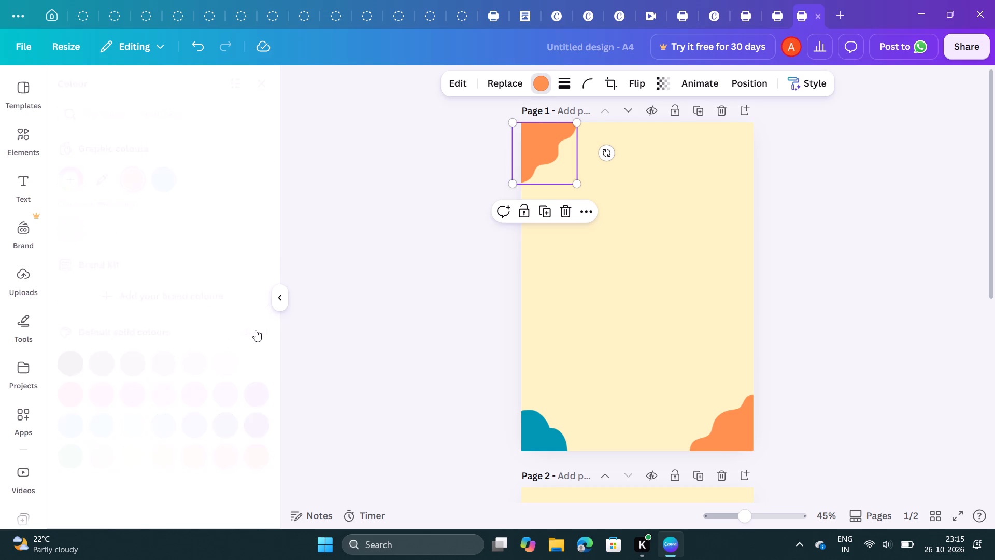
left_click(220, 291)
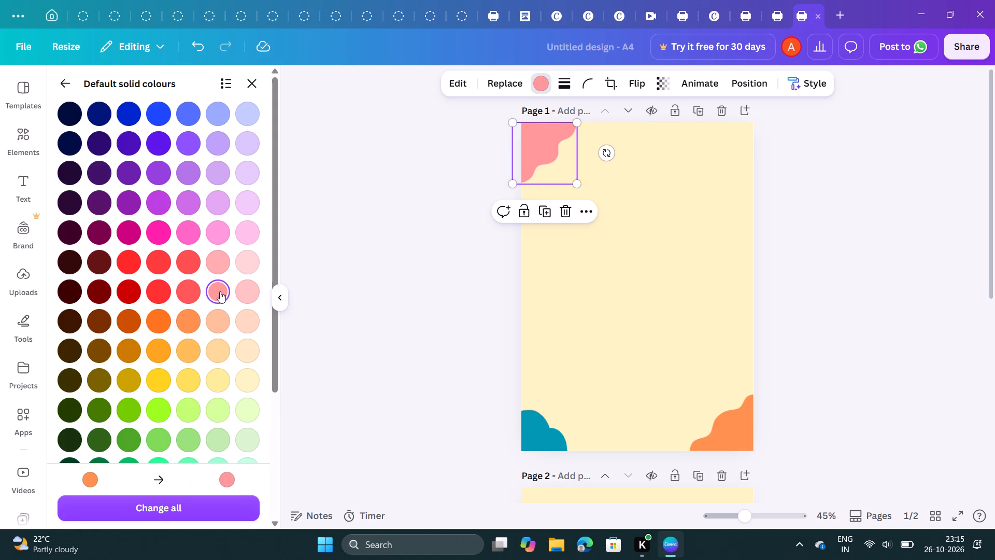
left_click(221, 264)
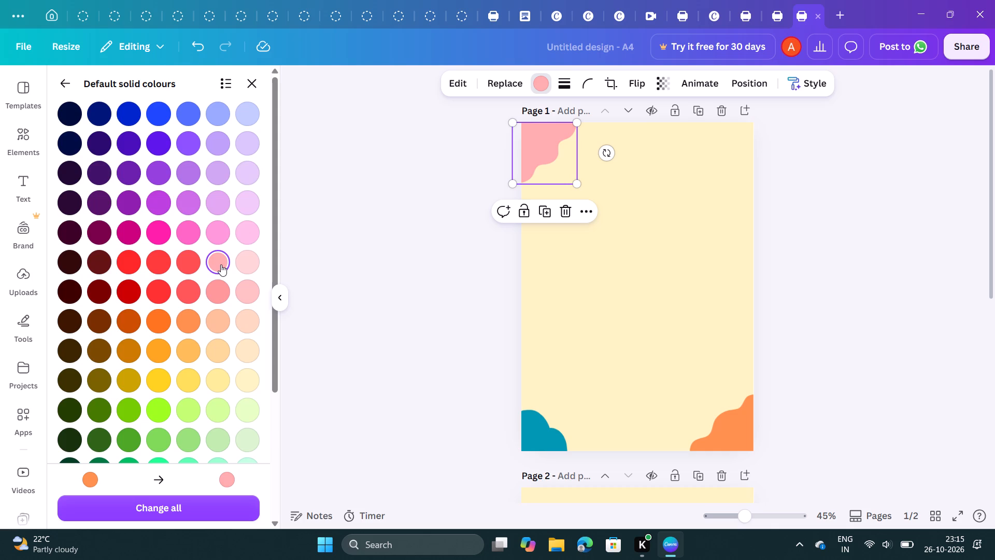
left_click(223, 293)
left_click(184, 295)
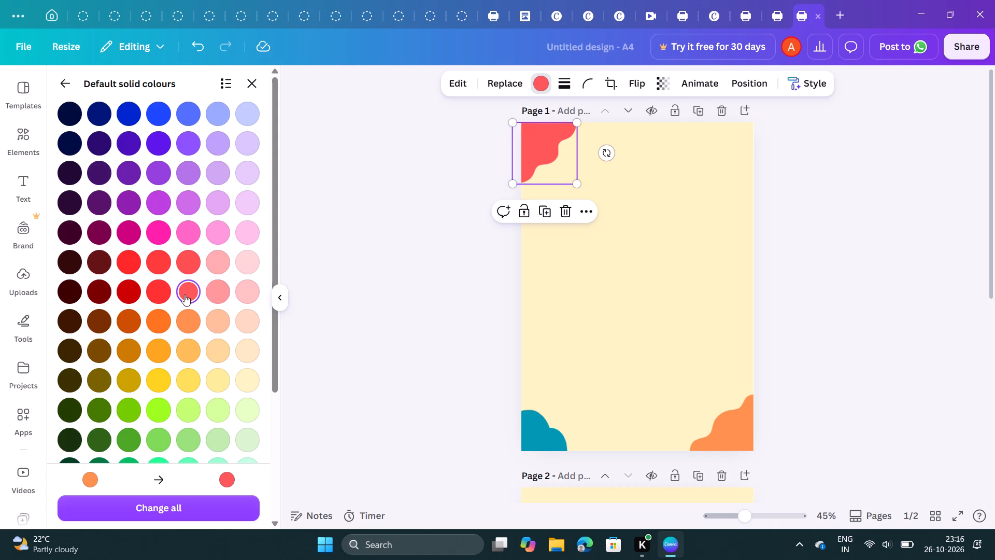
left_click(218, 293)
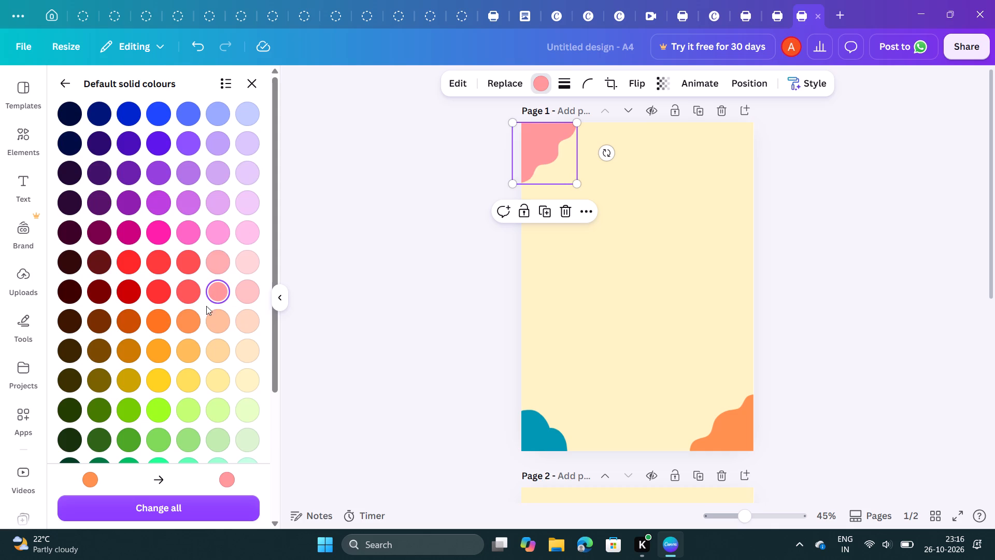
left_click(191, 324)
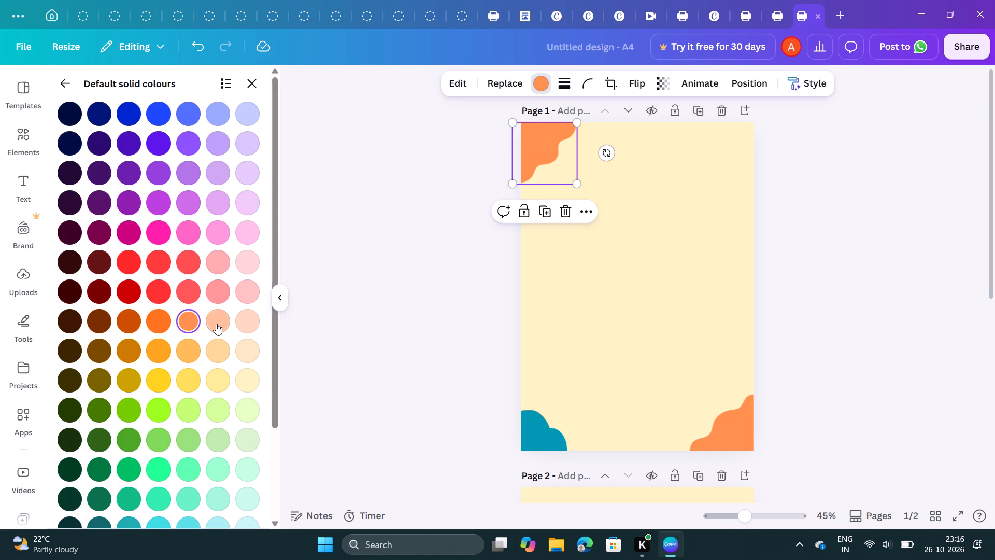
left_click(219, 324)
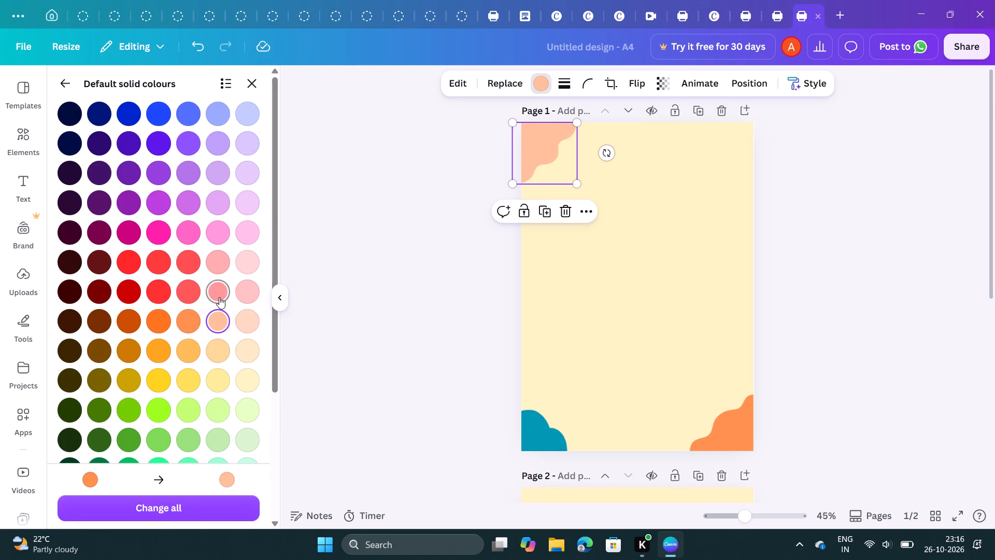
left_click(219, 297)
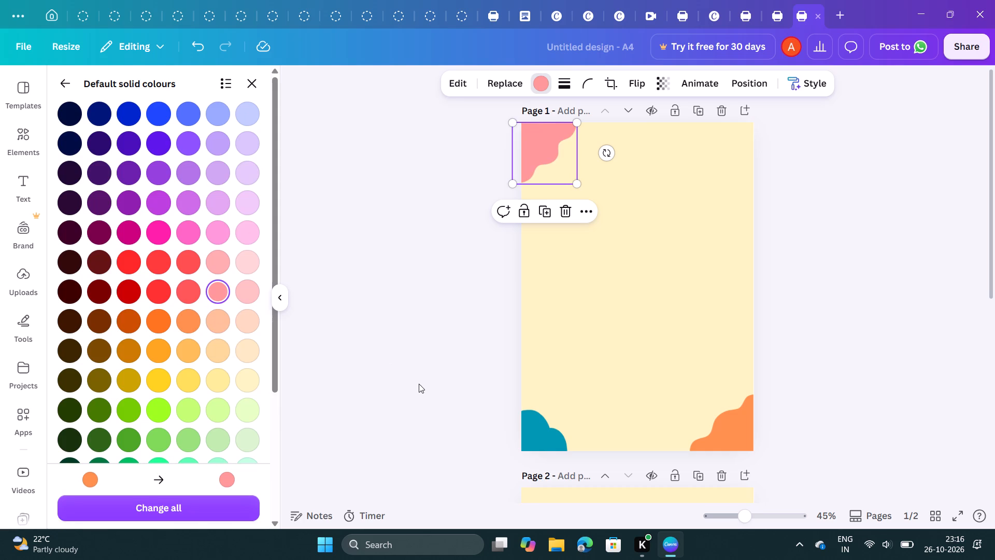
Recolour the orange wavy shape in page 1's bottom-right corner with the same salmon pink as the top-left one.
left_click(734, 445)
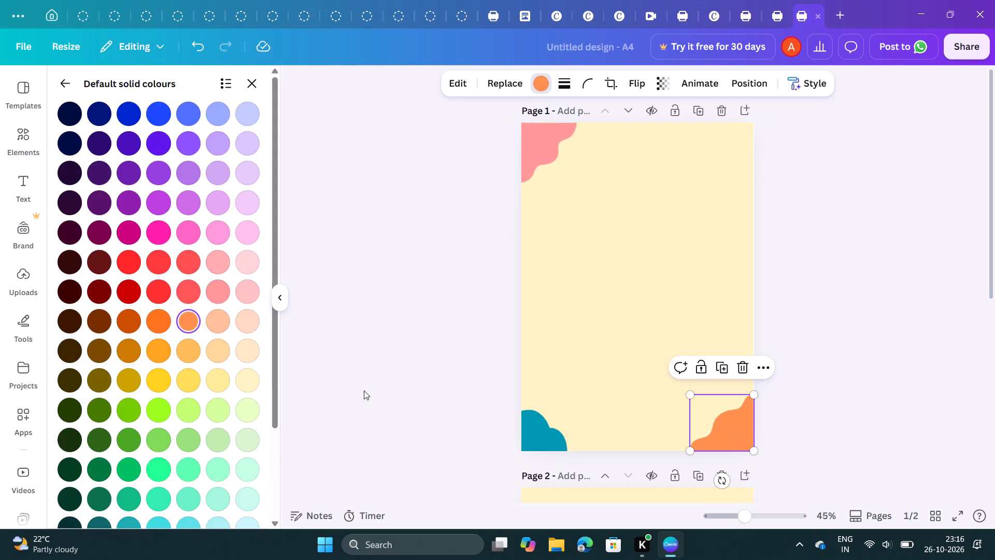
left_click(210, 290)
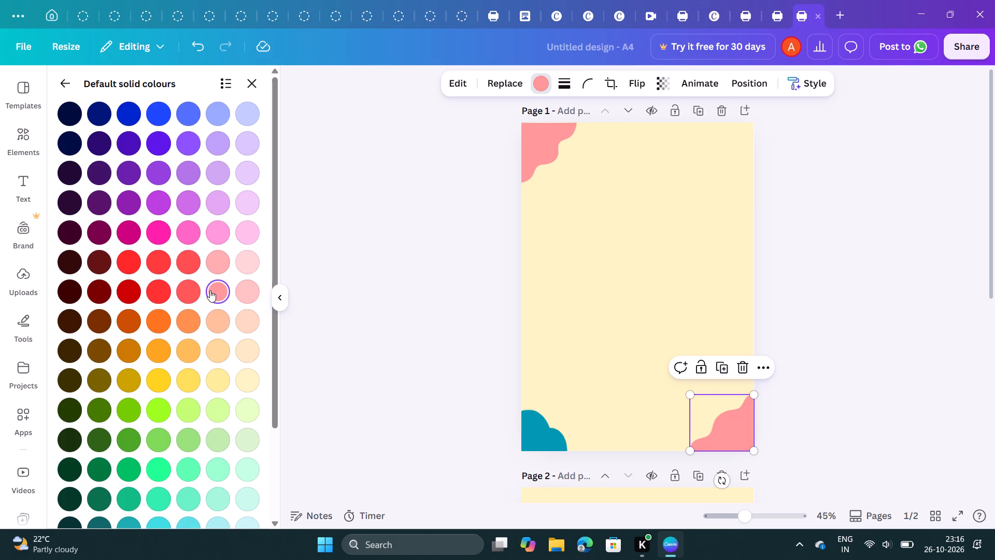
left_click(320, 221)
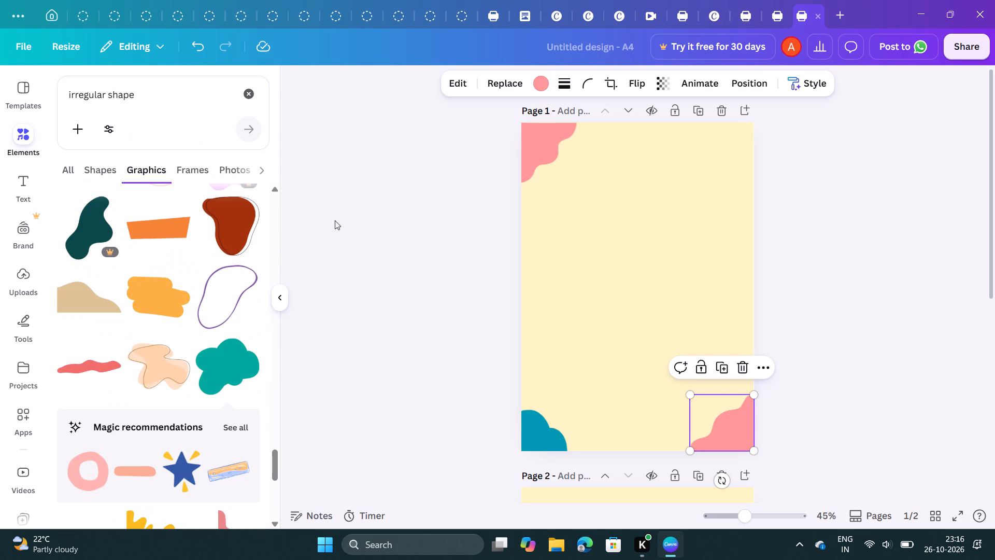
scroll(440, 255, "down", 3)
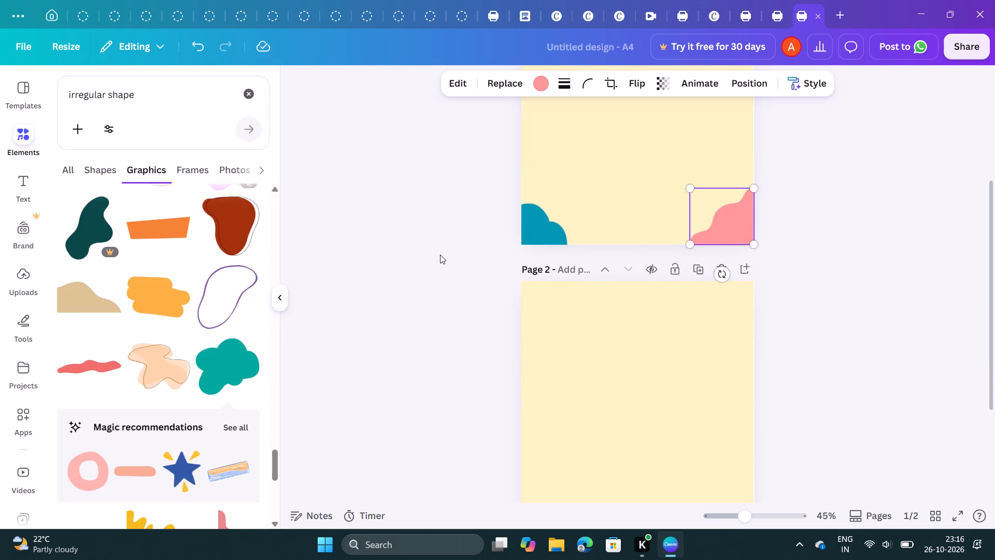
Duplicate the salmon-pink wavy shape in page 1's bottom-right corner and move the copy to page 2's top-right corner.
scroll(440, 255, "down", 1)
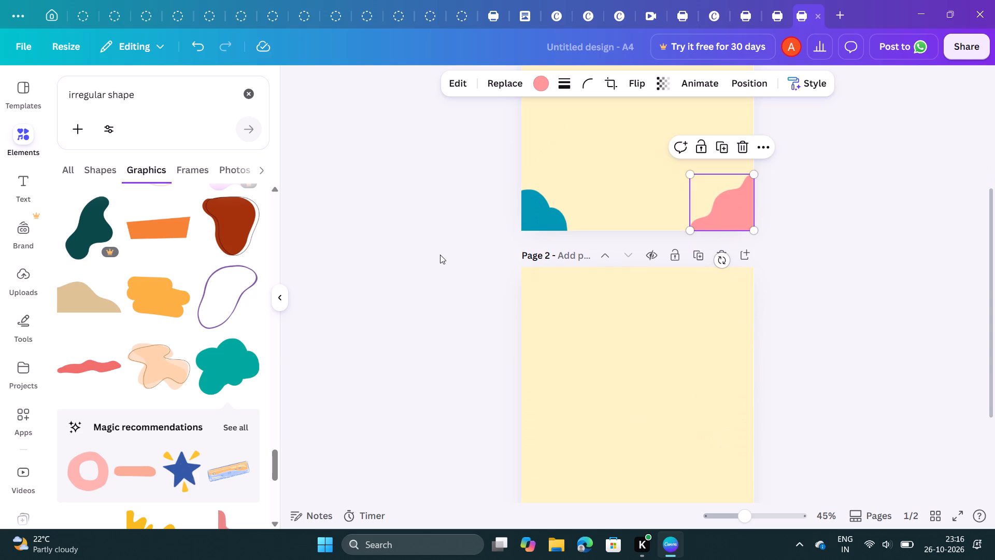
left_click(722, 195)
left_click(722, 195)
left_click(721, 147)
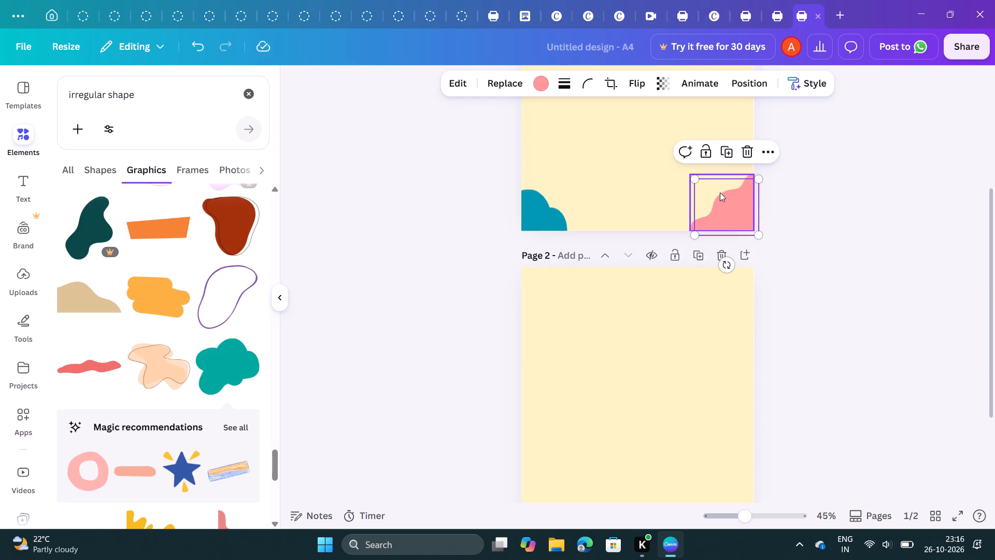
left_click_drag(720, 192, 720, 193)
left_click_drag(720, 193, 714, 281)
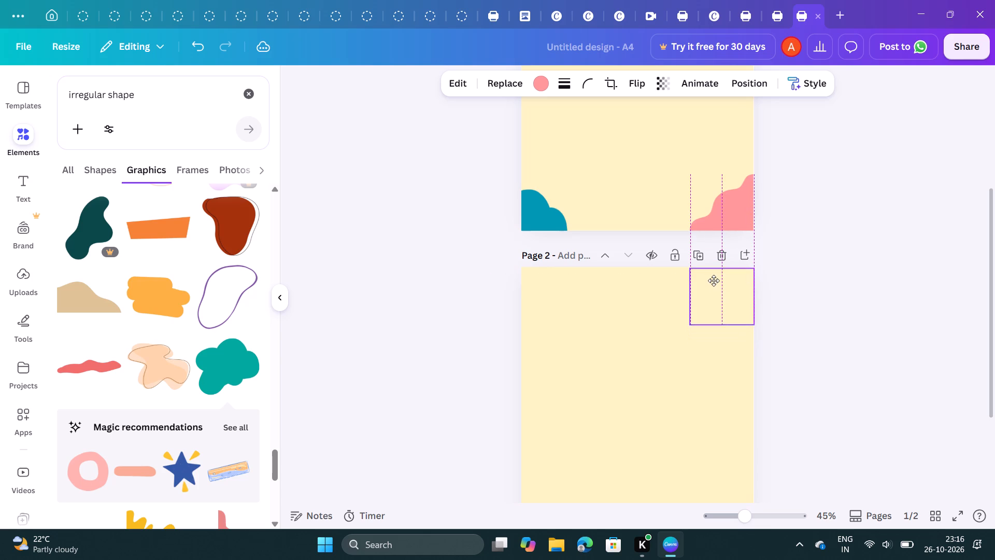
left_click_drag(714, 281, 714, 279)
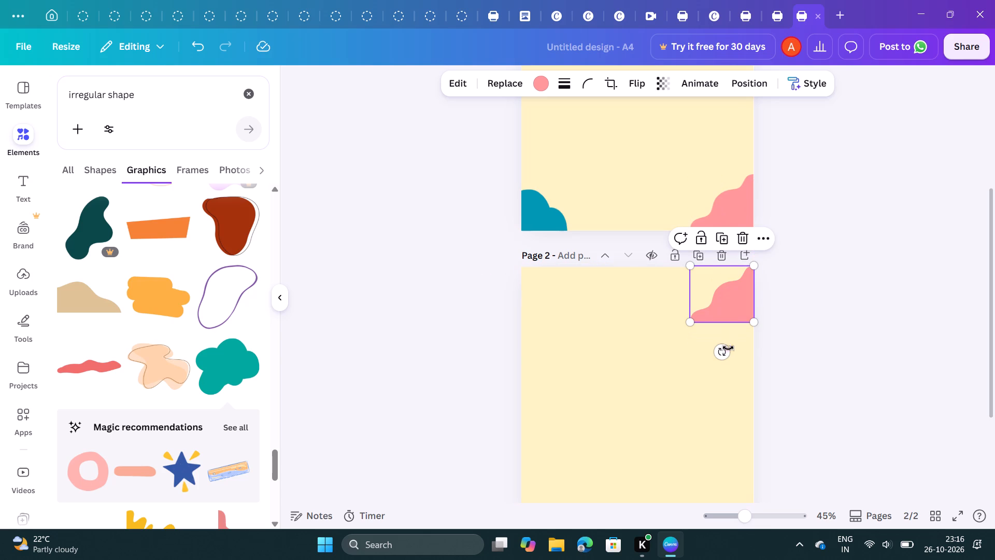
Rotate the salmon-pink copy on page 2 until its solid side faces the top-right corner, and fit it against the page edges.
left_click(726, 357)
left_click_drag(726, 357, 698, 286)
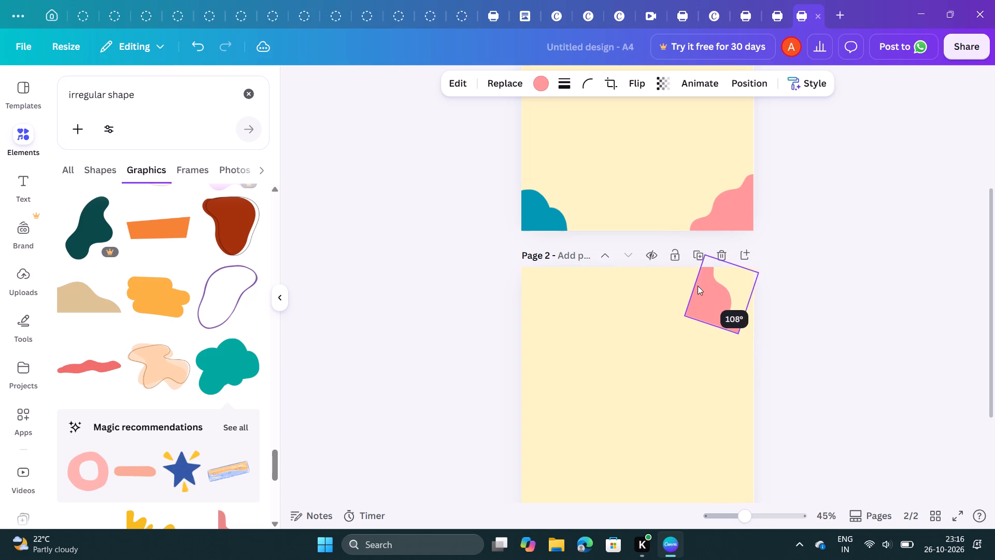
left_click_drag(698, 286, 688, 222)
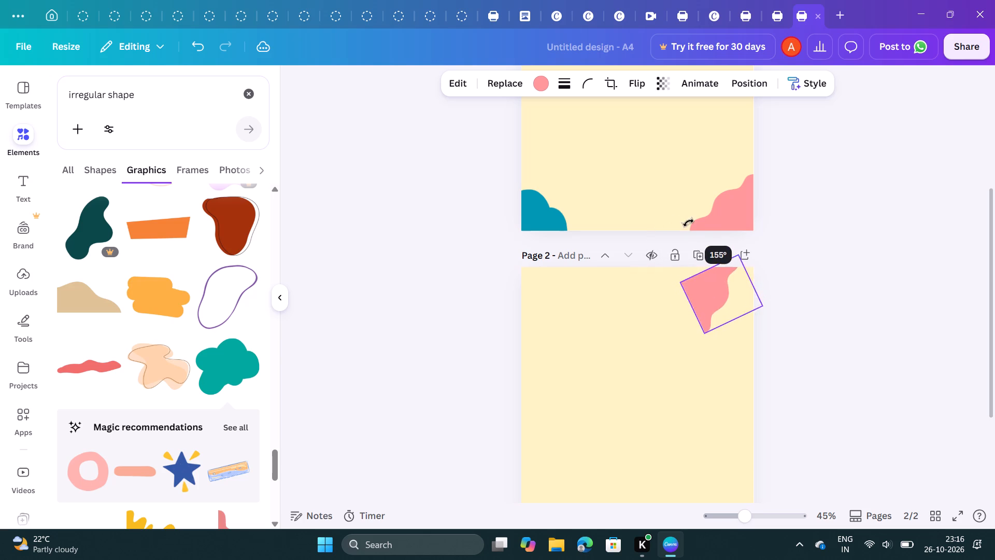
left_click_drag(688, 222, 720, 230)
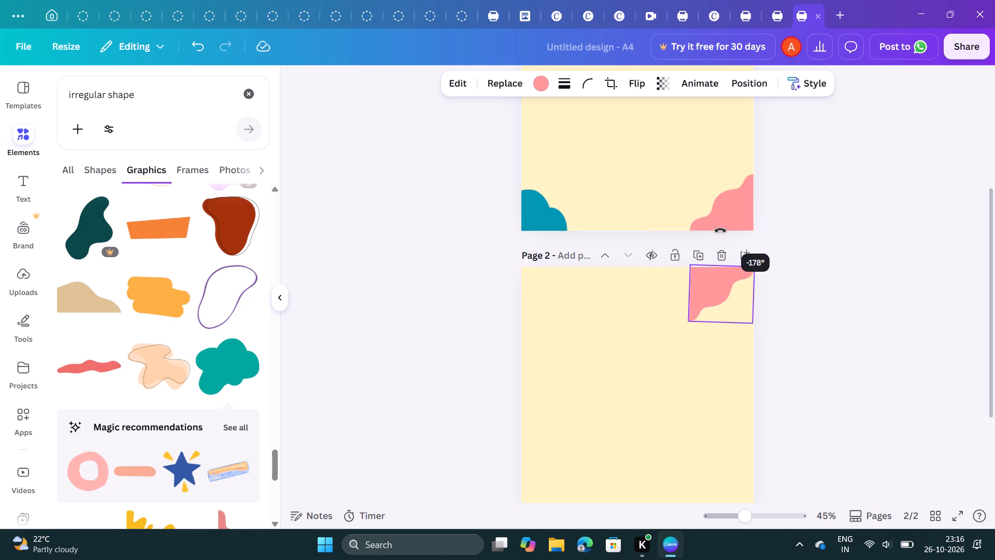
left_click_drag(720, 230, 737, 264)
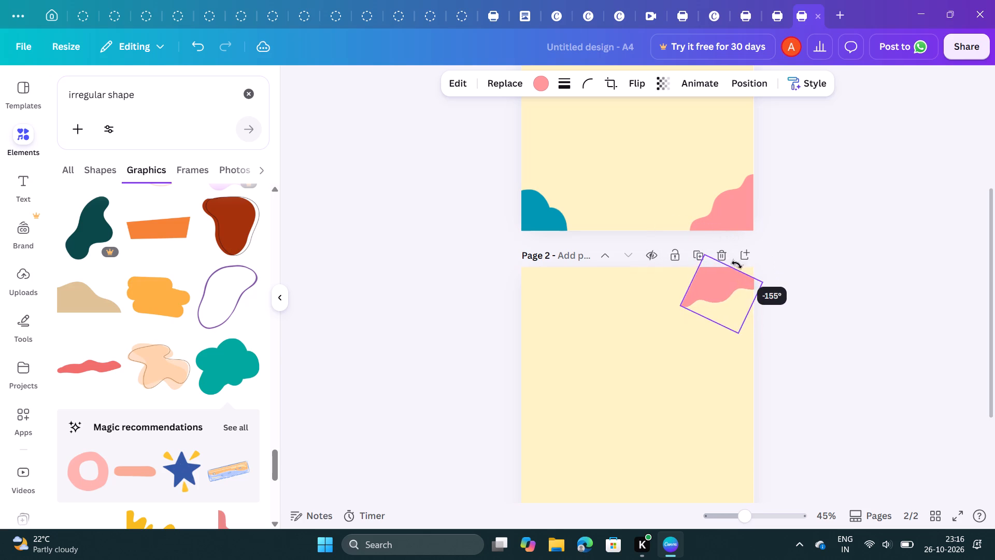
left_click_drag(737, 264, 737, 294)
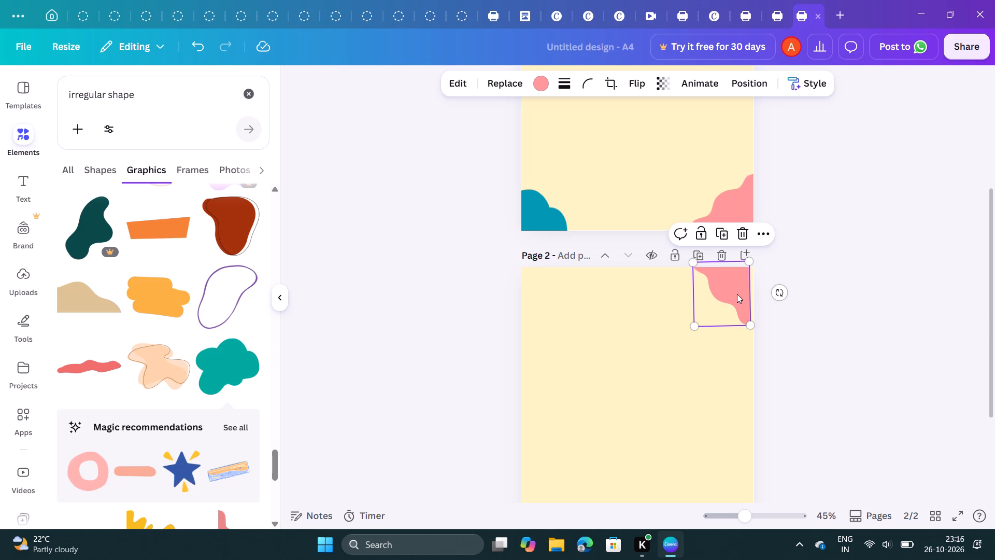
left_click_drag(737, 294, 749, 296)
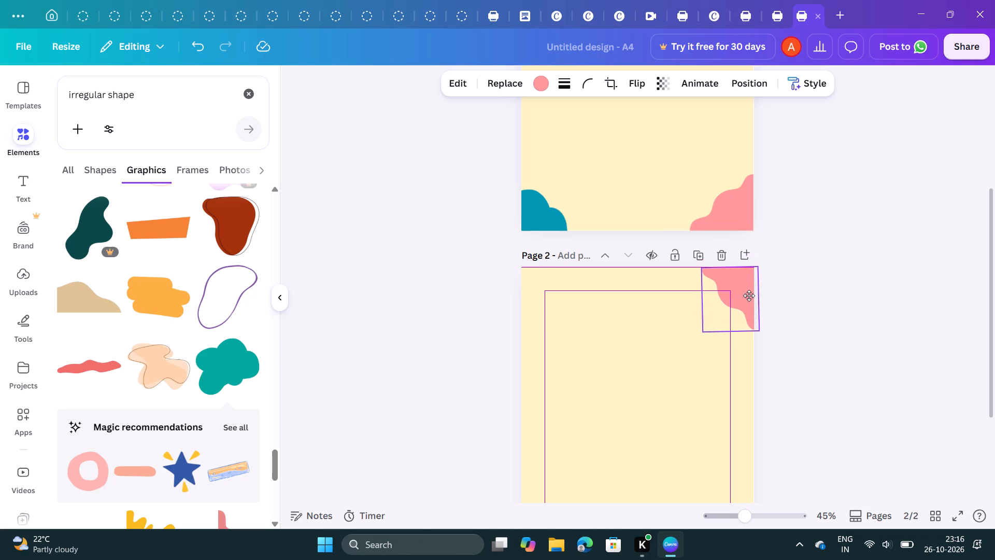
left_click_drag(749, 296, 749, 299)
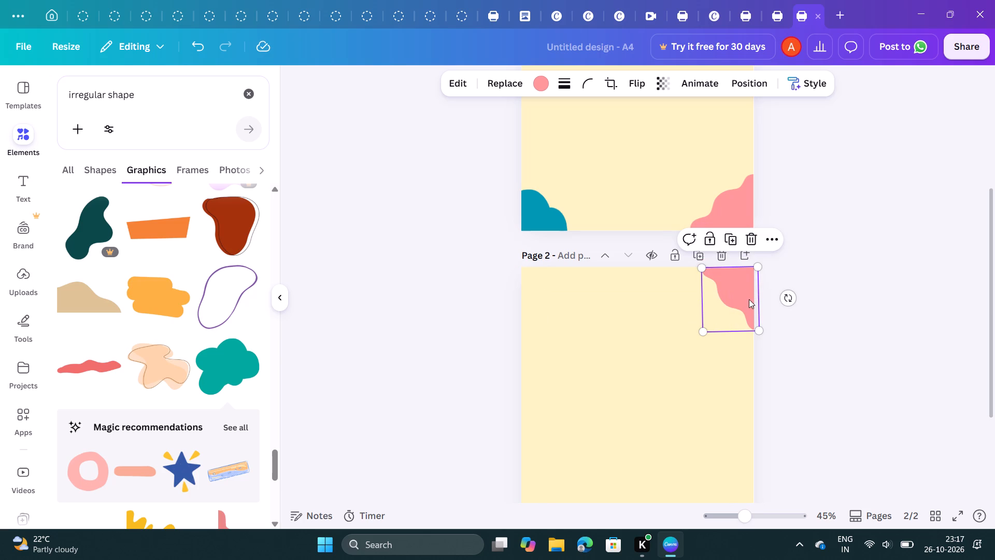
left_click(838, 231)
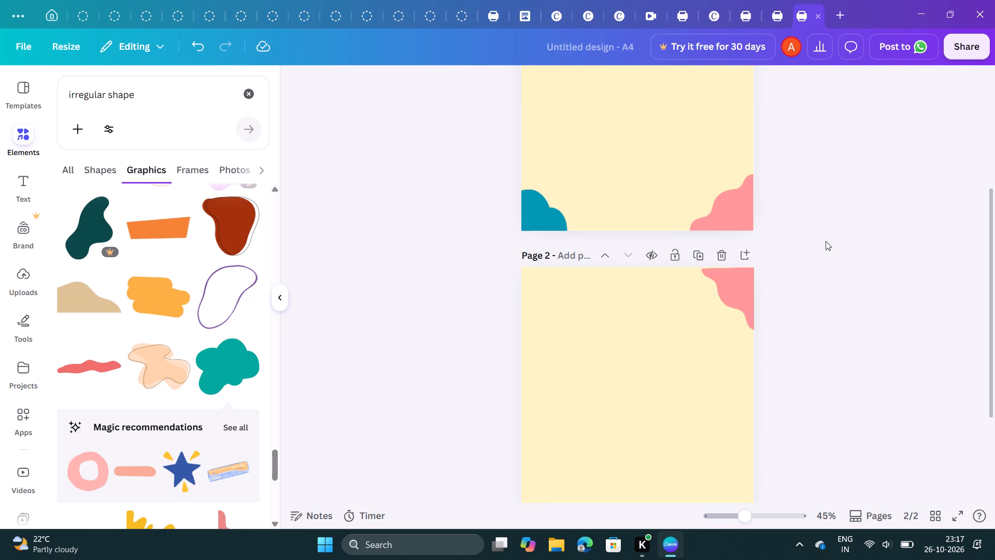
Browse further through the irregular shape graphics for another shape to decorate page 2.
scroll(628, 367, "down", 1)
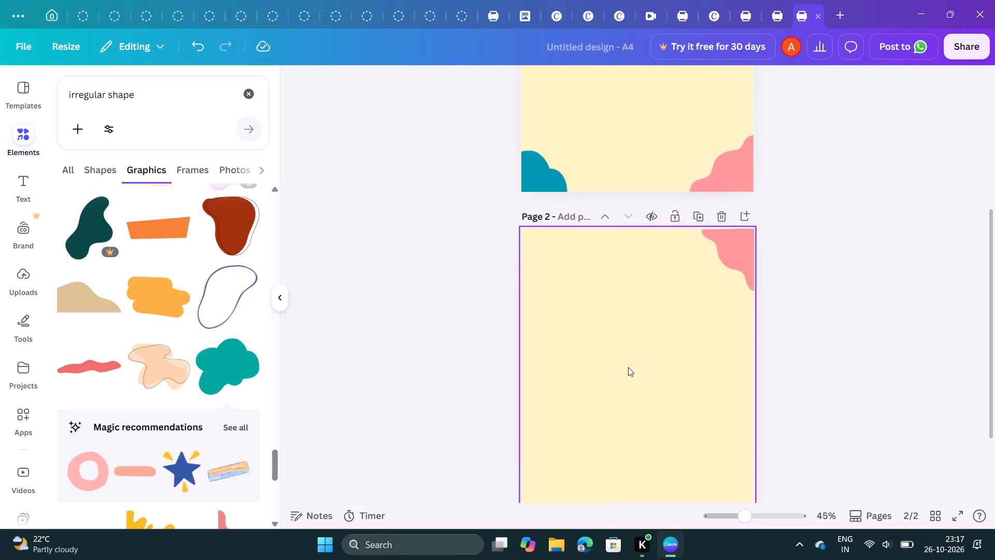
scroll(628, 367, "down", 1)
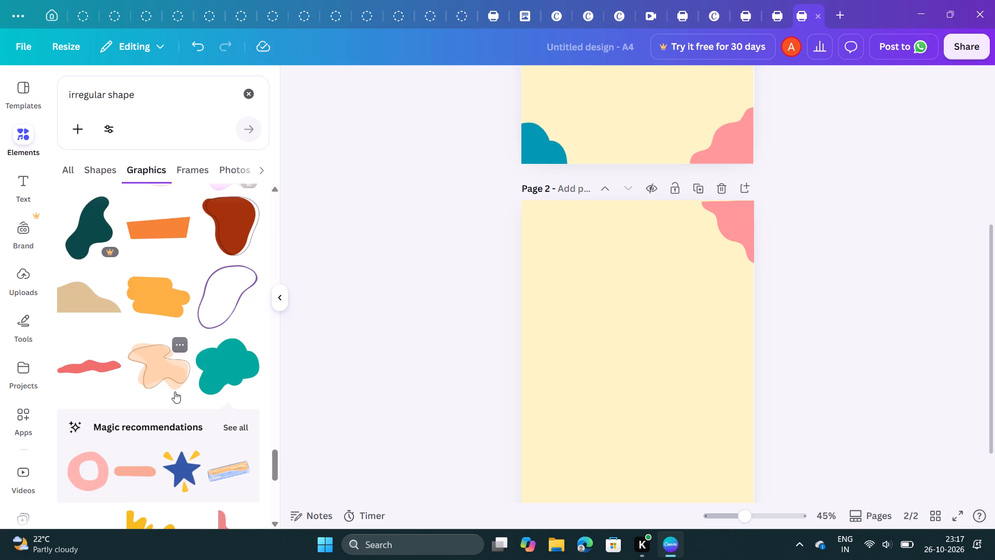
scroll(175, 391, "down", 5)
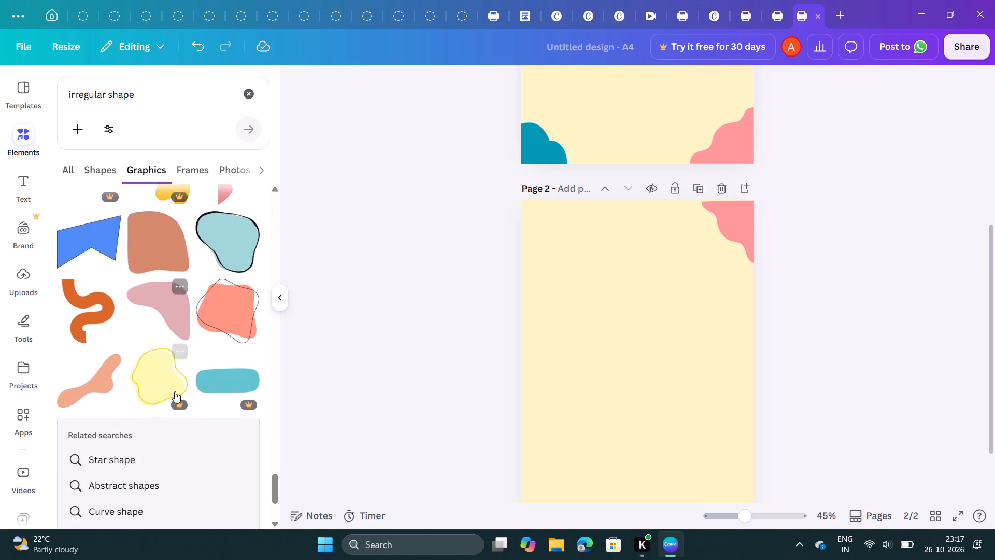
scroll(175, 391, "down", 4)
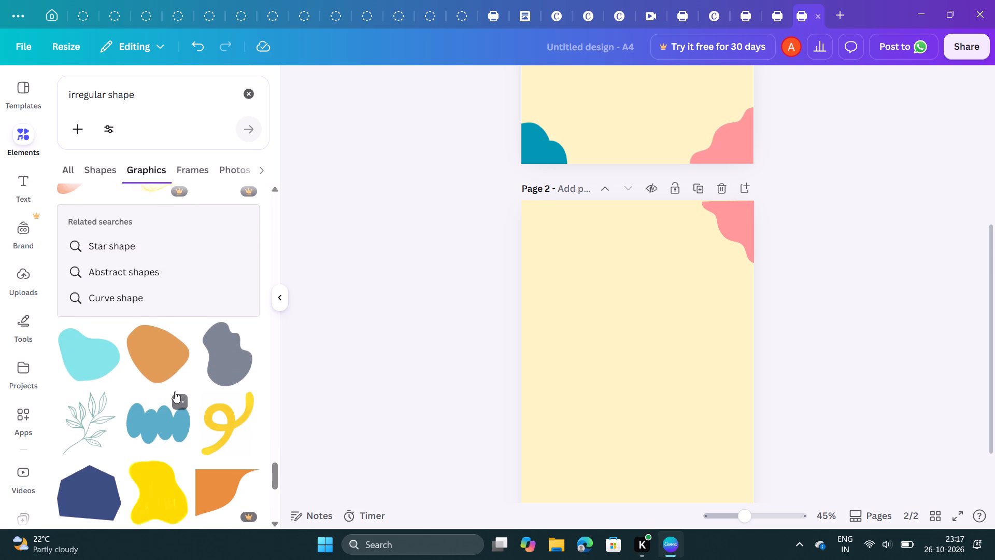
scroll(175, 391, "down", 3)
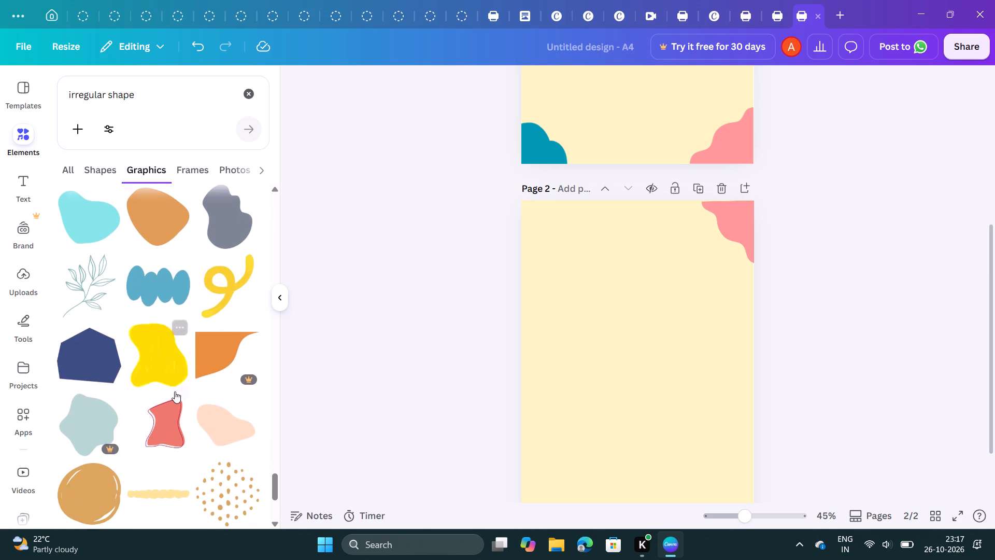
scroll(175, 391, "down", 5)
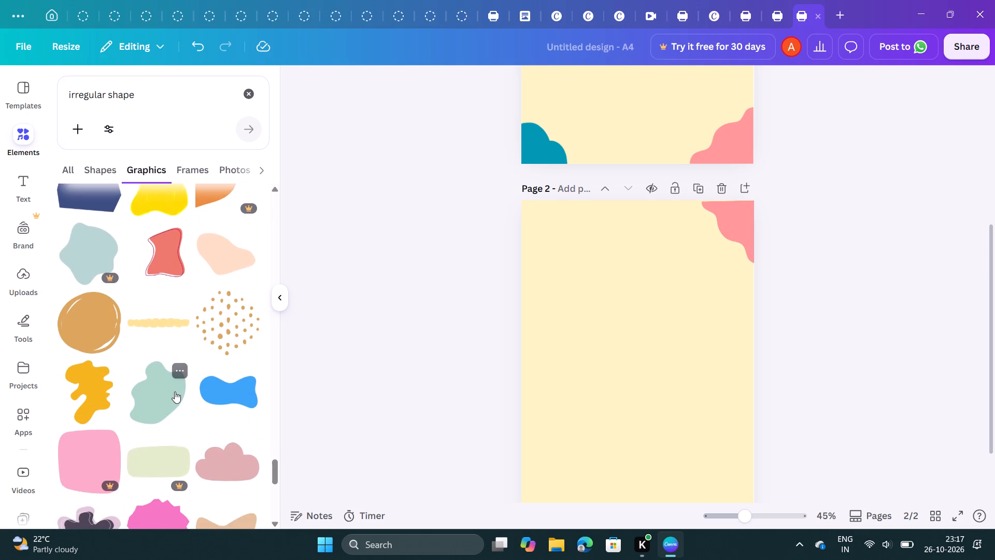
scroll(175, 391, "down", 2)
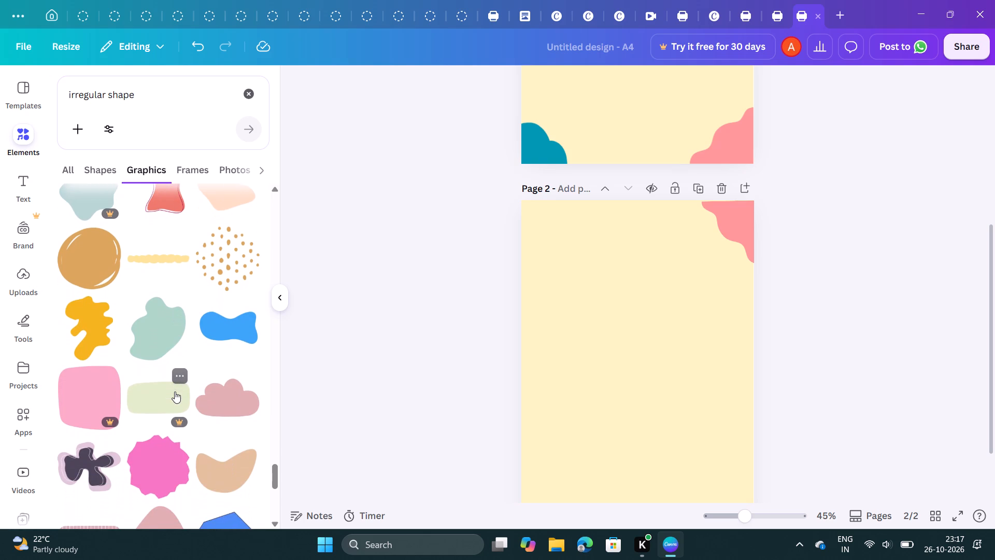
scroll(175, 391, "down", 4)
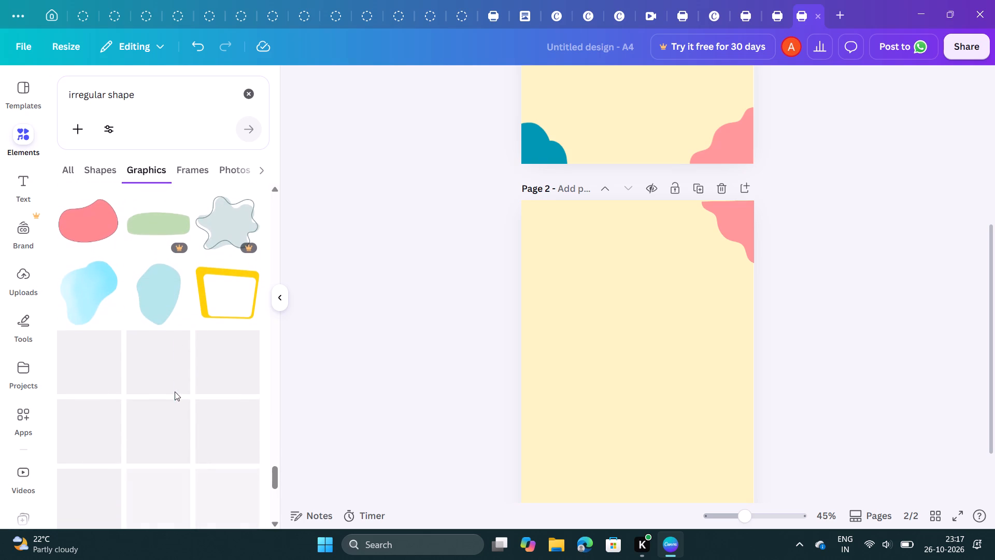
scroll(175, 391, "down", 3)
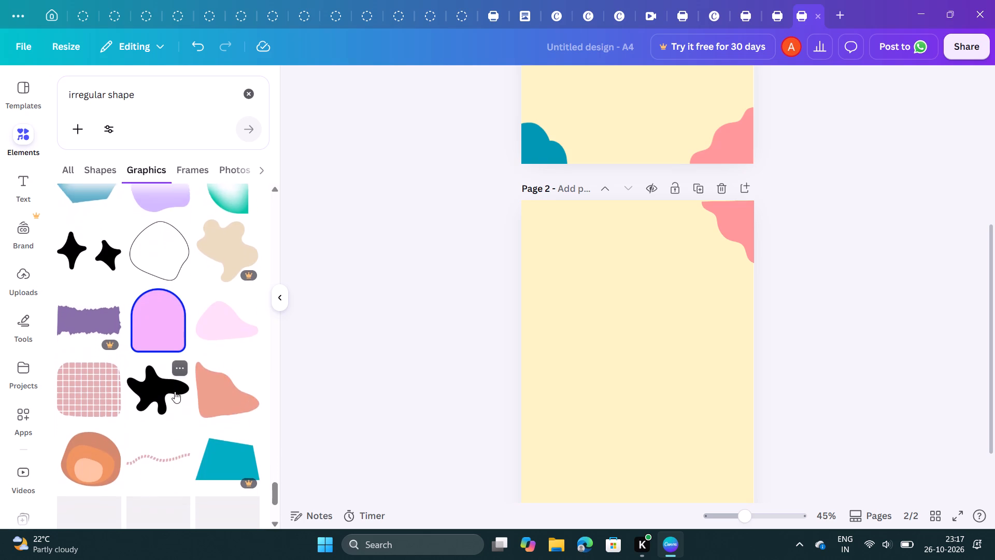
scroll(175, 391, "down", 3)
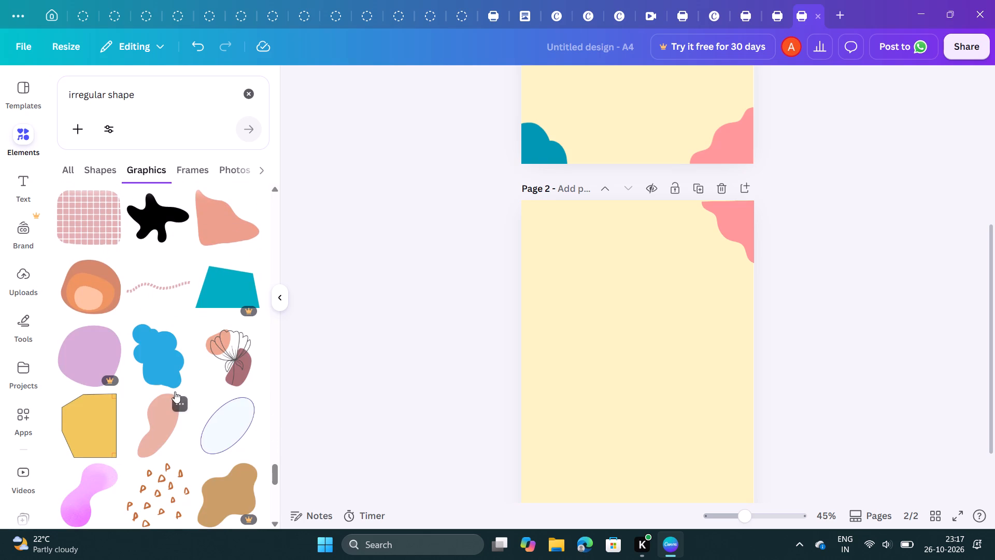
scroll(175, 391, "down", 6)
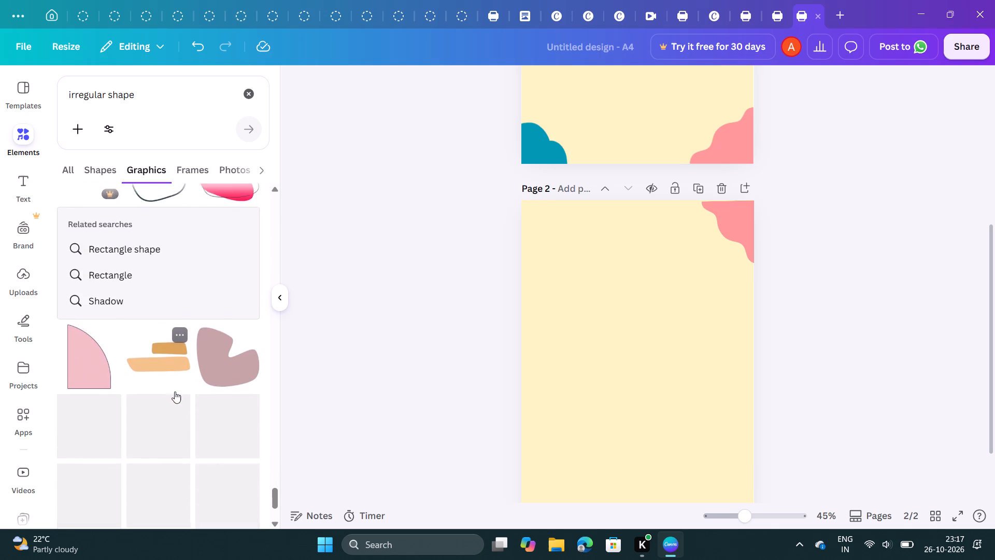
scroll(175, 391, "down", 3)
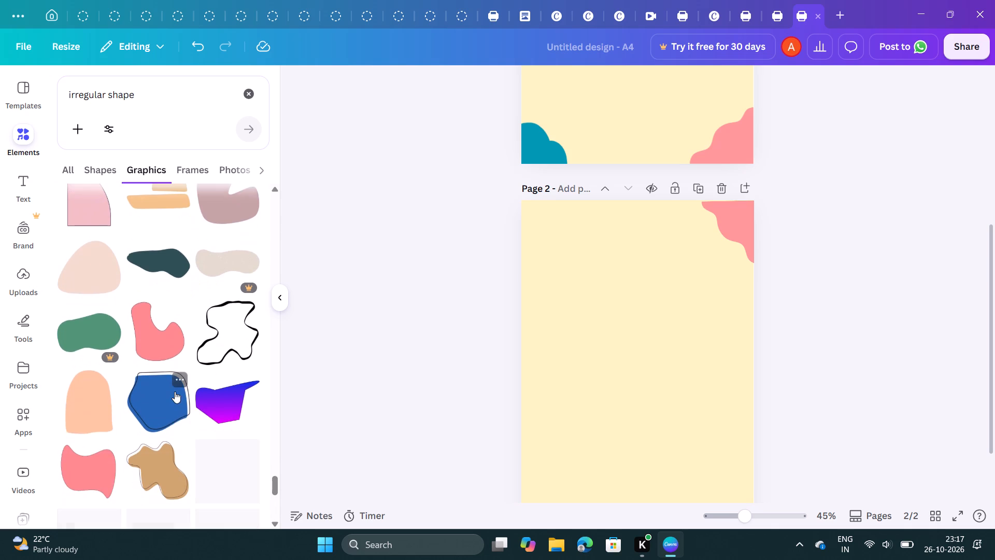
scroll(175, 391, "down", 2)
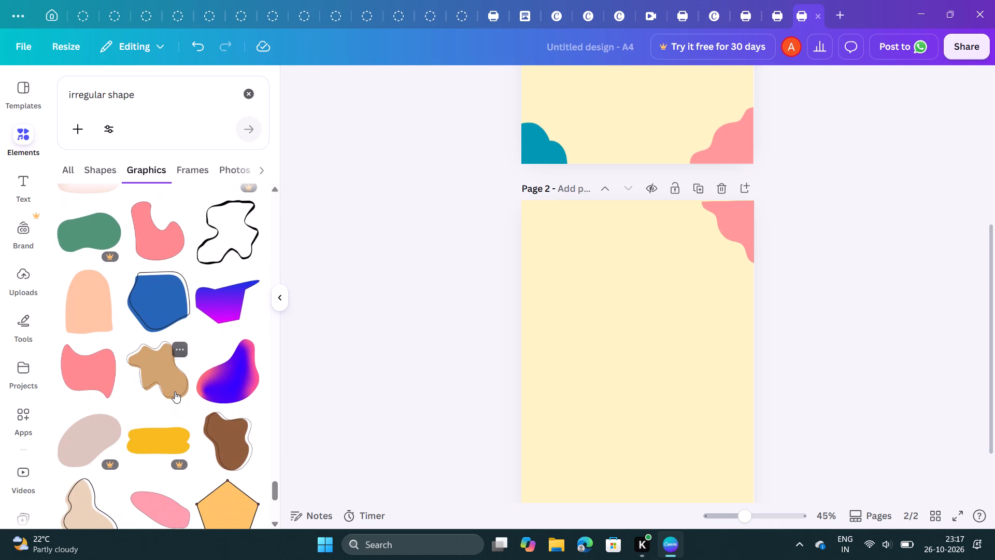
scroll(175, 391, "down", 1)
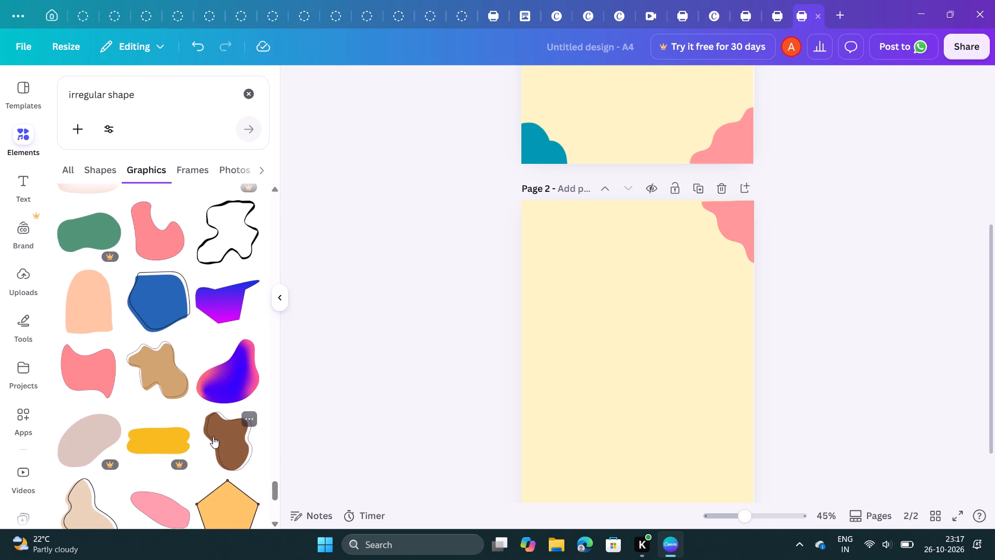
Add the brown blob graphic with the thin offset outline to page 2 and place it near the top-left corner.
left_click(213, 437)
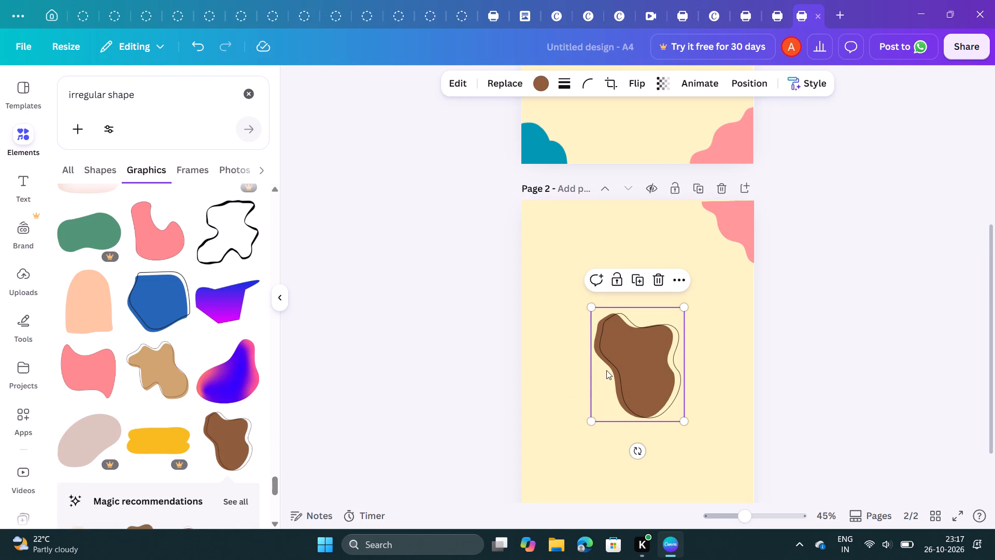
left_click_drag(607, 375, 603, 372)
left_click_drag(603, 372, 561, 280)
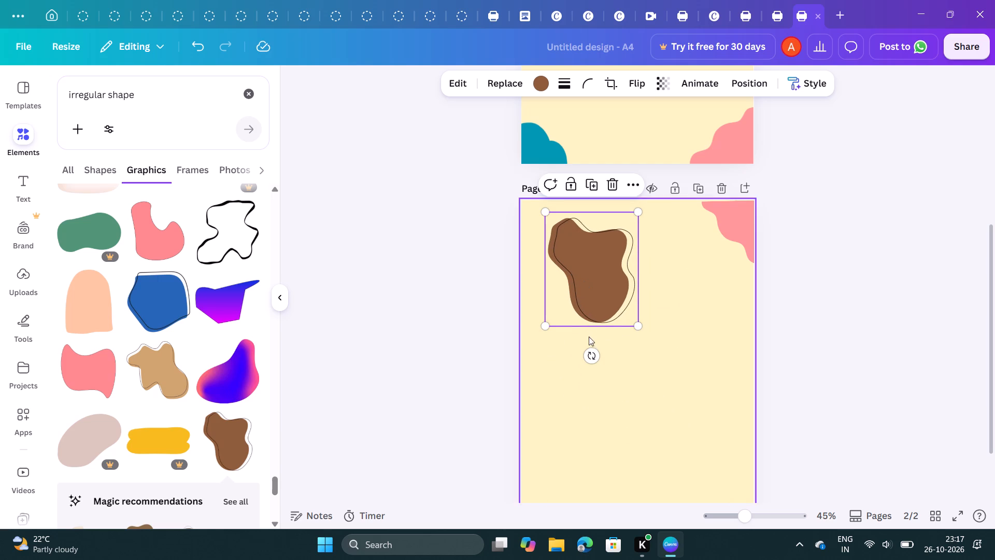
Rotate the brown outlined blob near page 2's top-left corner clockwise by a little over 60°.
left_click(590, 352)
left_click_drag(590, 352, 573, 351)
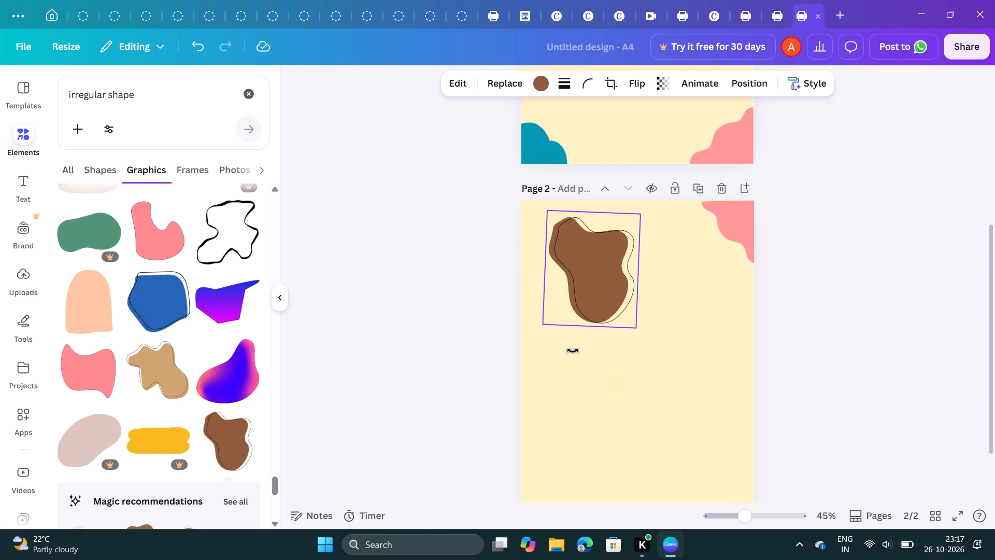
left_click_drag(573, 351, 521, 307)
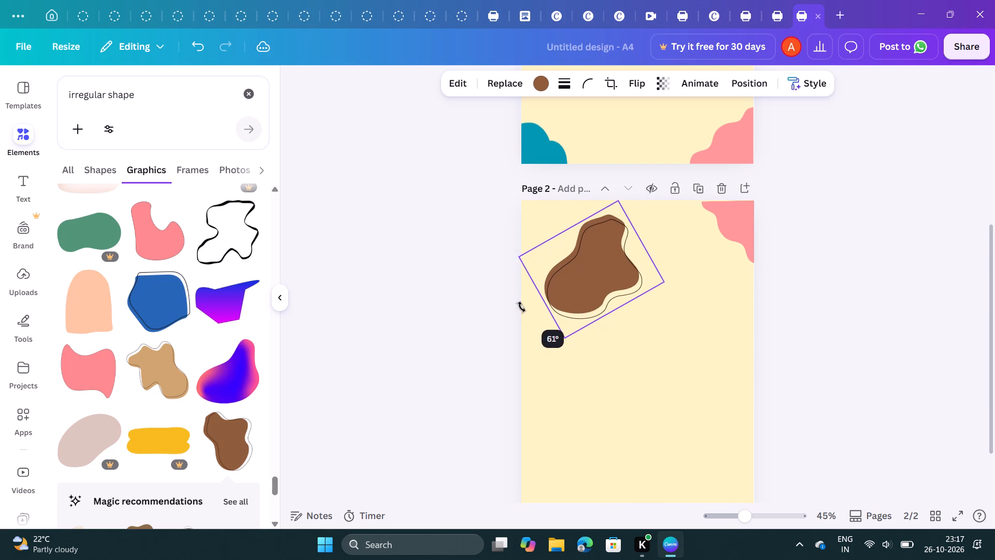
left_click_drag(521, 307, 519, 303)
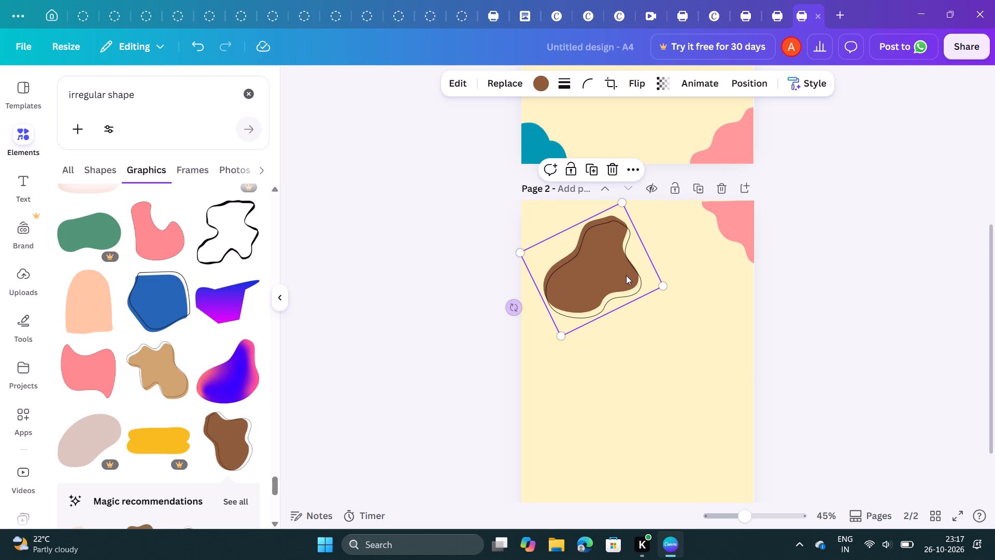
left_click(626, 275)
left_click(626, 275)
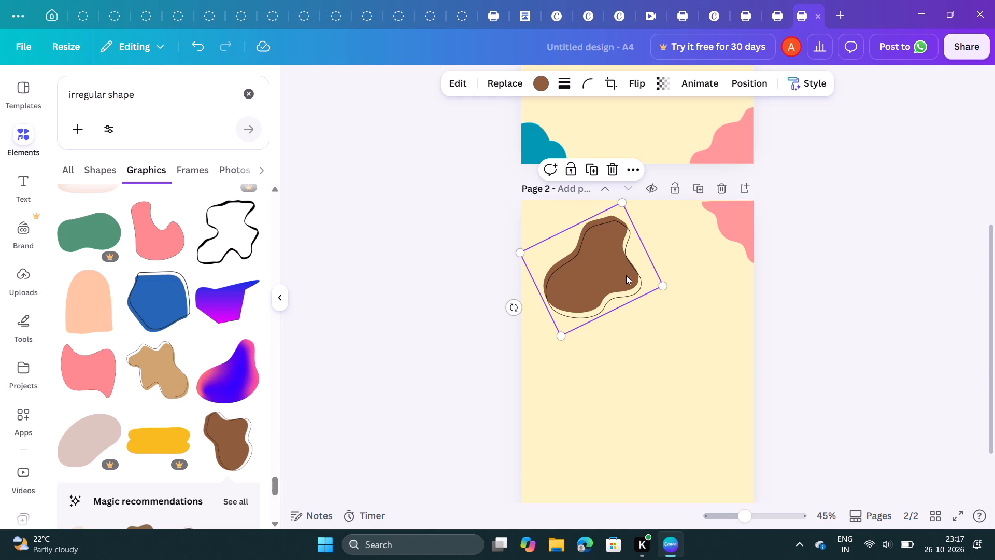
Move the brown outlined blob into page 2's top-left corner so it partly overhangs the page's top and left edges.
left_click_drag(626, 275, 571, 222)
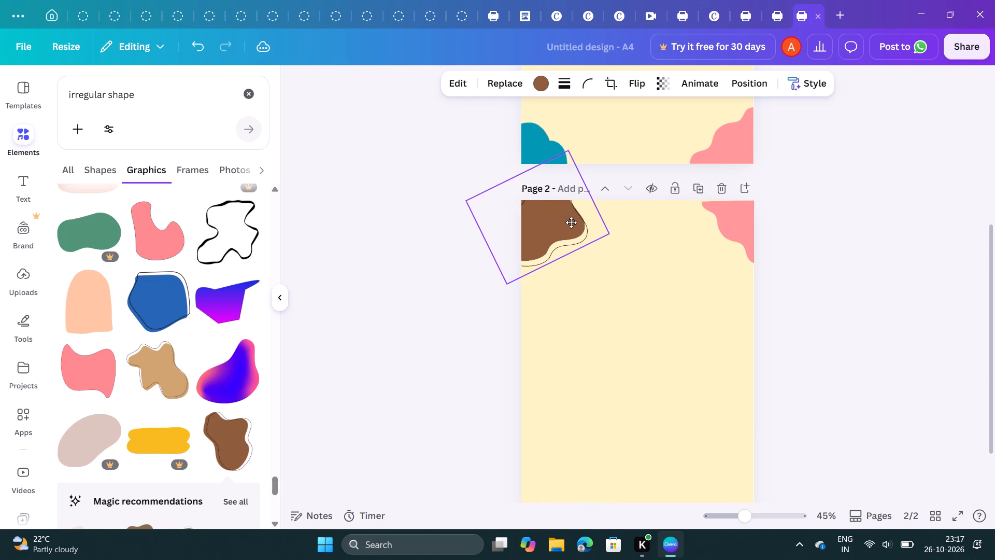
left_click_drag(571, 222, 557, 223)
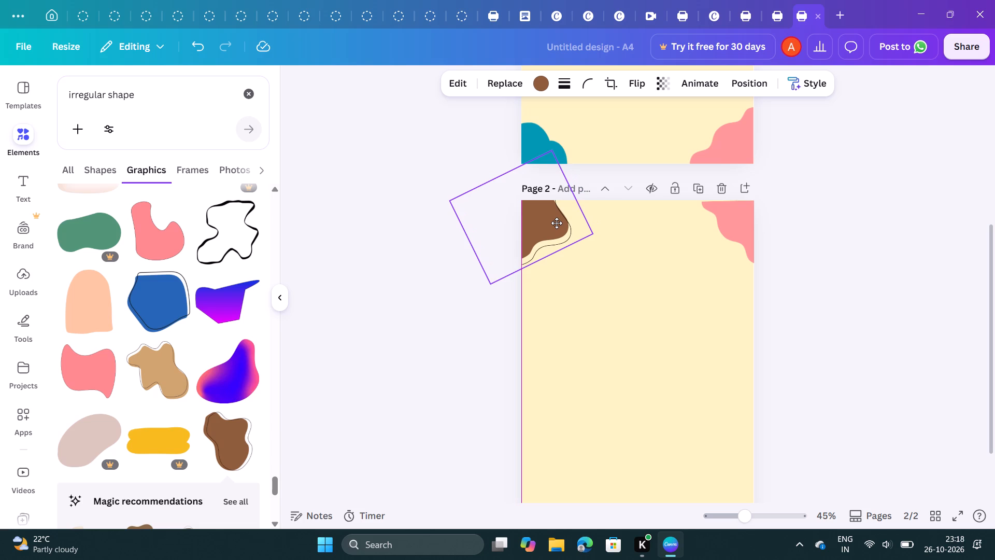
left_click_drag(557, 223, 556, 223)
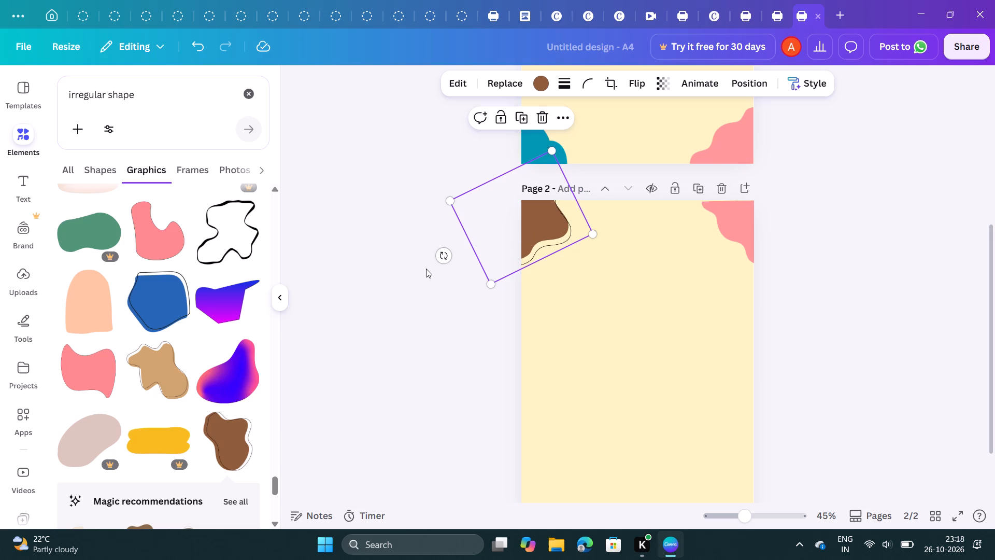
left_click(426, 269)
Recolour the outlined blob in page 2's top-left corner with the teal already used on page 1.
left_click(528, 209)
left_click(536, 87)
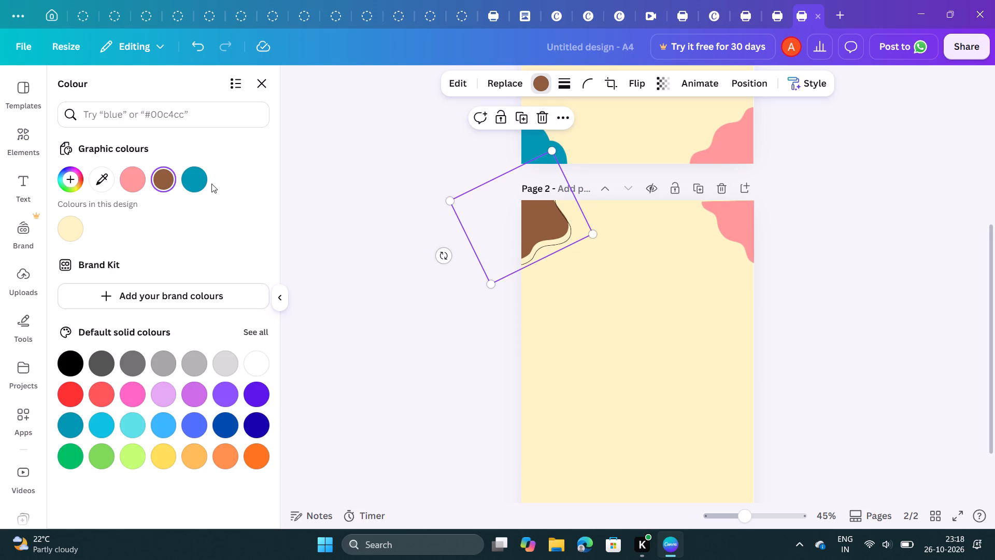
left_click(196, 179)
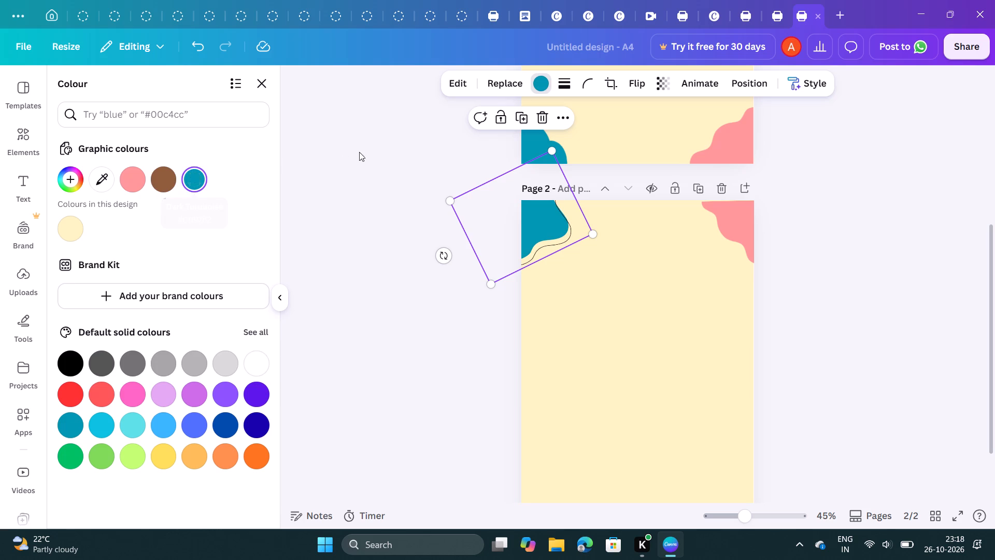
left_click(381, 155)
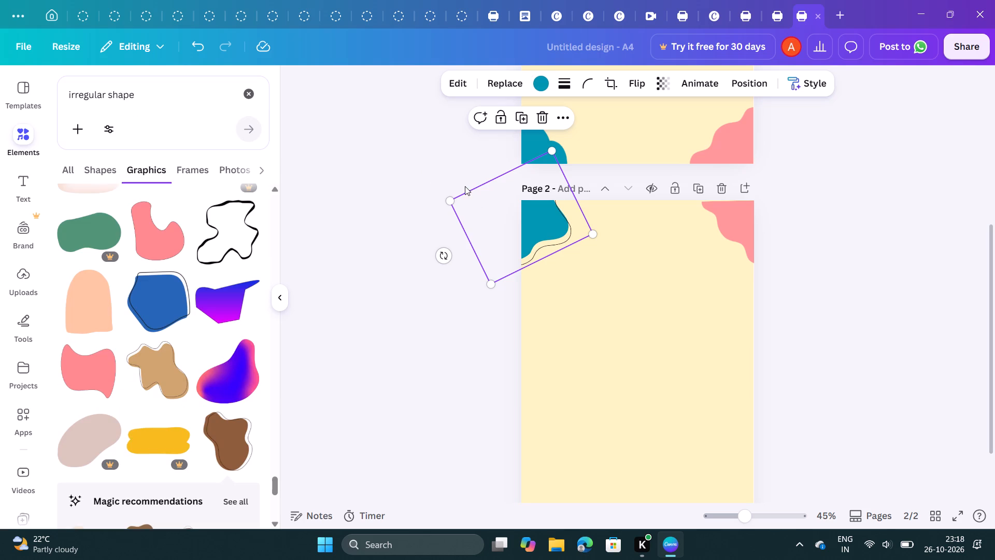
Shrink the teal outlined blob slightly and refit it higher in page 2's top-left corner, overhanging both page edges.
left_click(450, 200)
left_click_drag(453, 198, 468, 202)
left_click(531, 214)
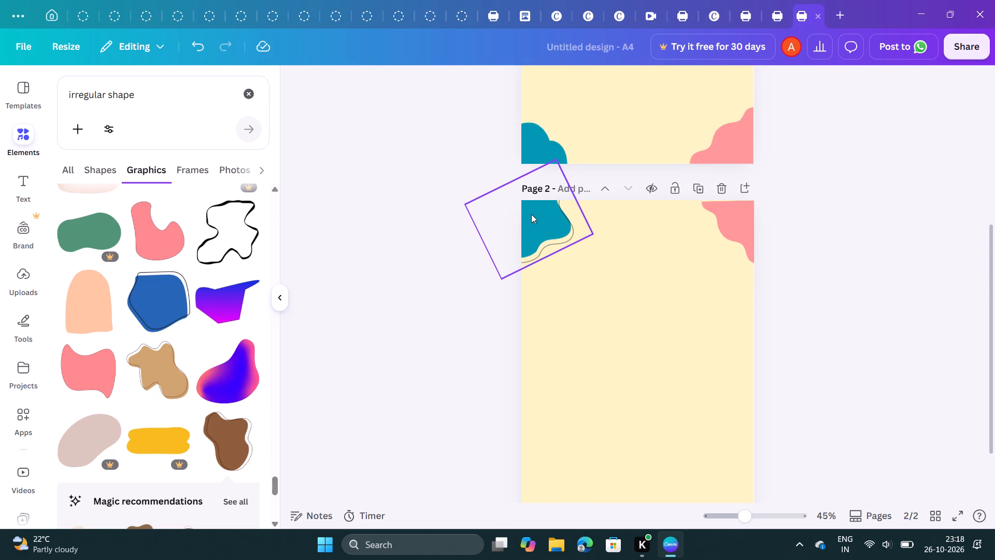
left_click(531, 214)
left_click_drag(531, 214, 531, 216)
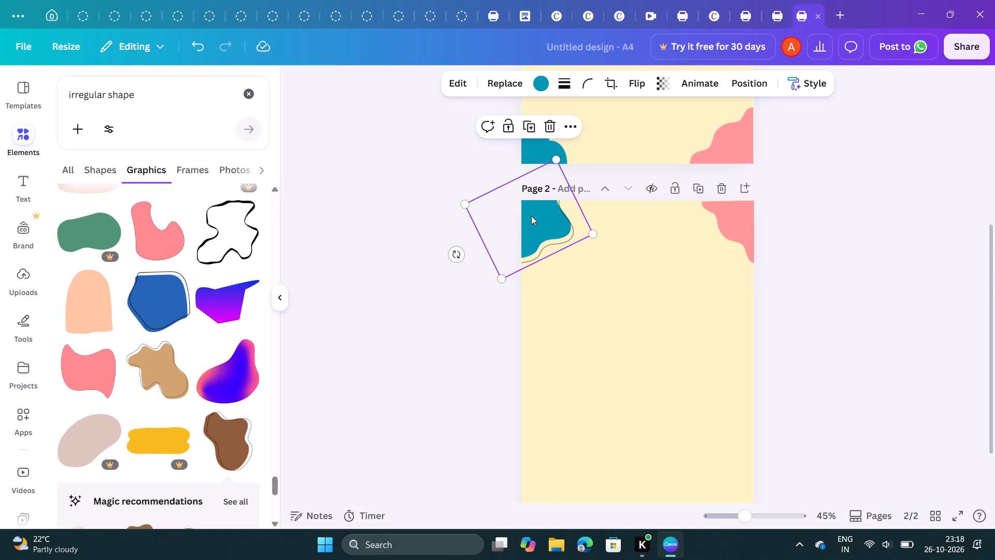
left_click_drag(531, 216, 524, 217)
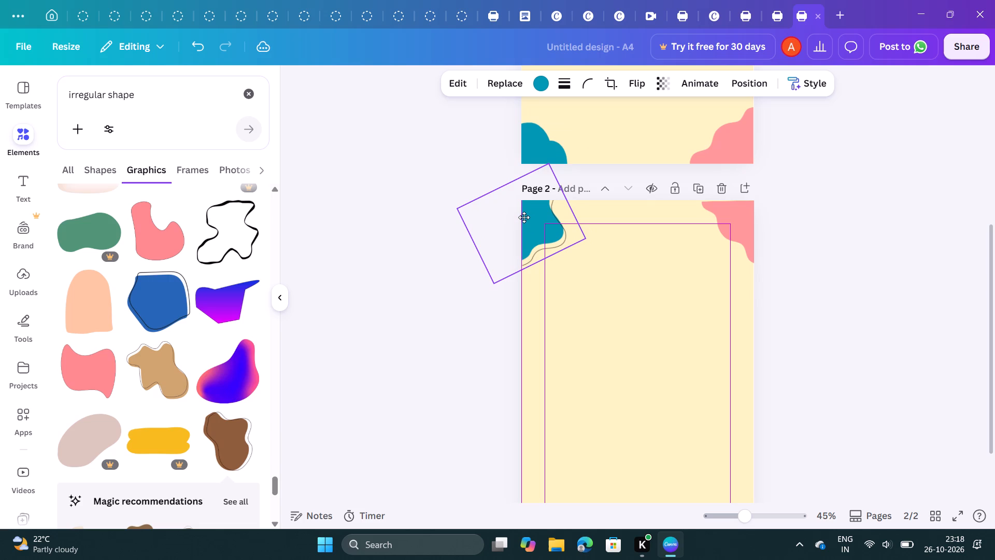
left_click_drag(524, 217, 516, 217)
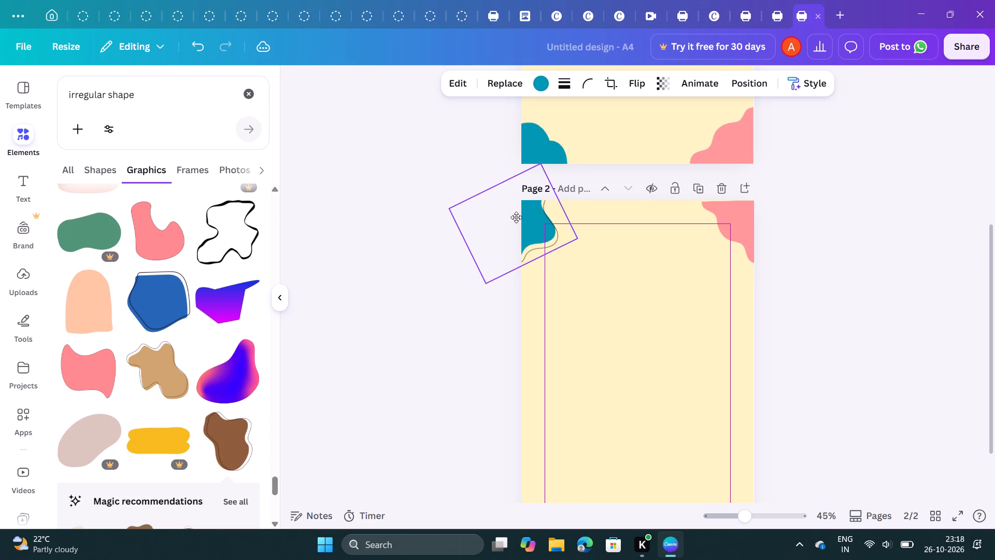
left_click_drag(516, 217, 513, 232)
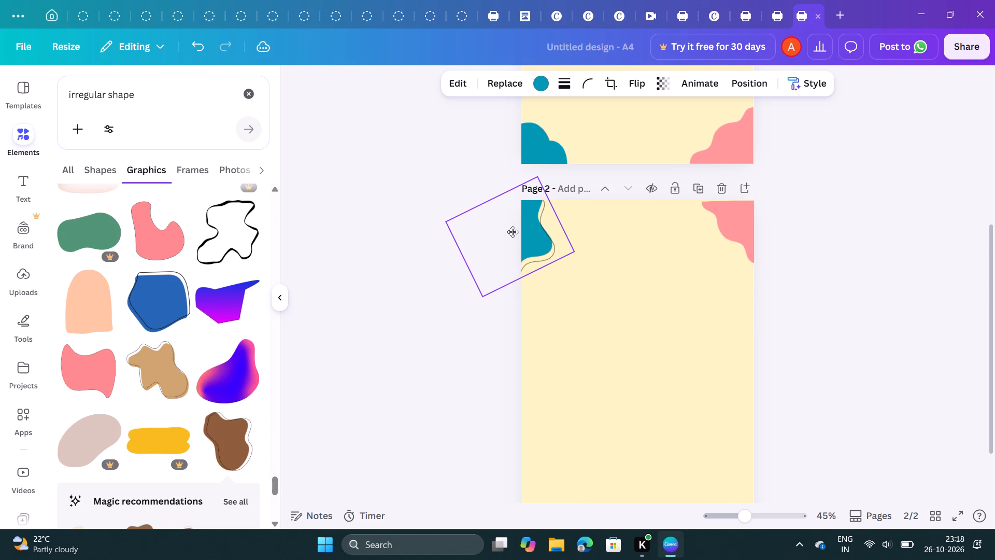
left_click_drag(513, 232, 525, 221)
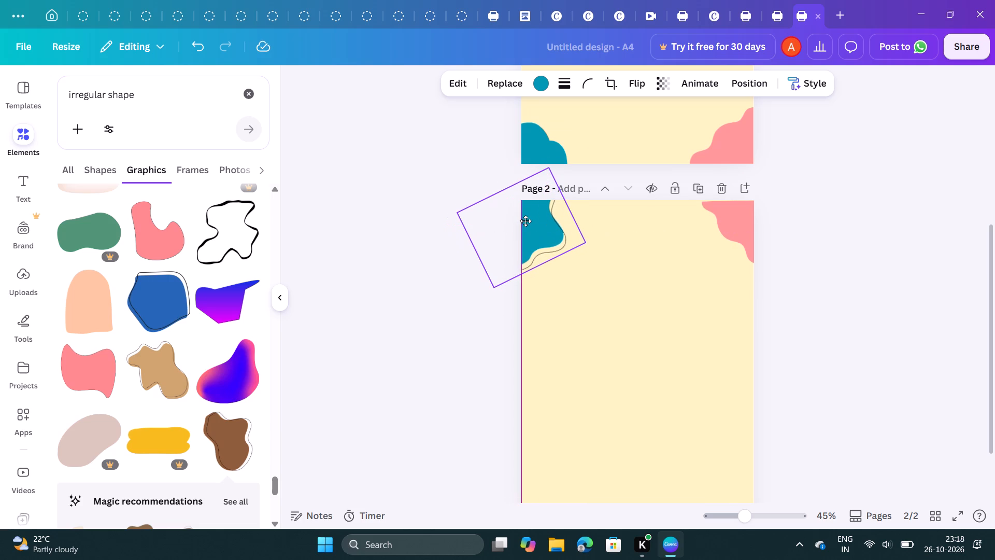
left_click_drag(525, 221, 524, 201)
left_click(427, 206)
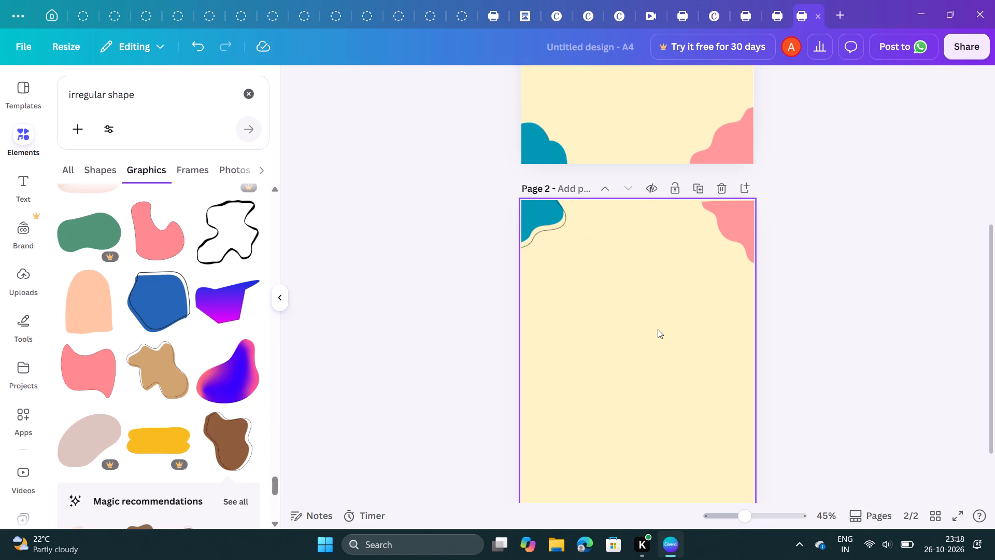
Browse further through the irregular shape graphics for a blob to decorate the lower part of page 2.
scroll(658, 329, "down", 3)
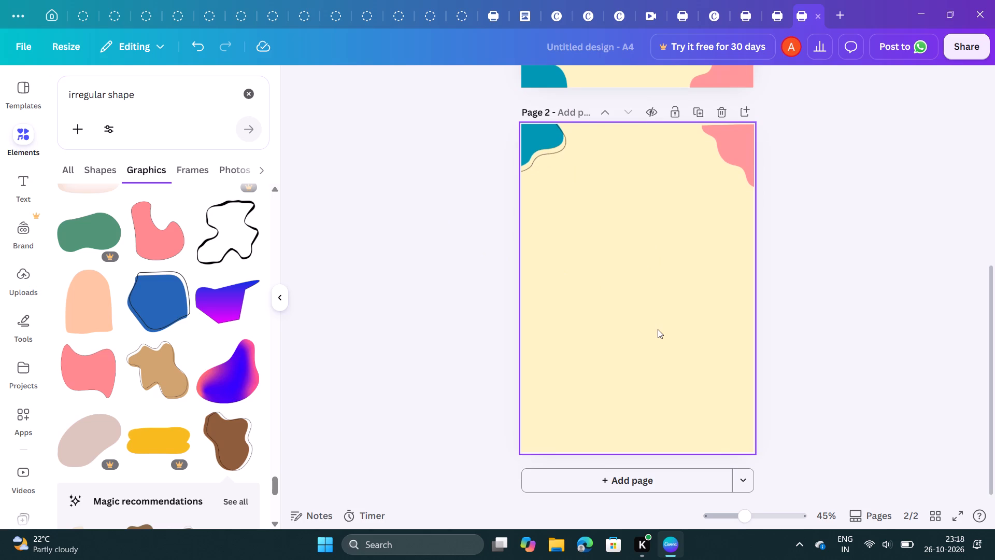
scroll(202, 385, "down", 4)
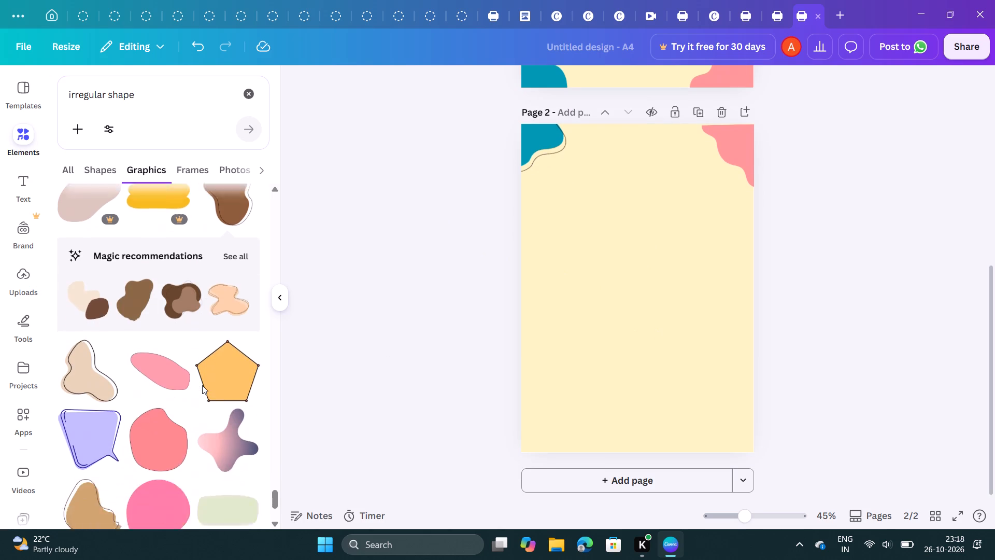
scroll(202, 385, "down", 1)
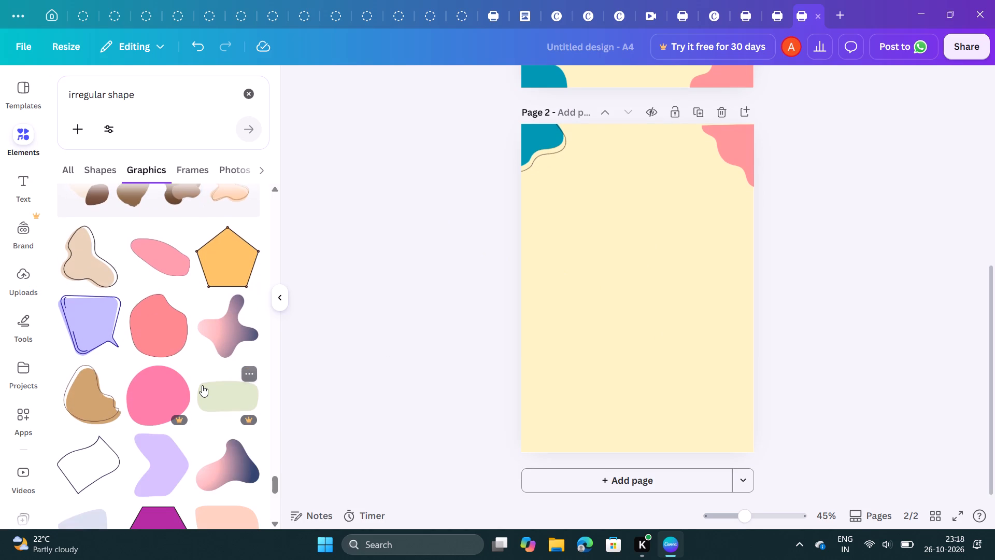
scroll(202, 385, "down", 4)
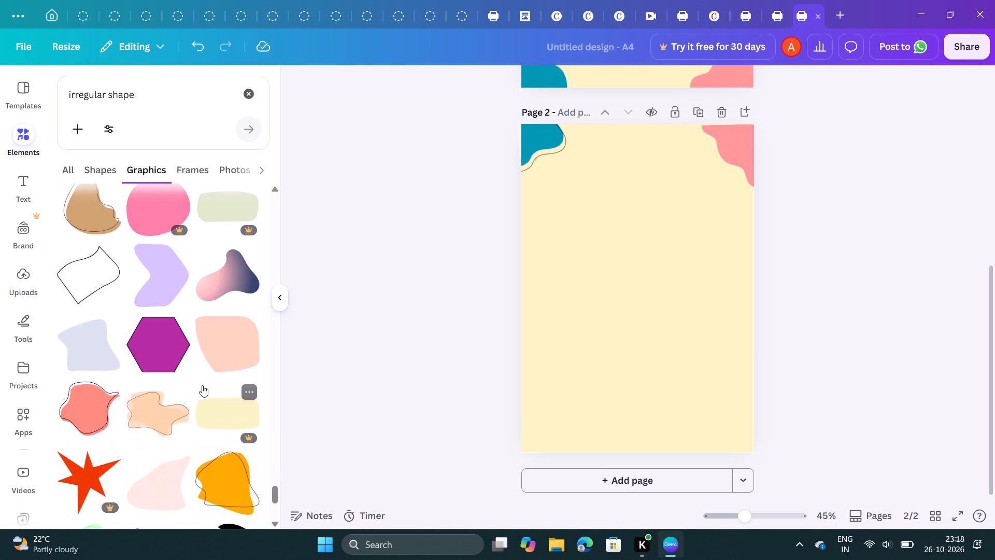
scroll(202, 385, "down", 2)
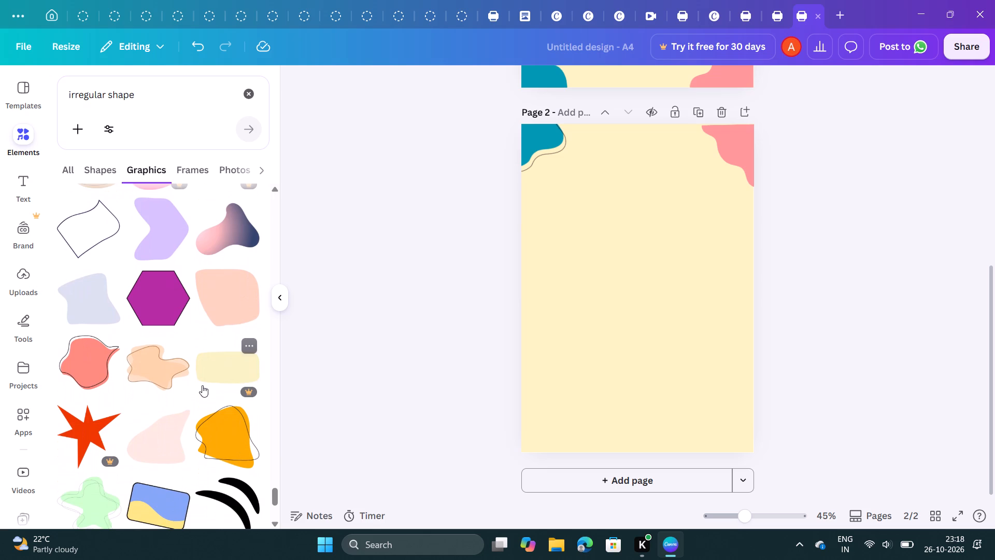
scroll(202, 385, "down", 8)
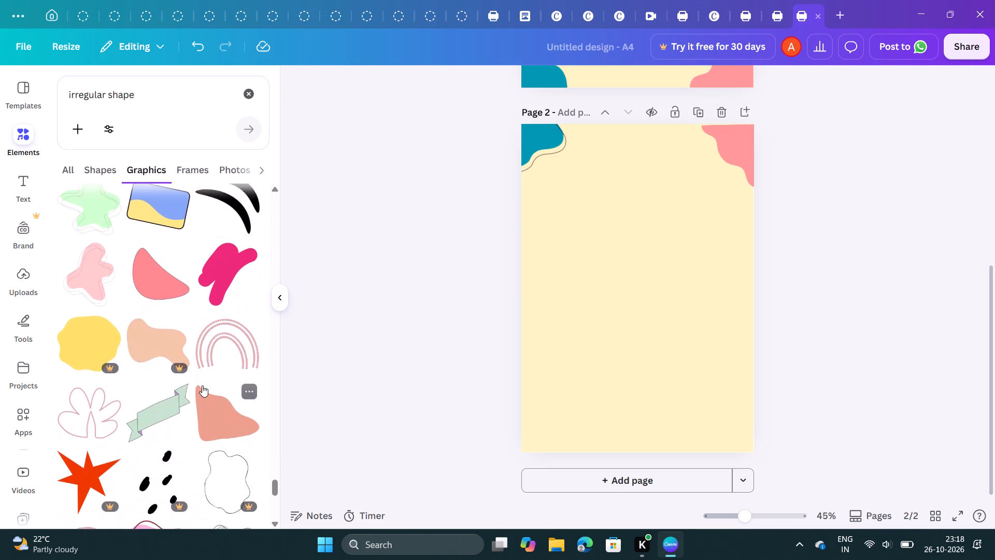
scroll(202, 385, "down", 2)
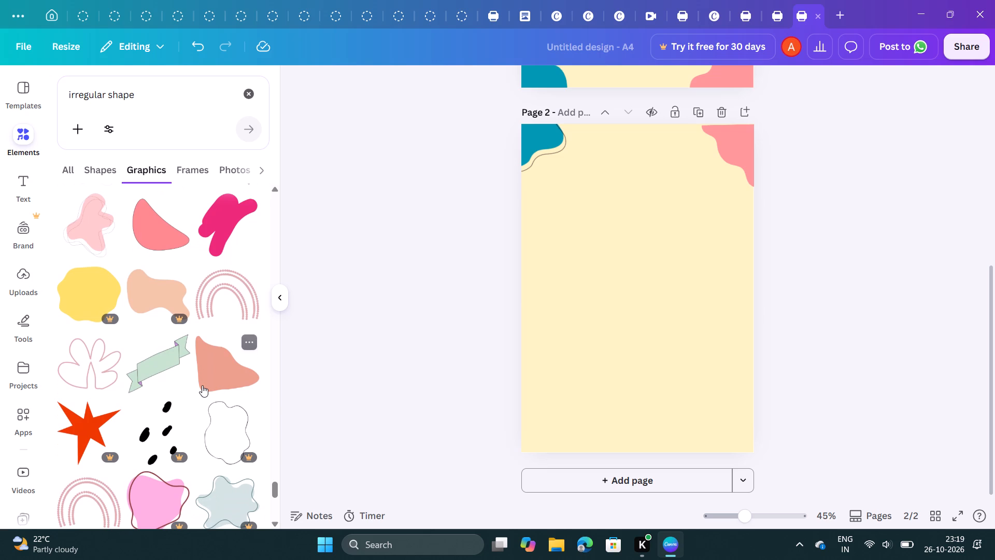
scroll(202, 385, "down", 4)
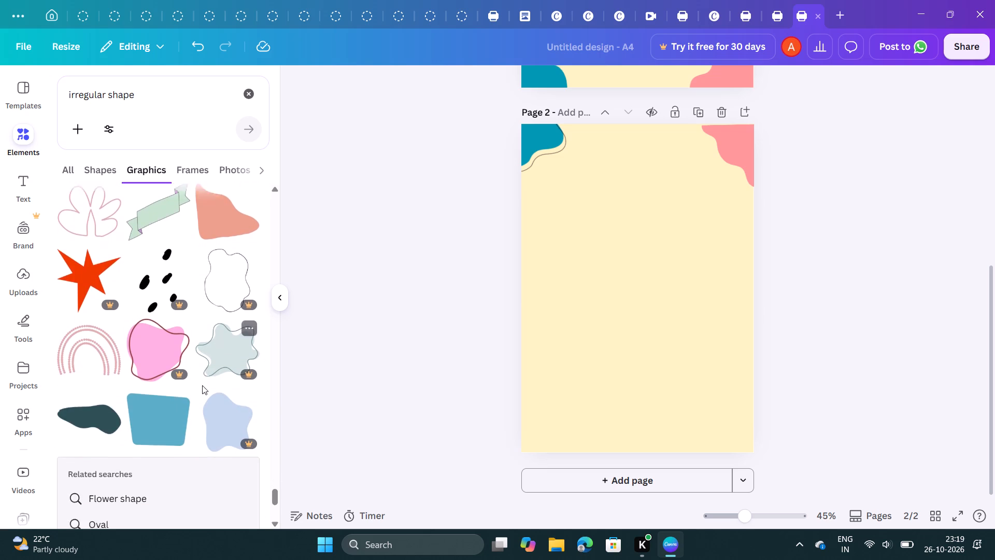
scroll(202, 385, "down", 5)
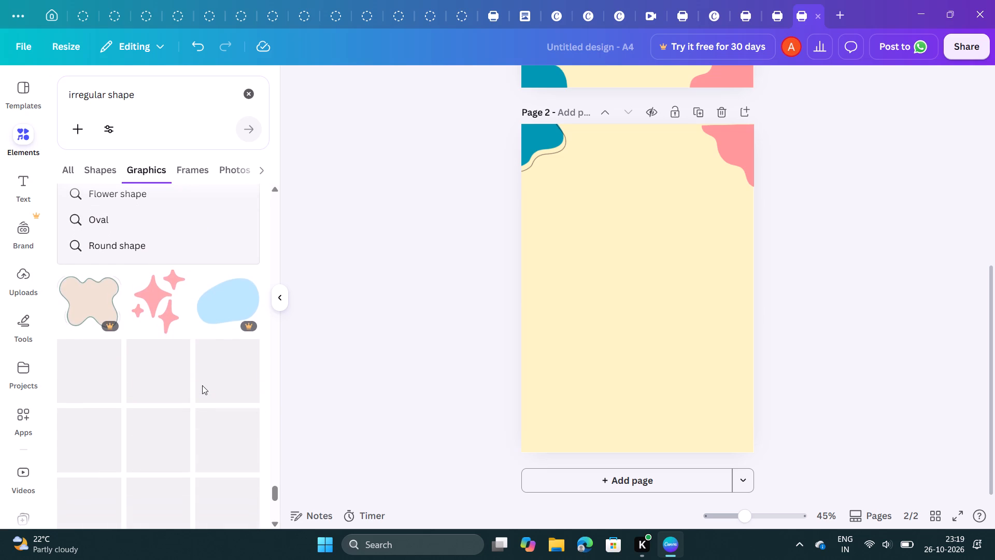
scroll(202, 385, "down", 2)
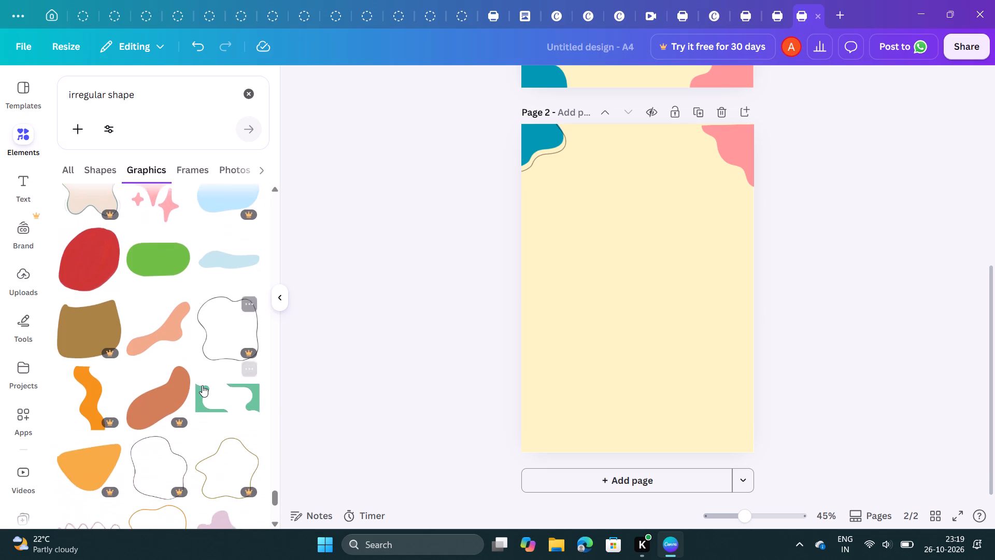
scroll(202, 385, "down", 4)
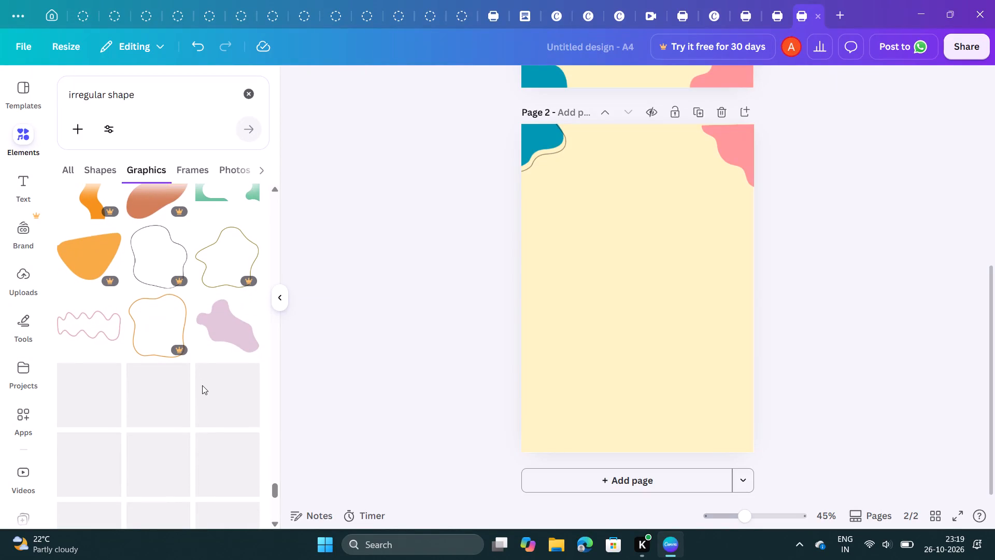
scroll(202, 385, "down", 1)
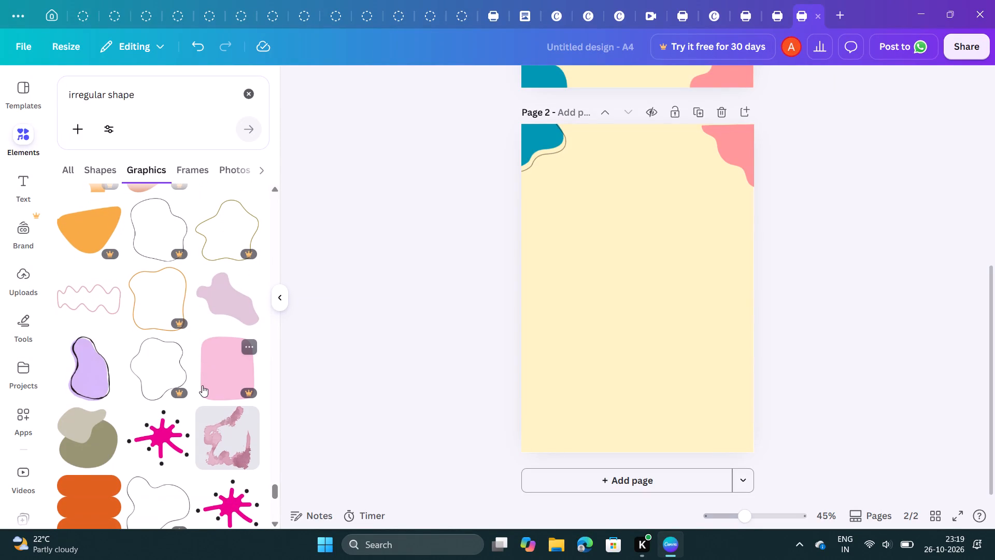
scroll(202, 385, "down", 2)
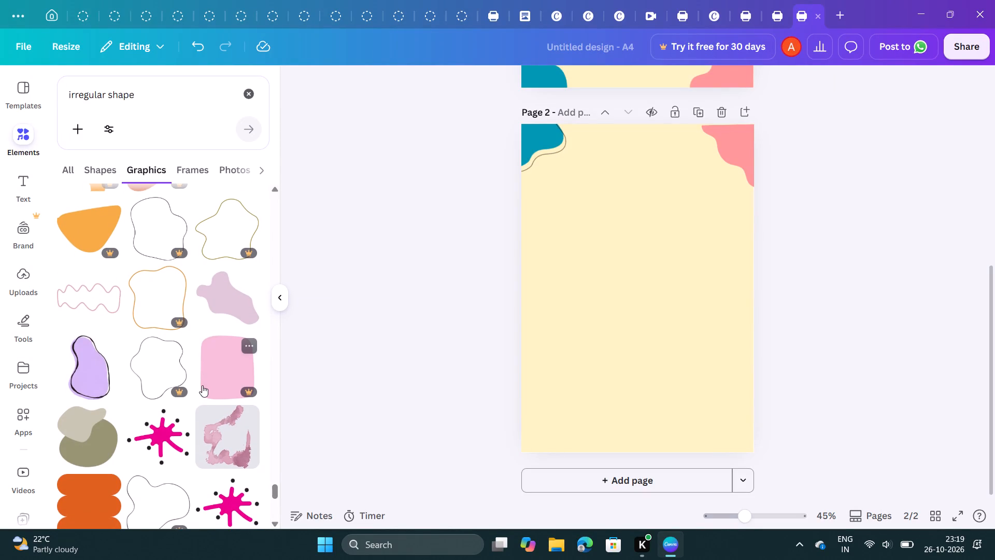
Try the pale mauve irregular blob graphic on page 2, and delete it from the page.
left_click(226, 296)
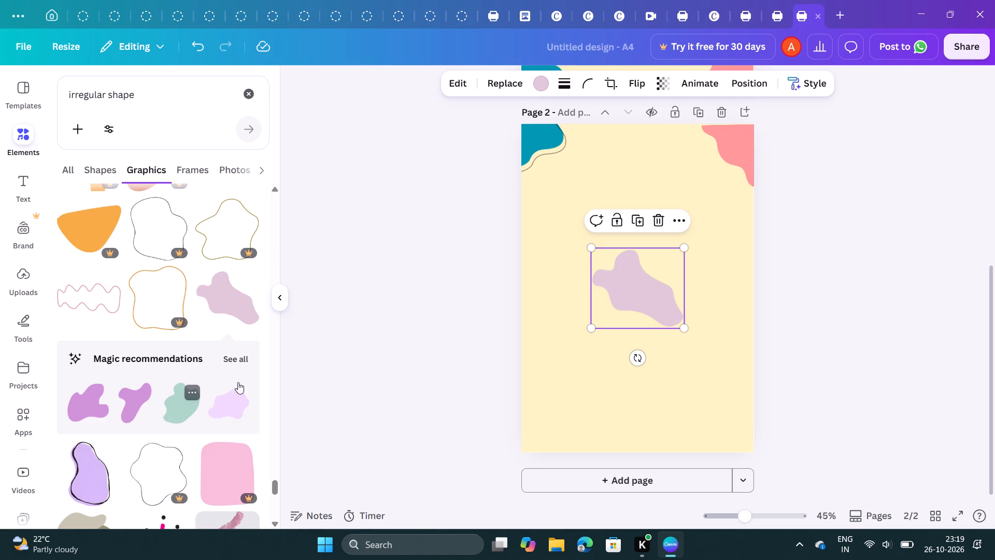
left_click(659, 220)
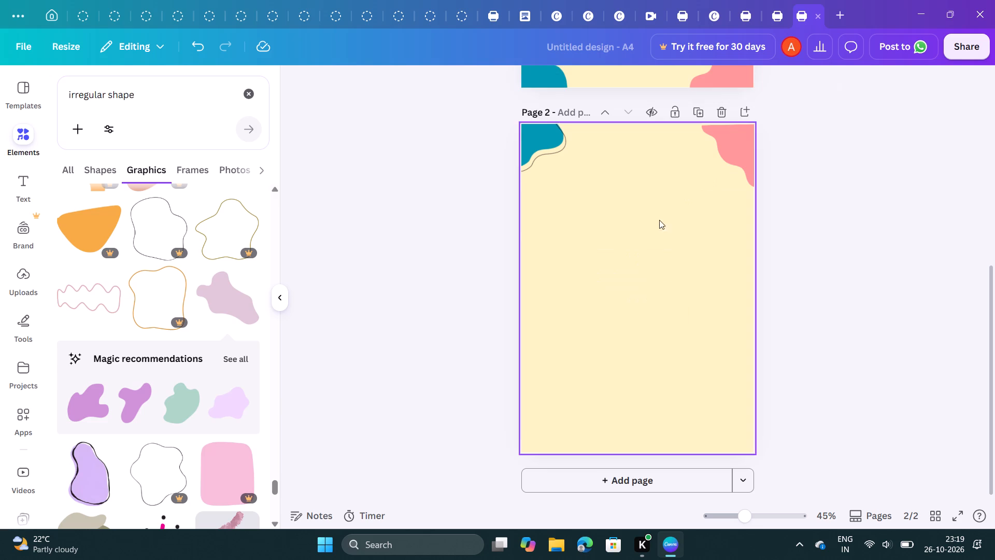
Add the recommended pale green blob graphic to page 2 and place it over the bottom-right corner, overhanging the page edges.
left_click(166, 419)
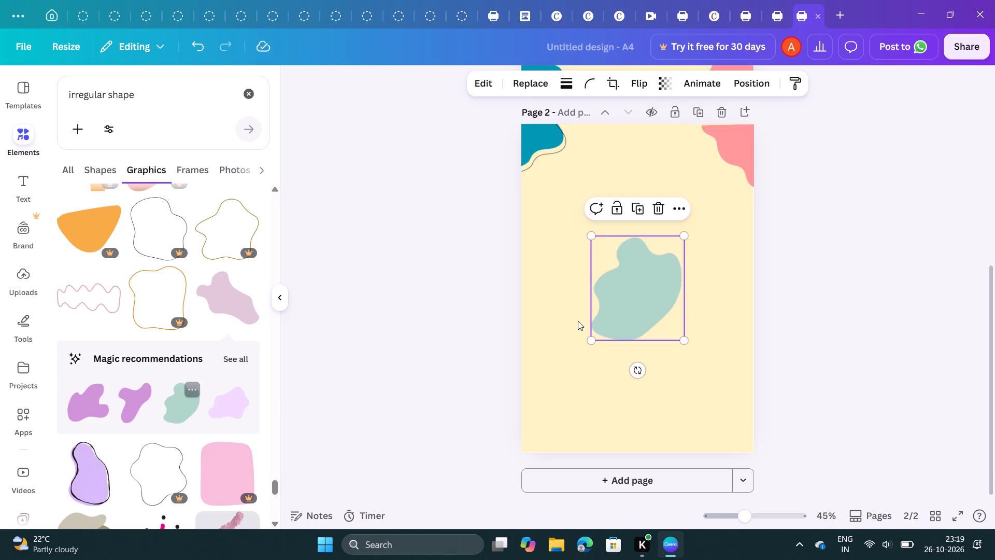
left_click_drag(641, 299, 648, 304)
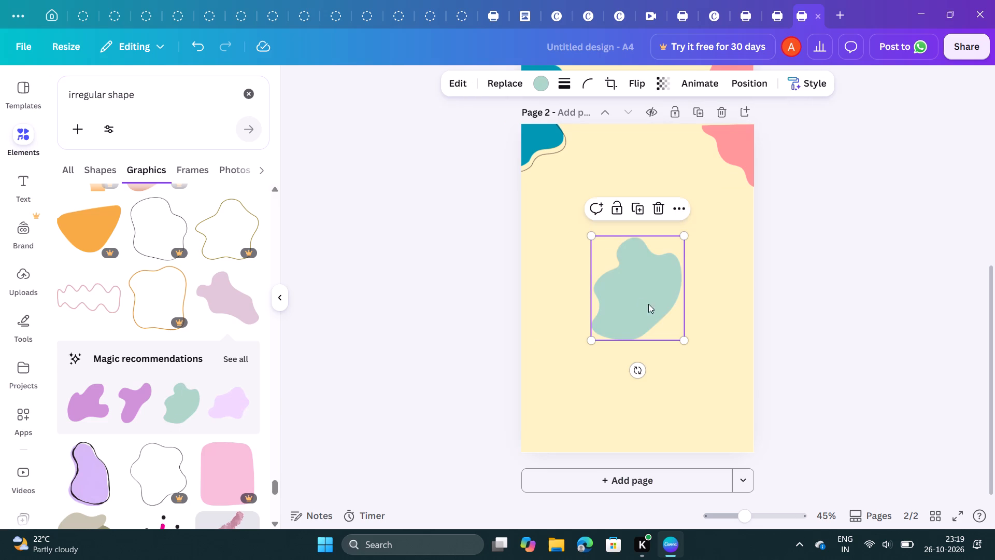
left_click_drag(648, 304, 749, 437)
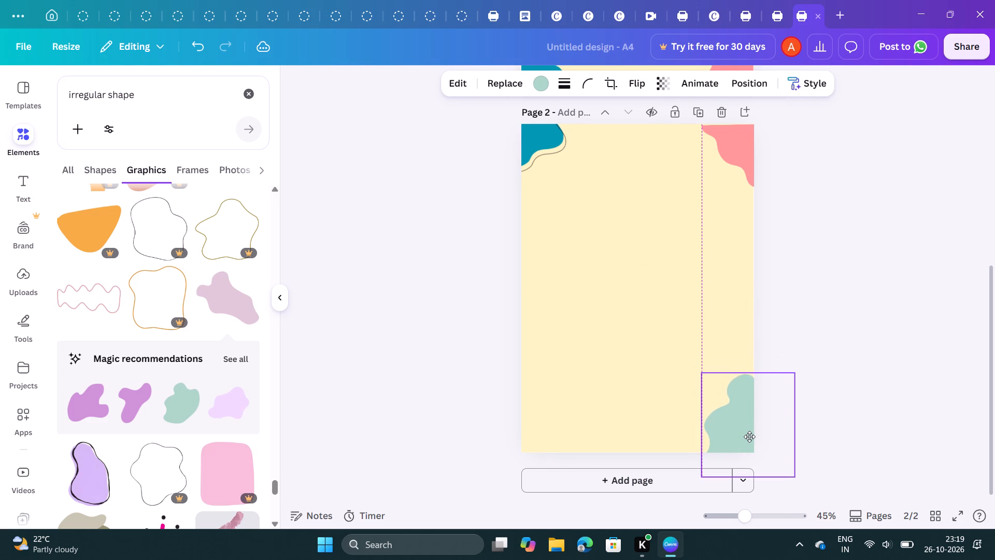
left_click_drag(749, 437, 751, 442)
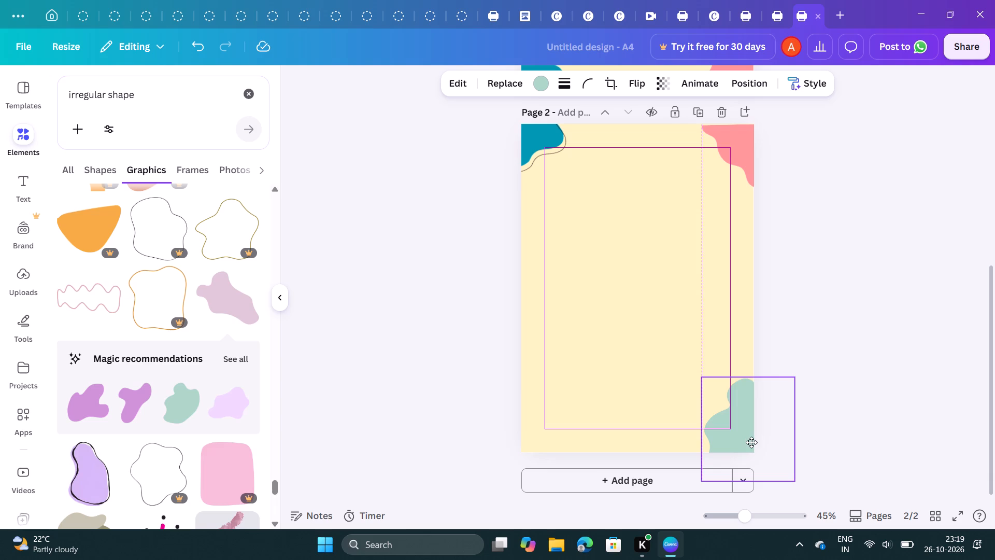
left_click_drag(751, 442, 759, 445)
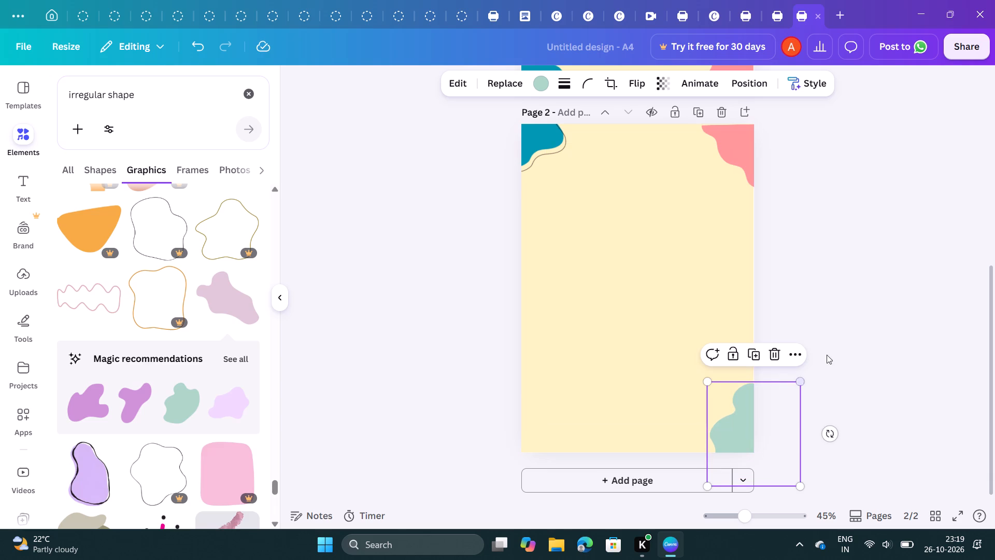
Add the pale mauve irregular blob to page 2 and place it over the bottom-left corner, overhanging the page edges.
left_click(834, 342)
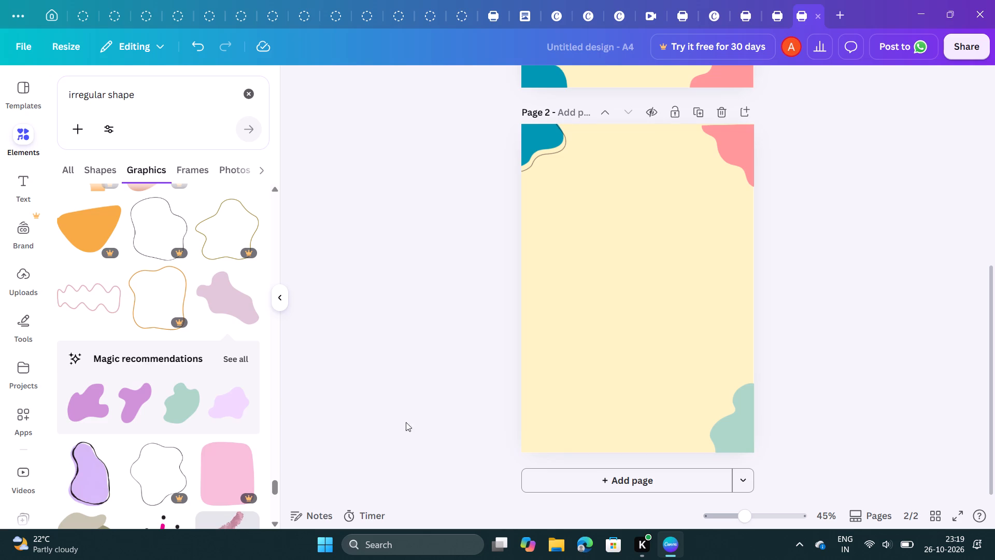
left_click(228, 308)
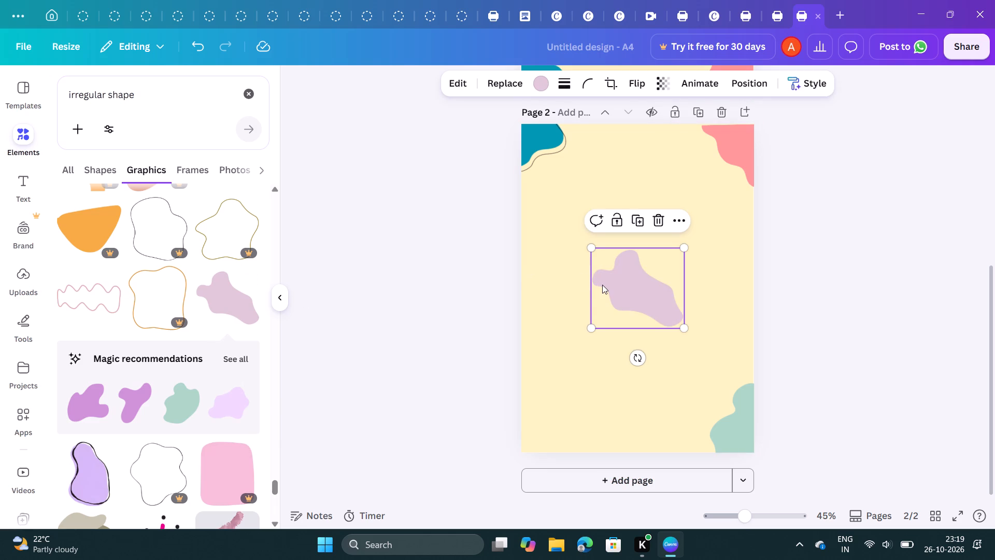
left_click_drag(602, 285, 497, 387)
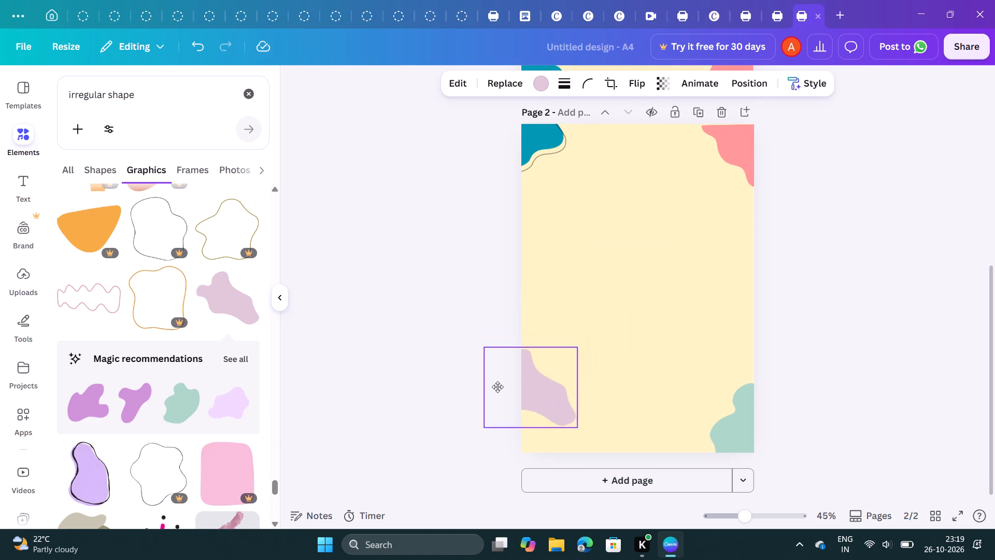
left_click_drag(497, 387, 508, 430)
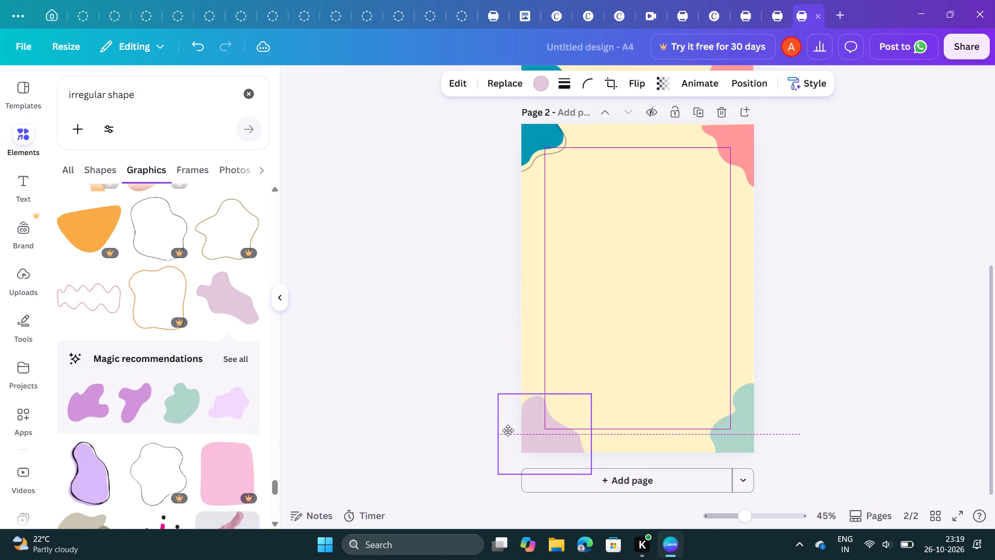
left_click_drag(508, 430, 504, 431)
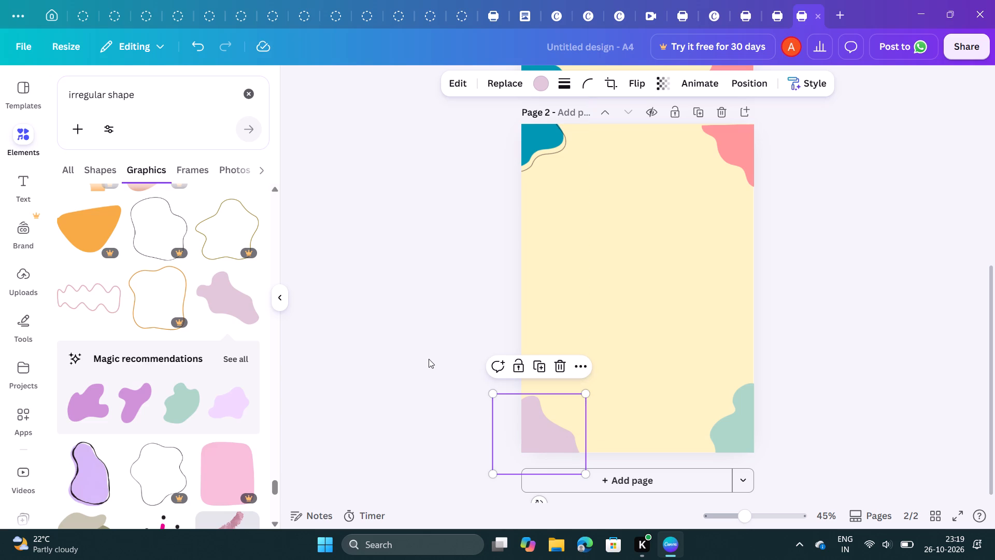
left_click(428, 358)
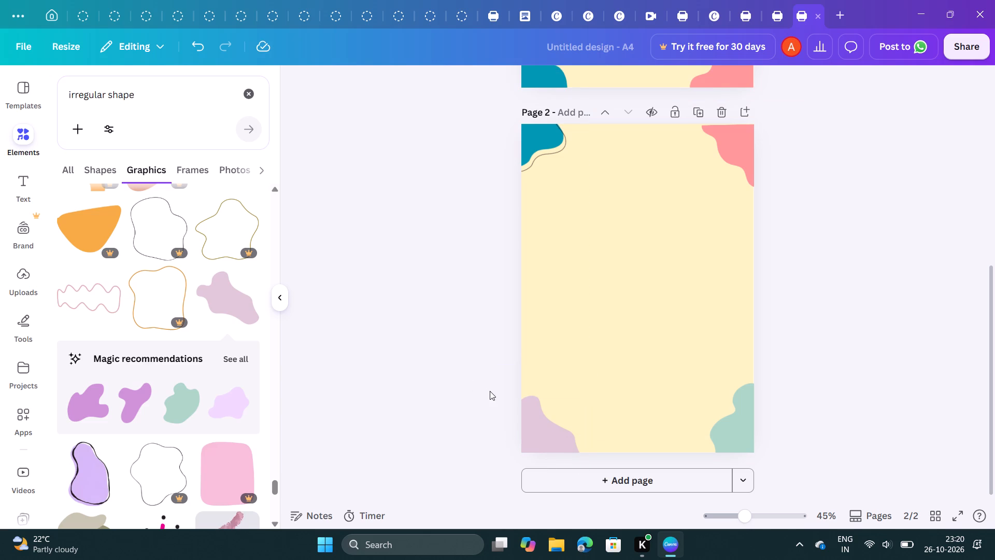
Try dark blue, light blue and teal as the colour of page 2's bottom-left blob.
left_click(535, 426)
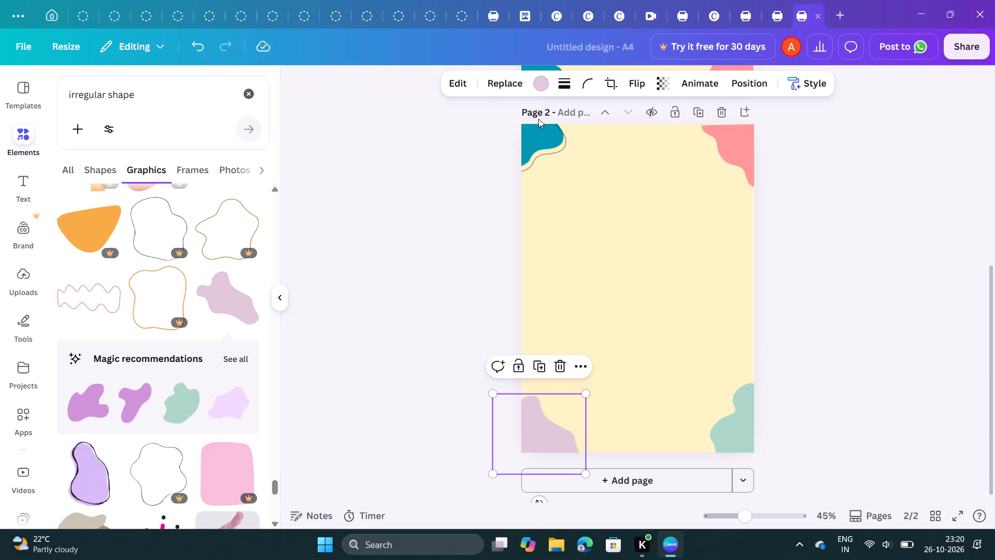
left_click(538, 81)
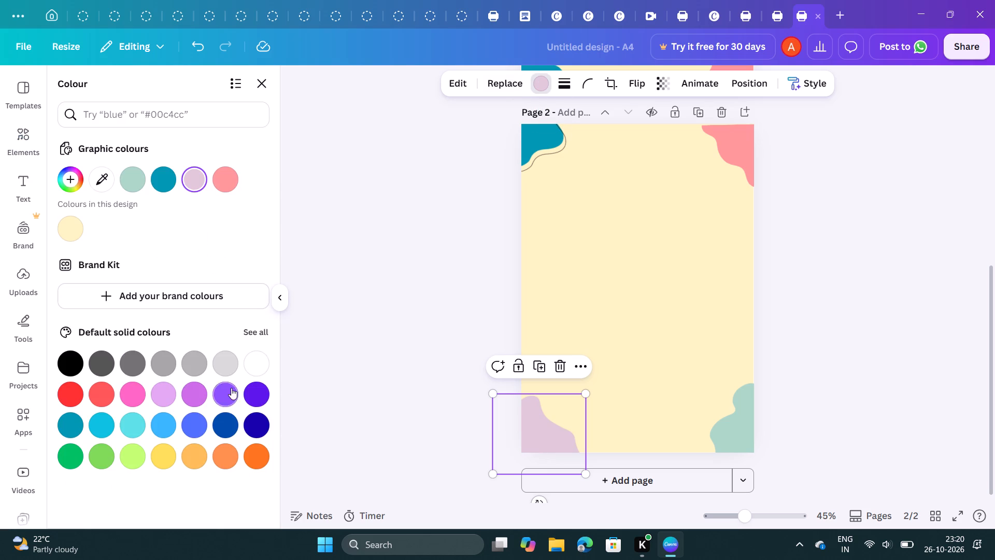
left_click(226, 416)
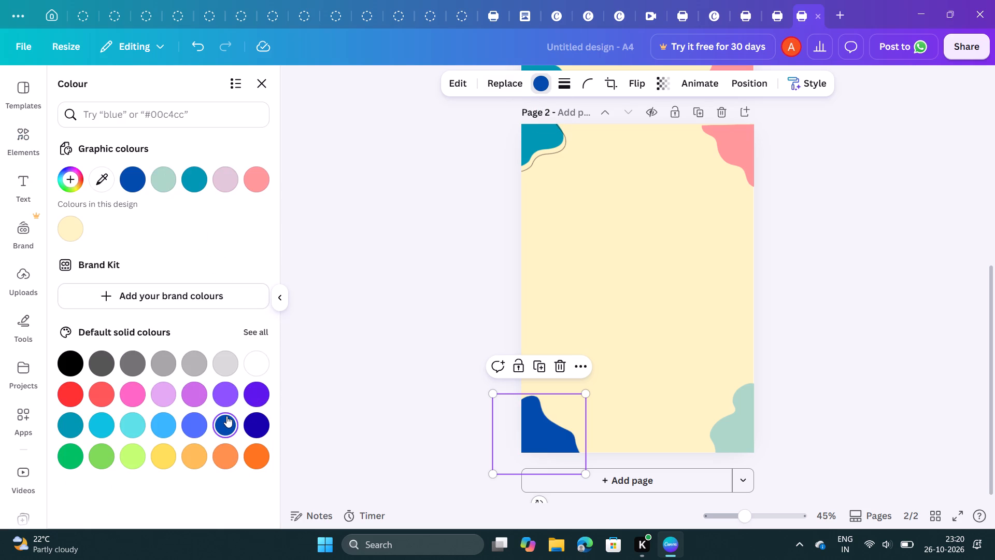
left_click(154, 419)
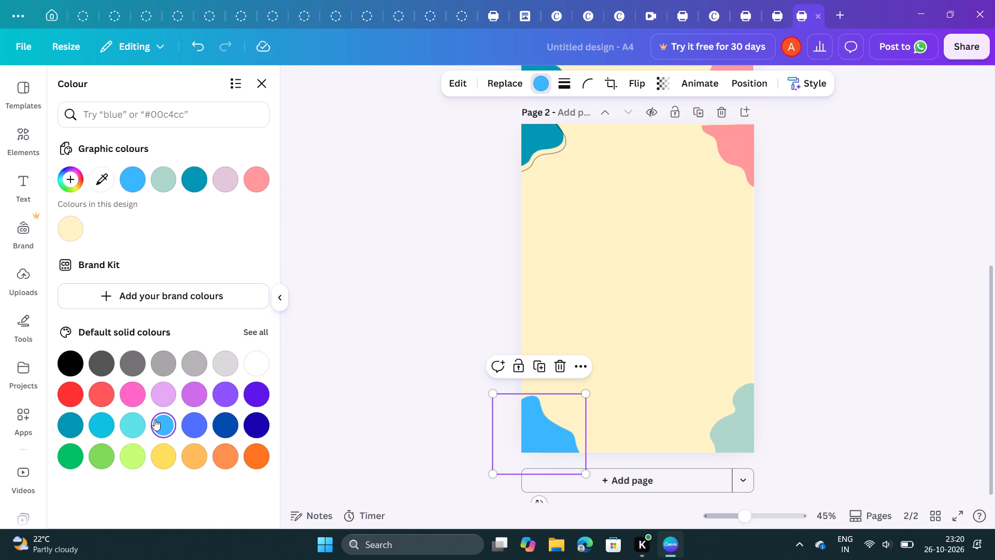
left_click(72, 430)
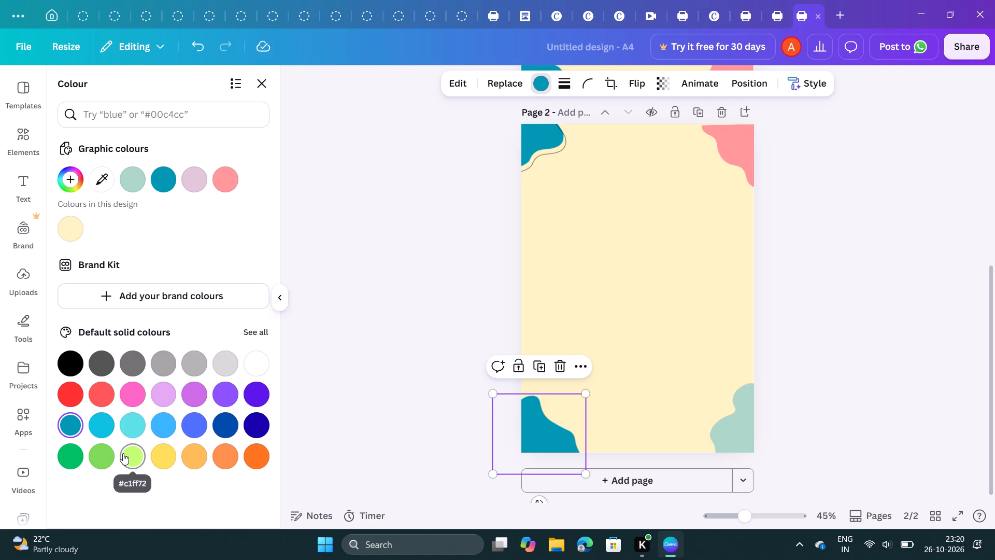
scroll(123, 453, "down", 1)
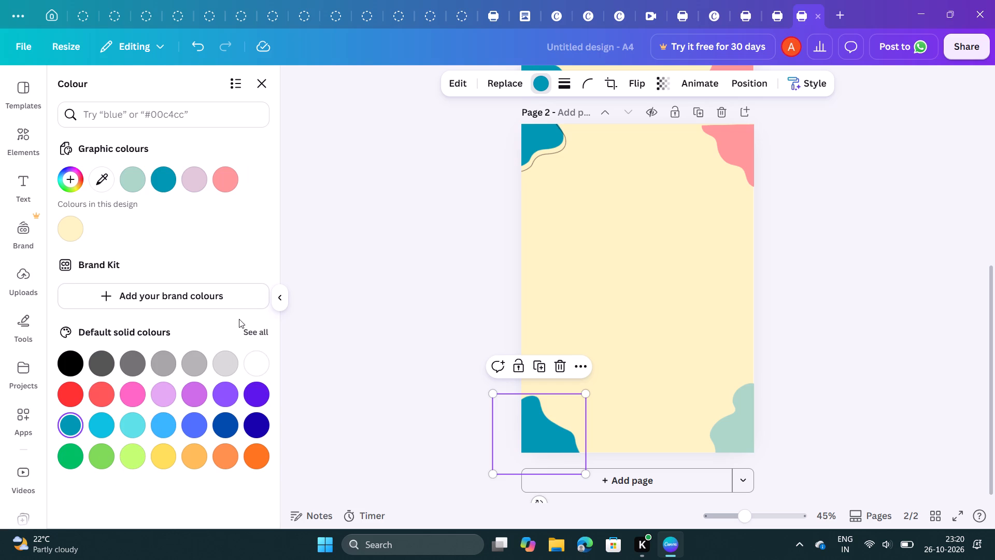
Try pale blue and purple shades from the full default solid colours on the bottom-left blob, settling on light violet.
left_click(246, 331)
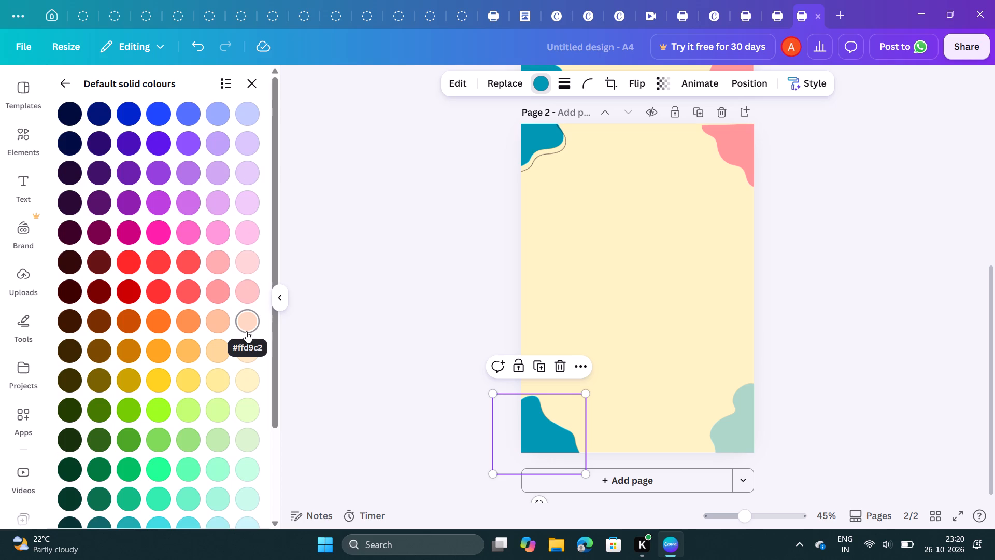
left_click(218, 107)
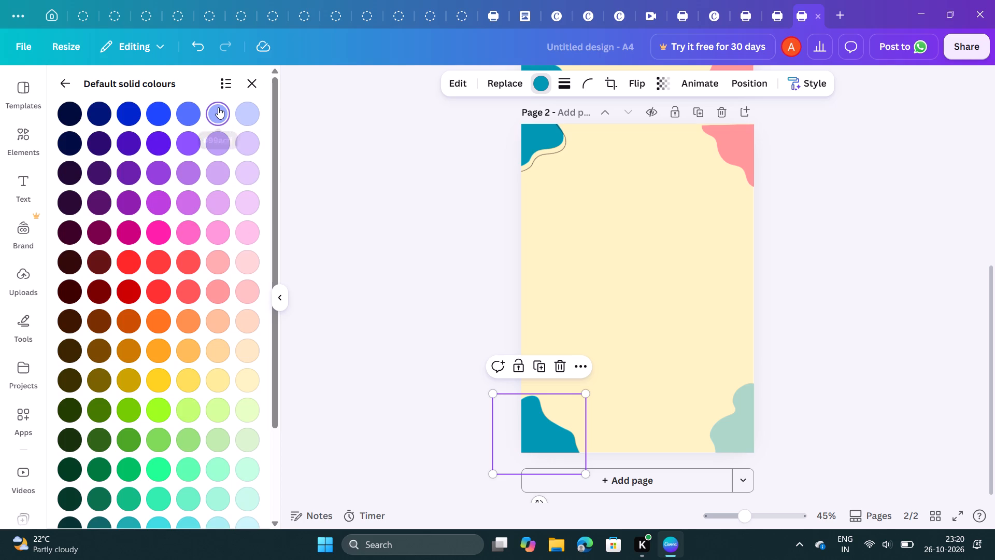
left_click(243, 107)
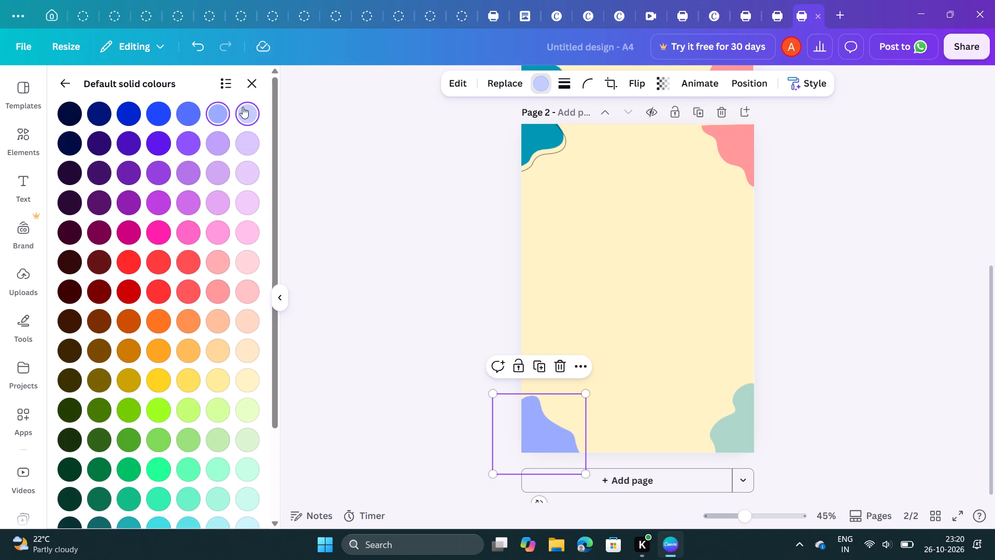
left_click(248, 134)
left_click(255, 165)
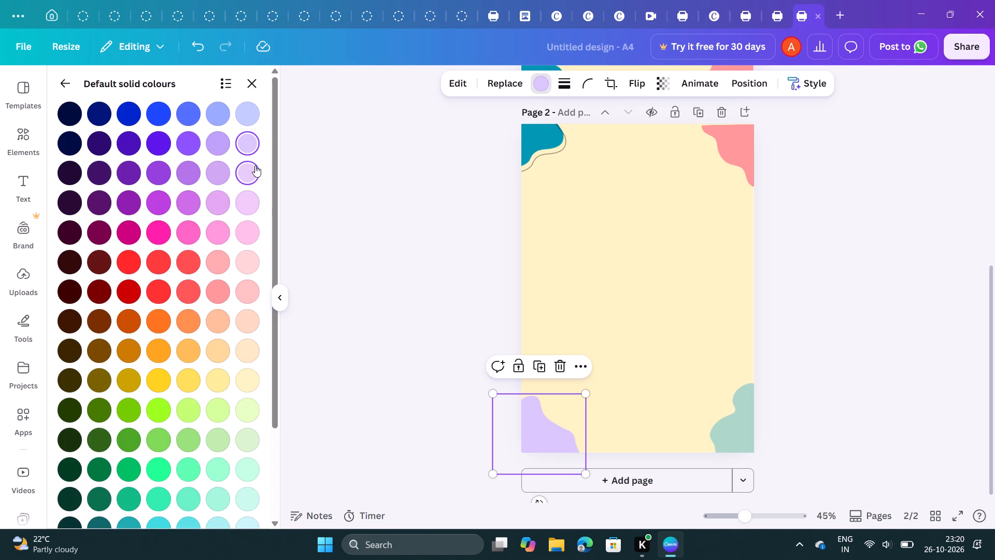
left_click(225, 171)
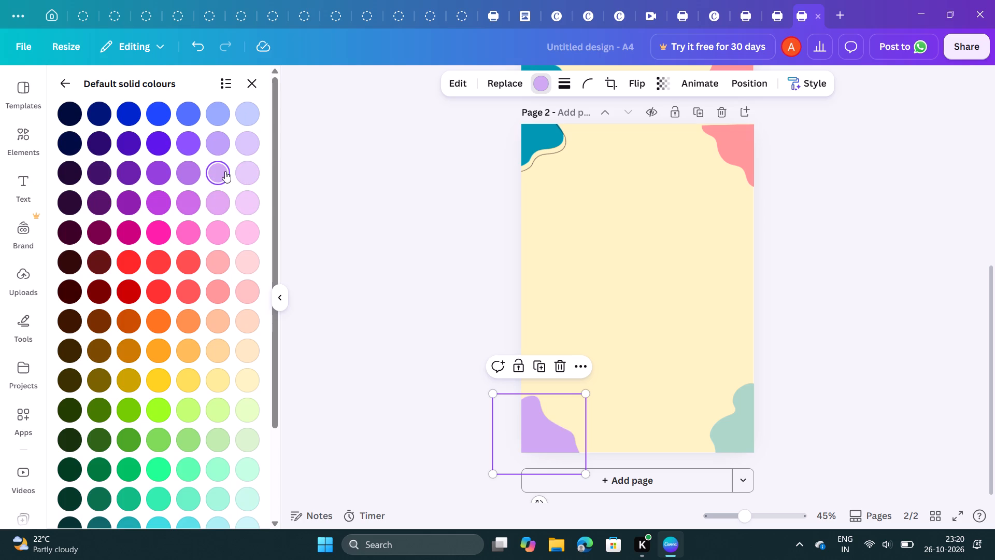
left_click(212, 137)
left_click(384, 188)
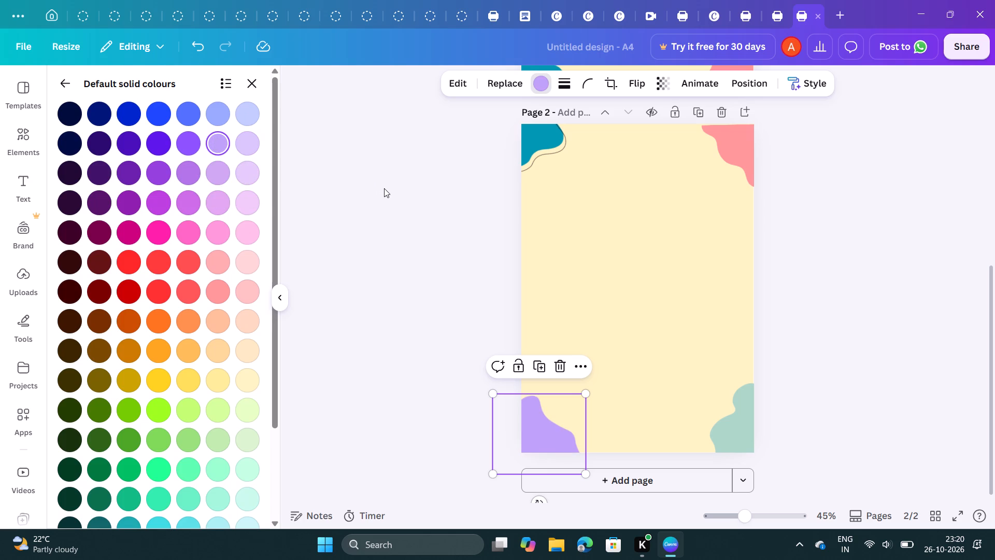
left_click(384, 188)
Review the corner decorations across pages 1 and 2.
scroll(384, 188, "up", 3)
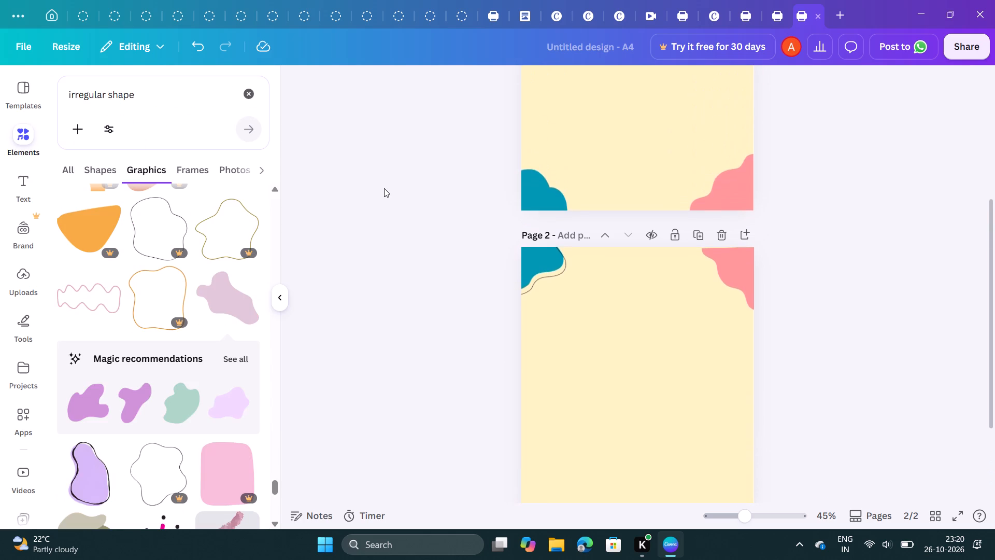
scroll(384, 188, "up", 4)
scroll(384, 188, "down", 4)
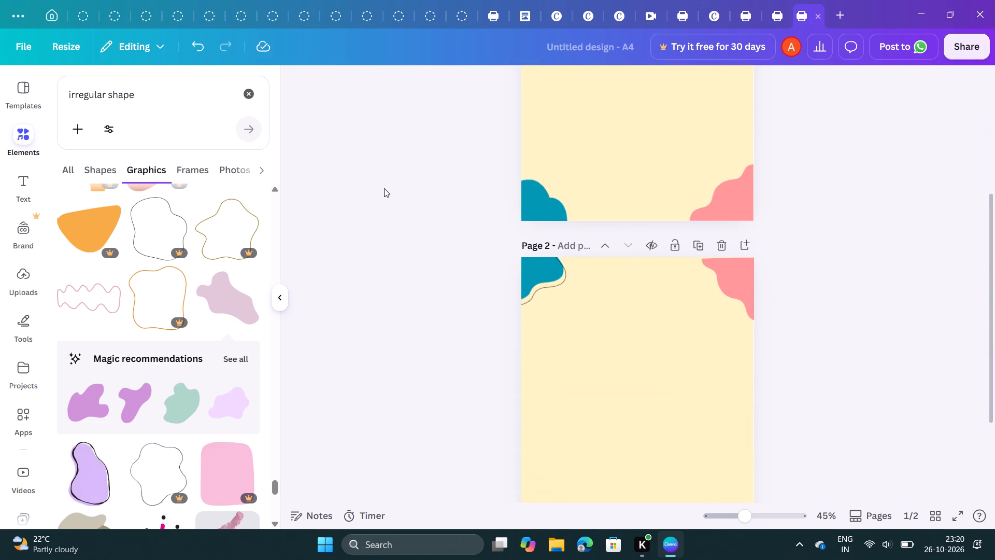
scroll(384, 188, "down", 2)
scroll(384, 188, "up", 3)
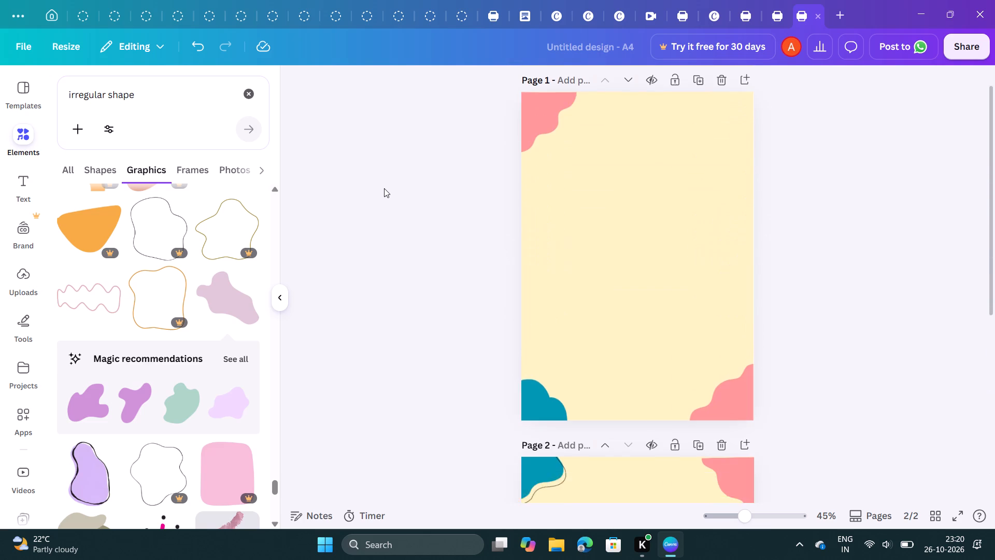
scroll(384, 188, "up", 1)
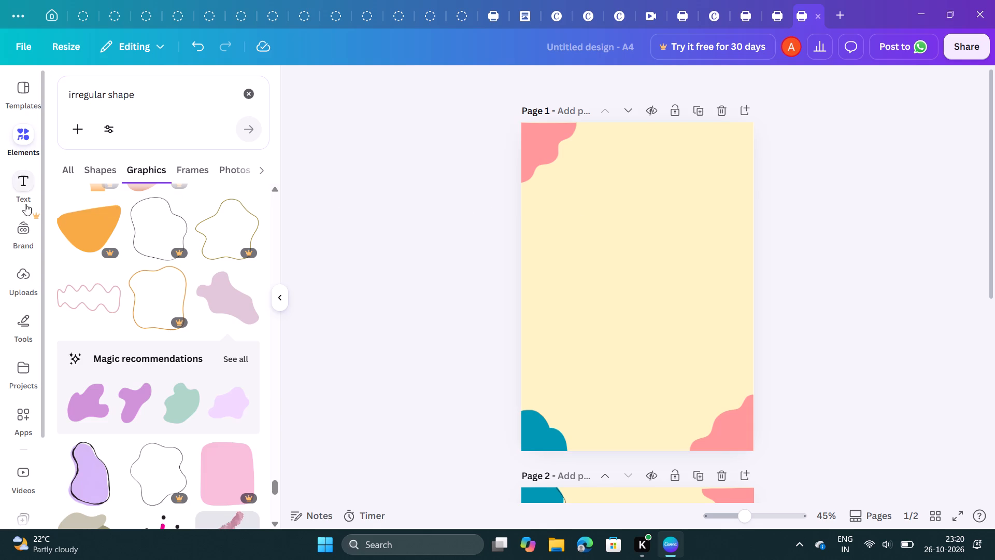
Add a heading to page 1 reading "BIRTHDAY VIBES" in capitals, with each word on its own line.
left_click(21, 181)
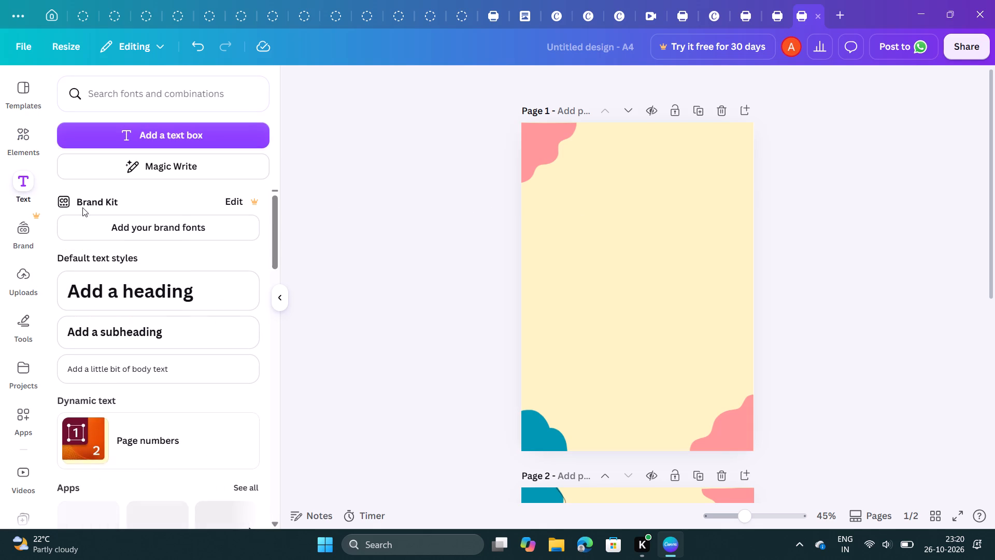
left_click(132, 291)
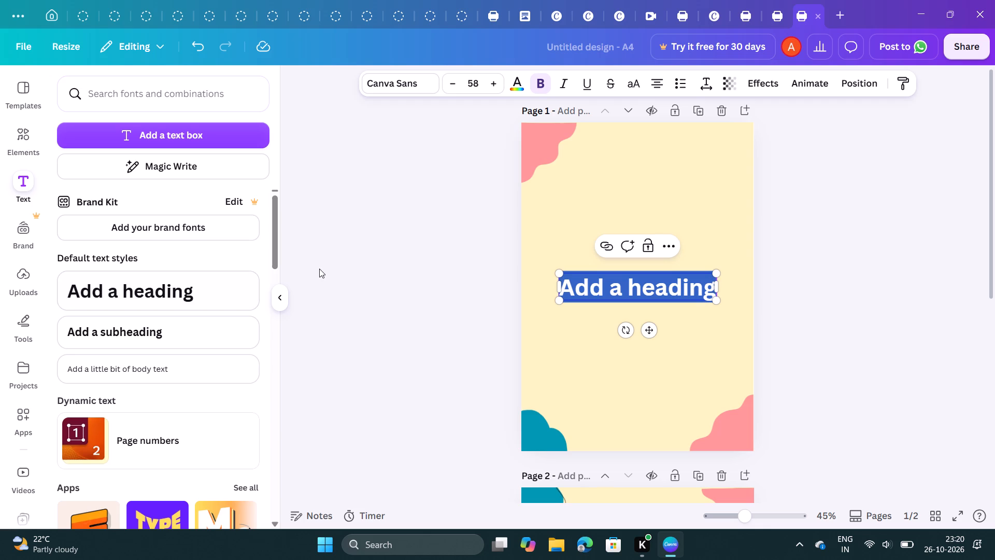
key("BackSpace")
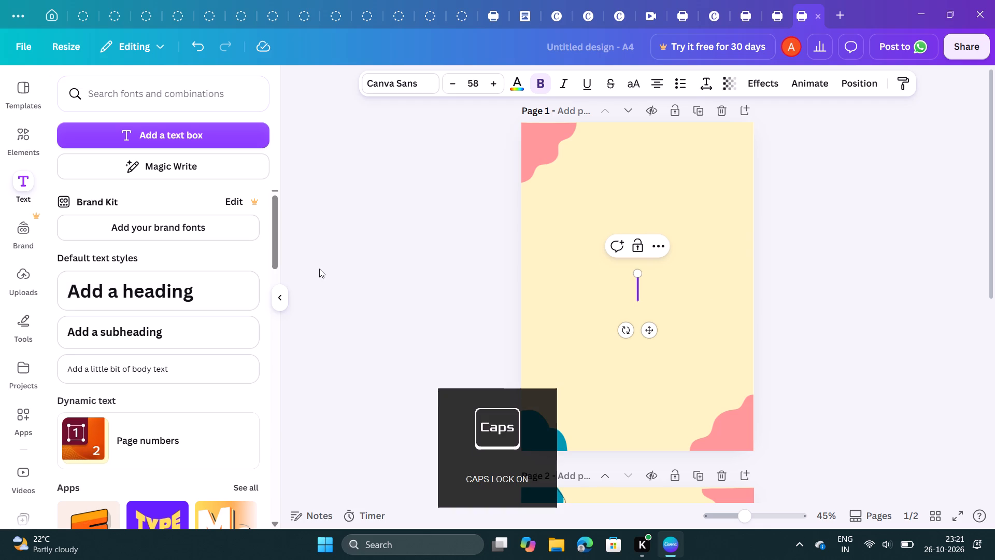
key("b")
type("IRTHDAY")
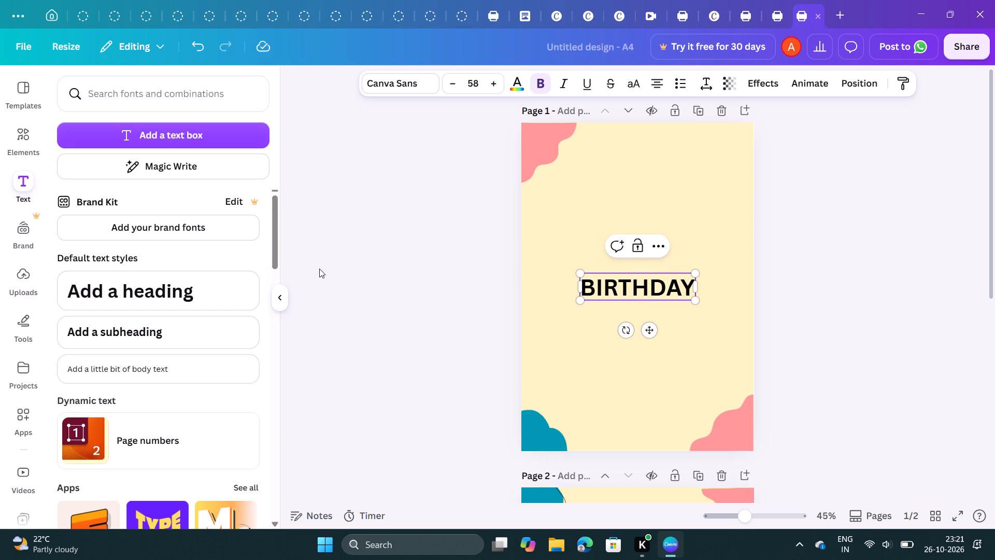
key("Return")
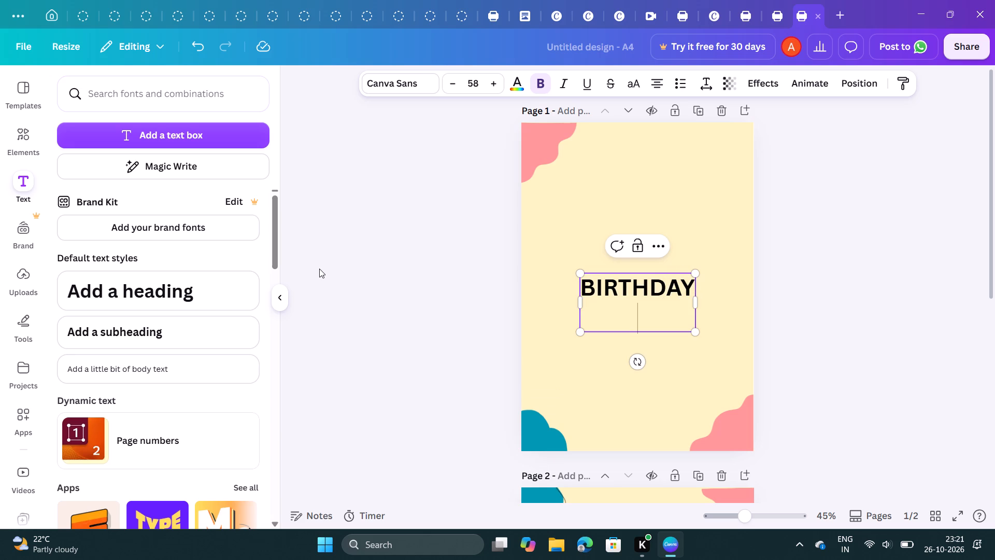
key("v")
key("i")
key("b")
type("ES")
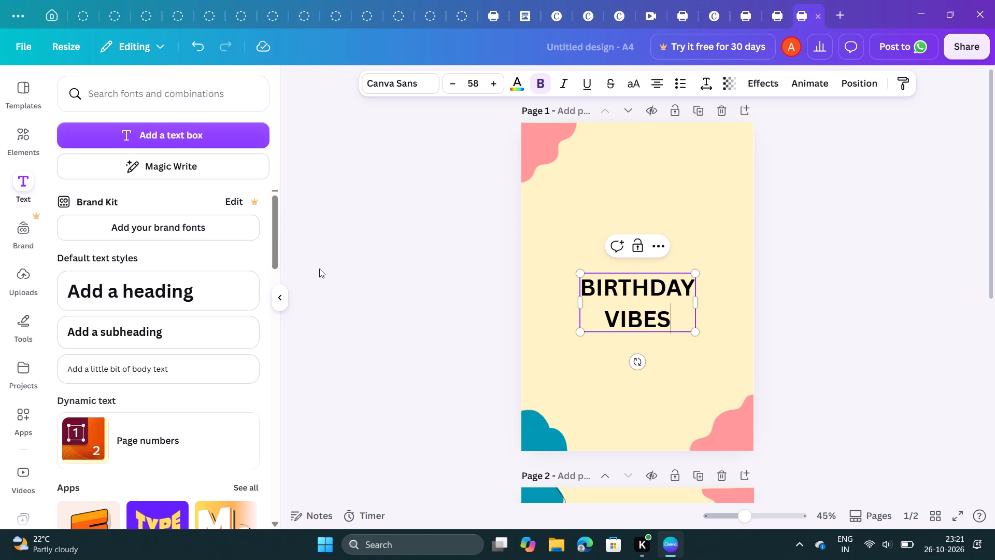
left_click_drag(321, 265, 327, 183)
left_click(360, 199)
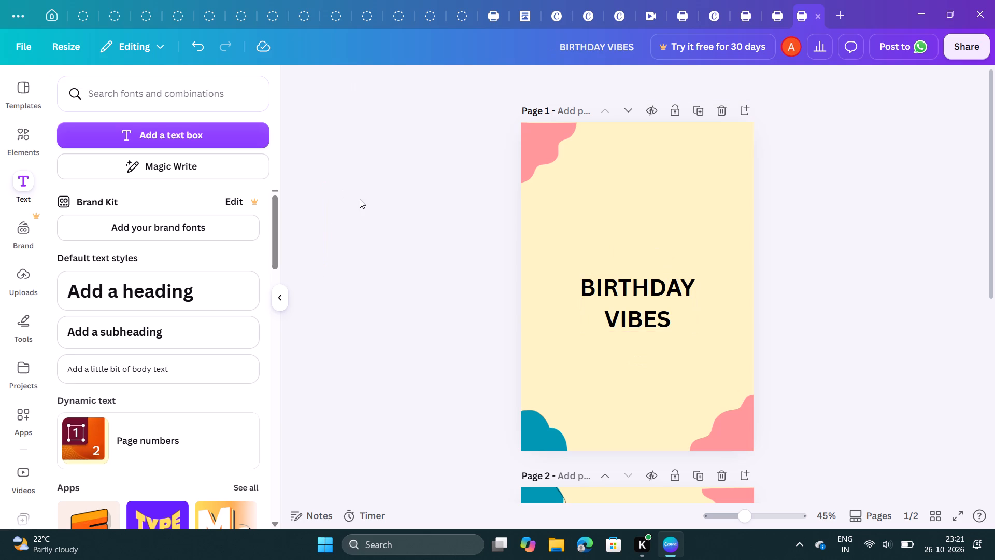
Move the "BIRTHDAY VIBES" heading up into the upper part of page 1, just below the top-left pink shape's level.
left_click(617, 290)
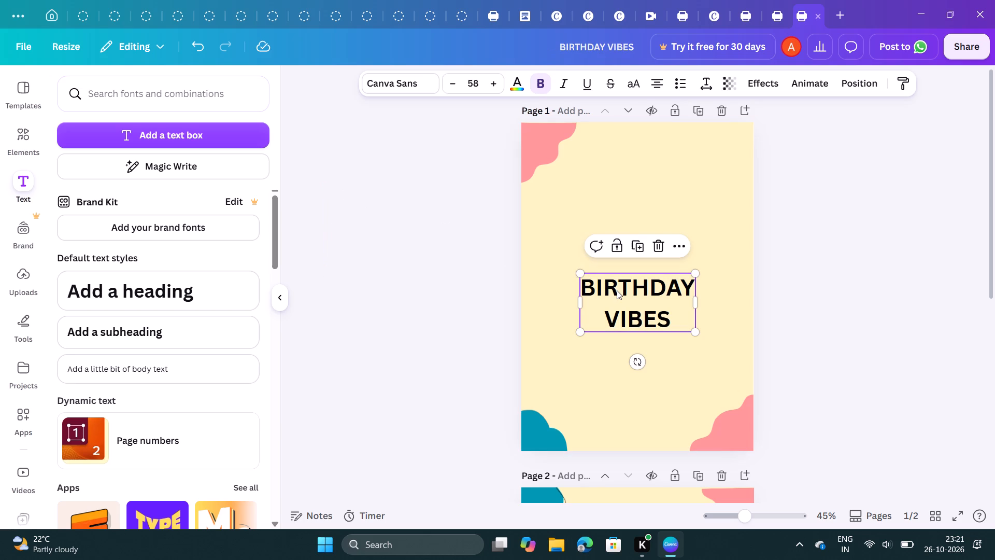
left_click_drag(617, 290, 615, 209)
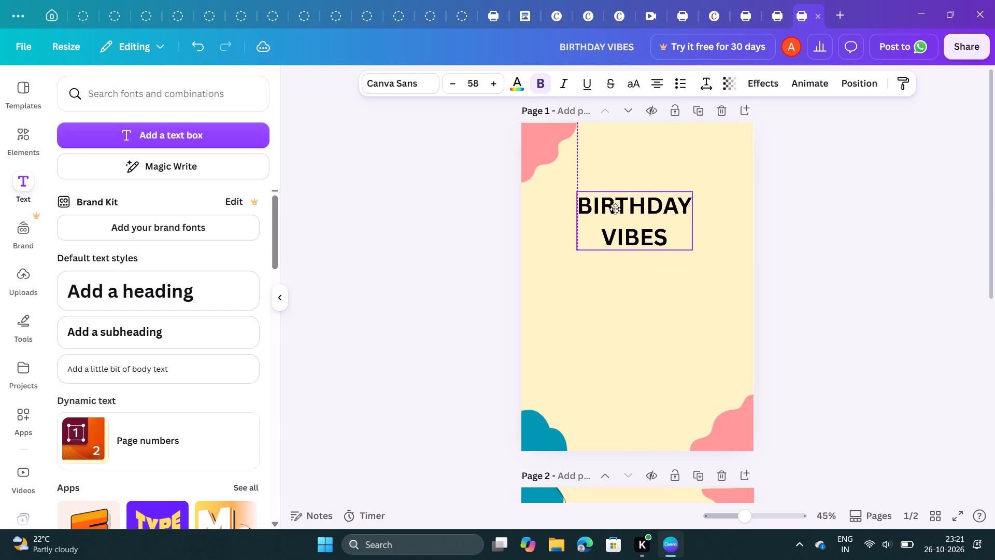
left_click_drag(615, 209, 609, 205)
left_click(609, 205)
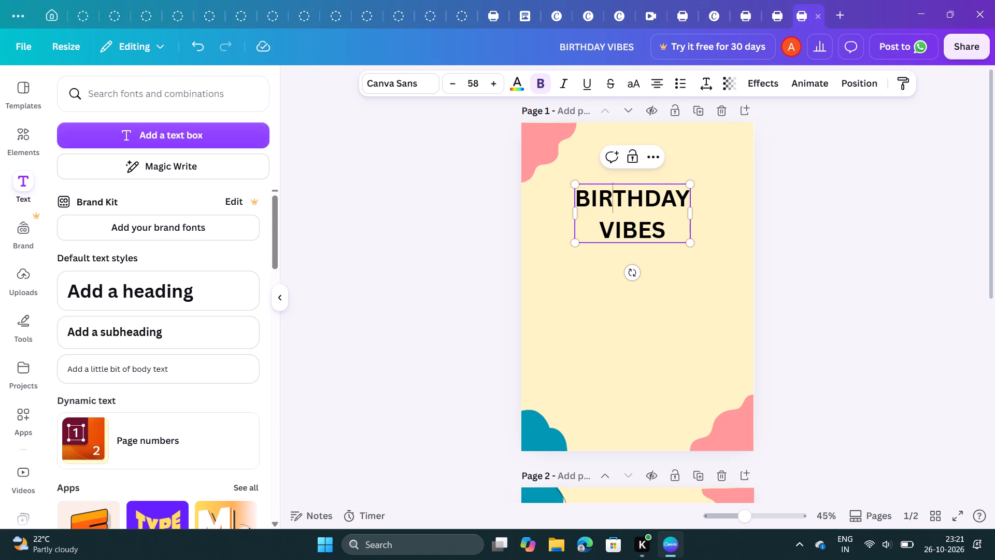
left_click(534, 290)
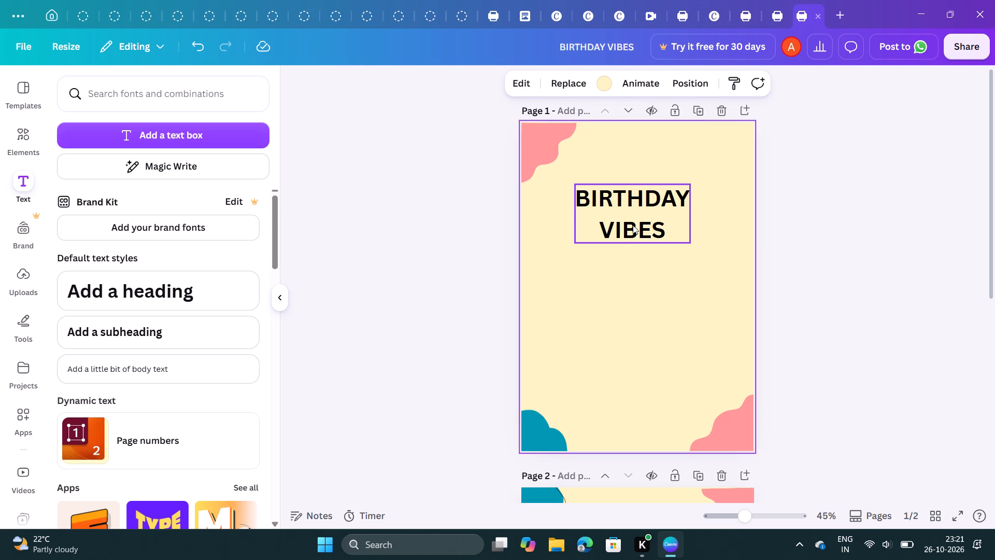
Tilt the "BIRTHDAY VIBES" heading on page 1 slightly counter-clockwise, to a little beyond -8°.
left_click(633, 225)
left_click(630, 267)
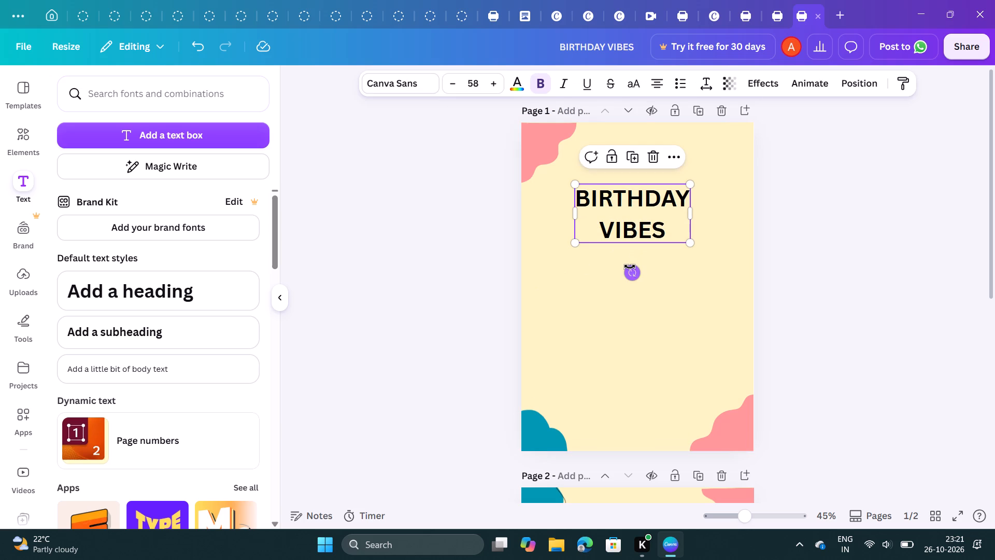
left_click_drag(630, 267, 630, 256)
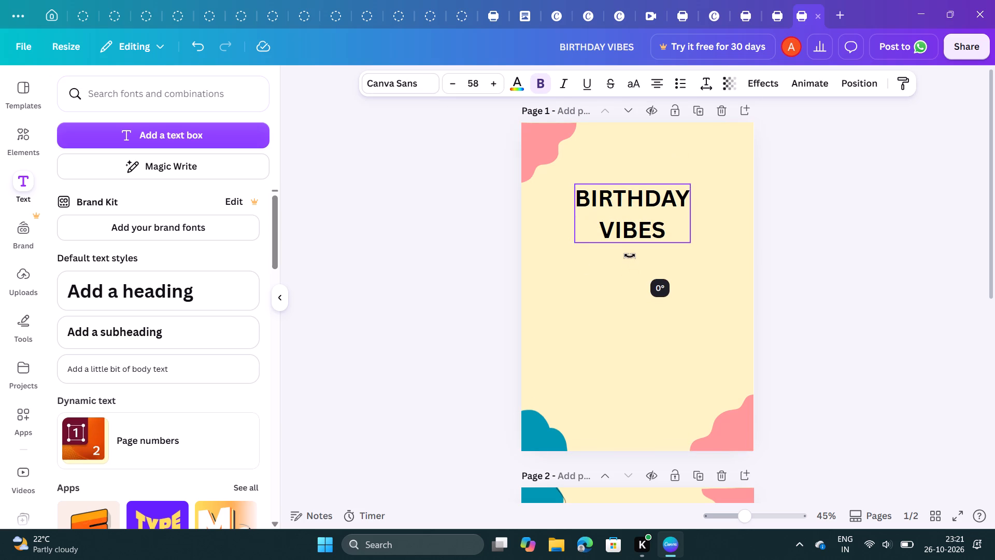
left_click_drag(630, 256, 630, 255)
left_click_drag(630, 255, 633, 231)
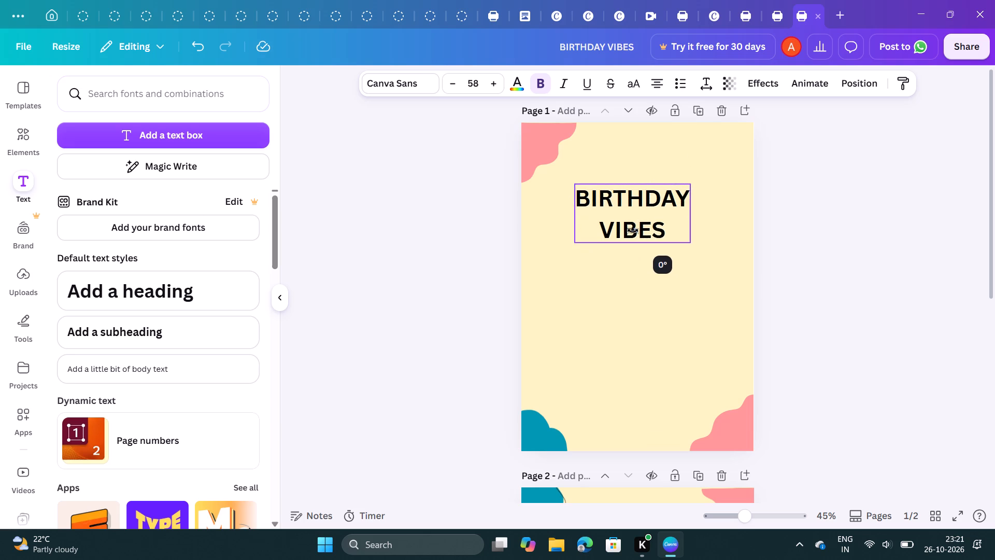
left_click_drag(633, 231, 647, 235)
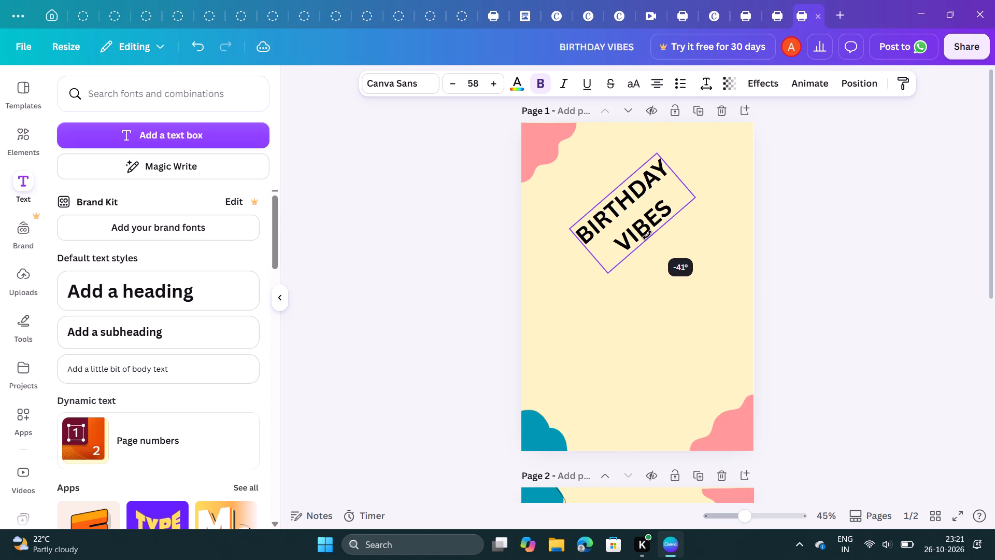
left_click_drag(647, 235, 635, 231)
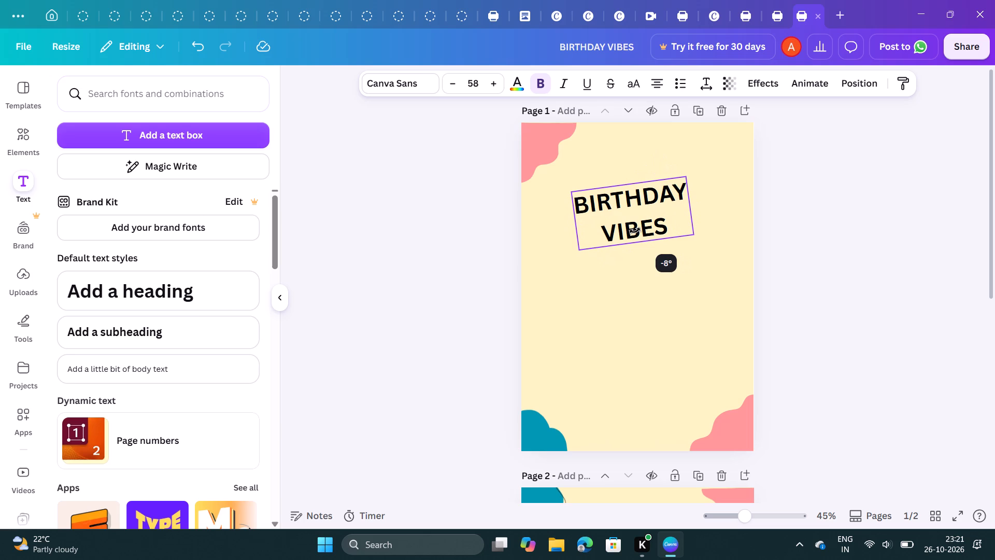
left_click_drag(635, 231, 636, 231)
left_click(782, 218)
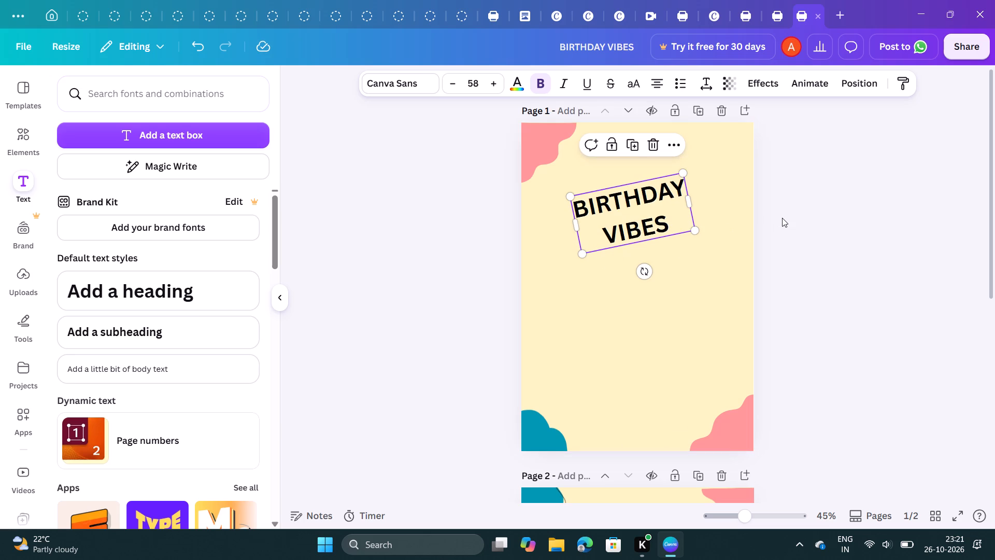
Move the tilted "BIRTHDAY VIBES" heading slightly up and to the left, closer to the pink shape in page 1's top-left corner.
left_click_drag(642, 221, 632, 204)
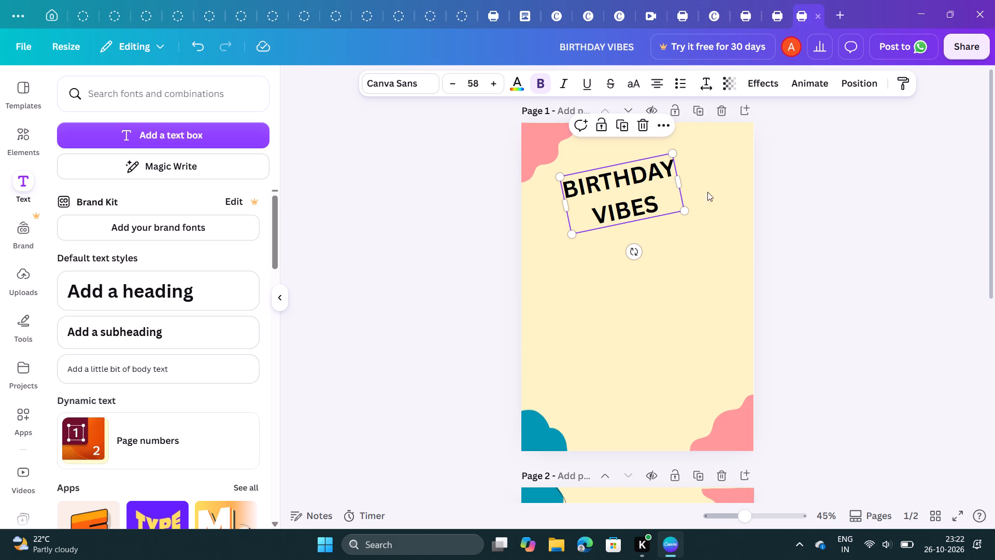
left_click(764, 191)
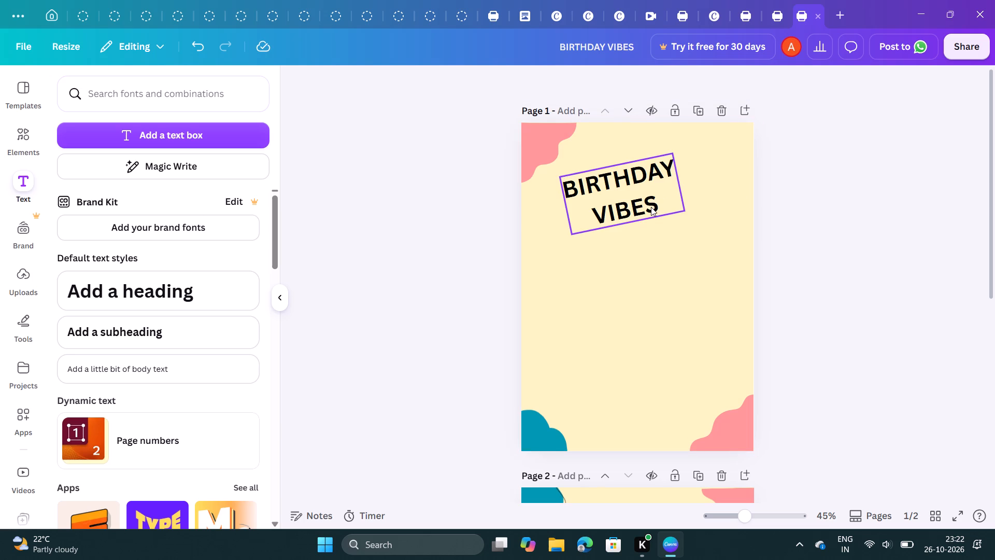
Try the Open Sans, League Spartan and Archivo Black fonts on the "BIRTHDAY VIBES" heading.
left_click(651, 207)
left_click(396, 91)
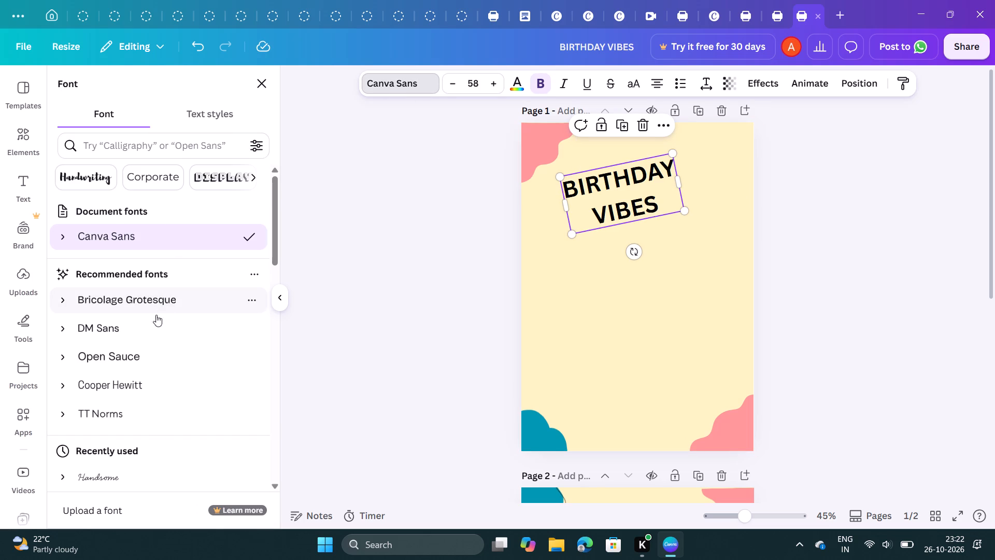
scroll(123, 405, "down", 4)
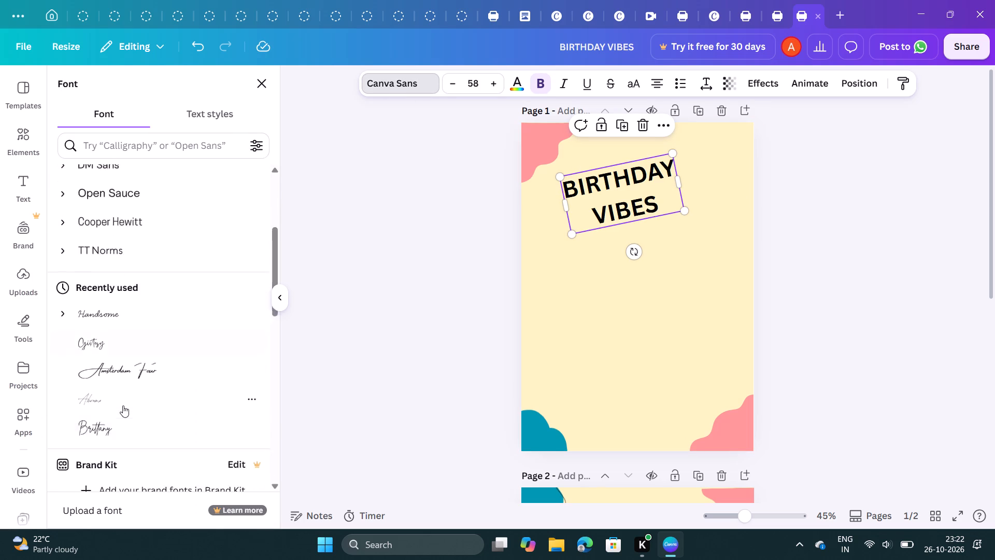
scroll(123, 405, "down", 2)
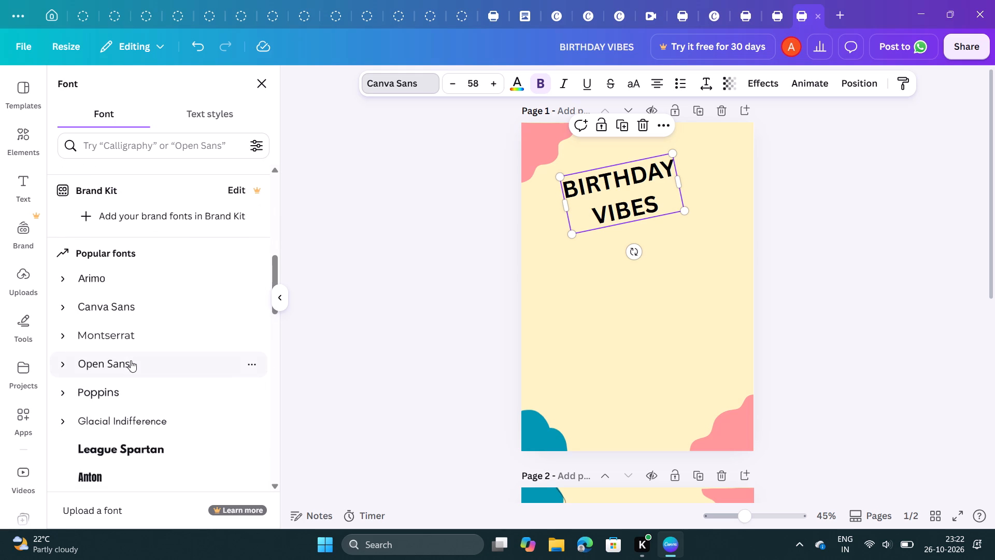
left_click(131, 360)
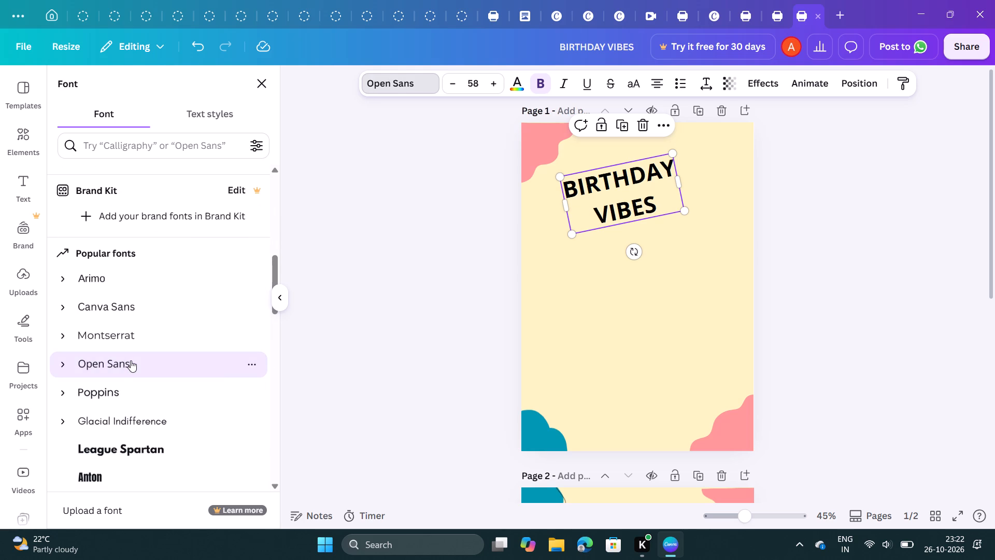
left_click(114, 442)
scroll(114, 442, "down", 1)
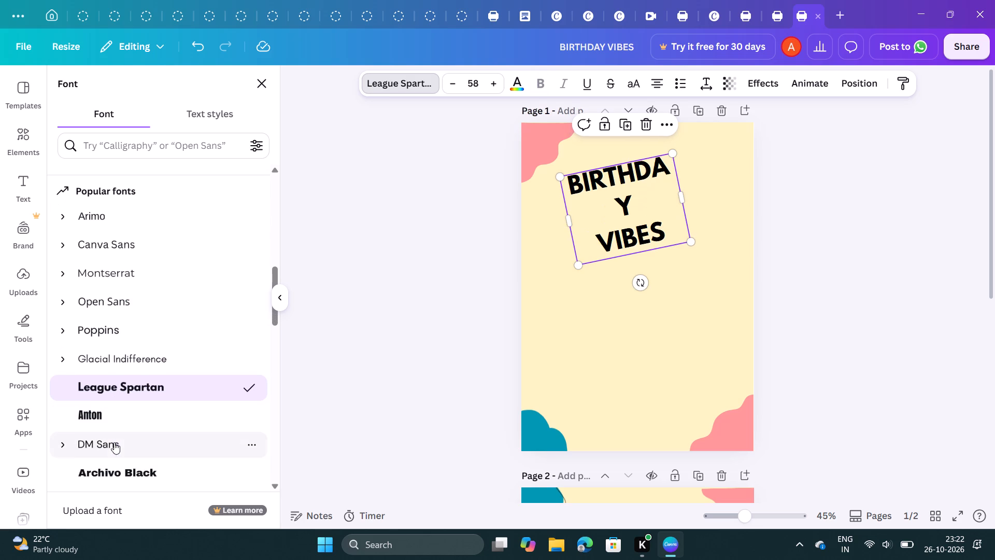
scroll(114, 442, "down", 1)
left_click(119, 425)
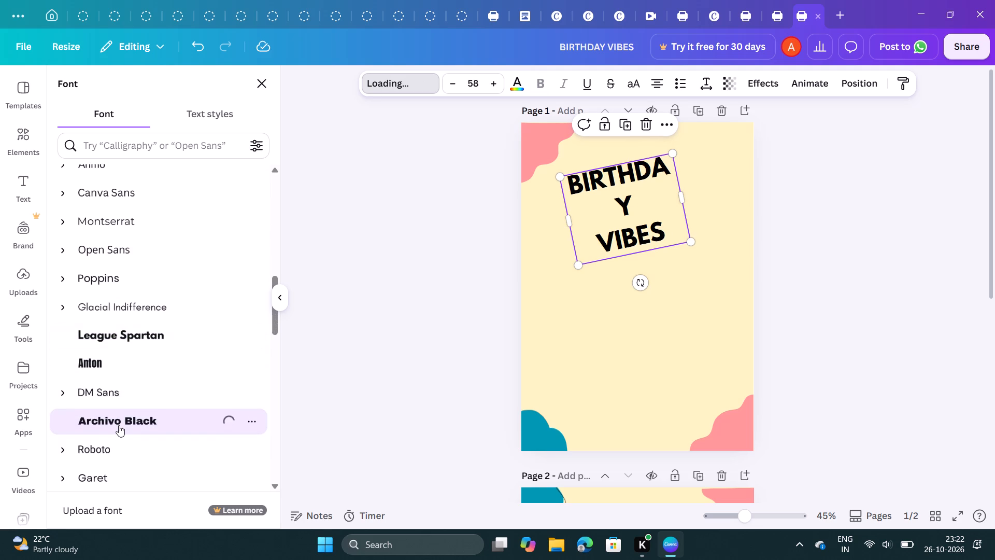
Set the "BIRTHDAY VIBES" heading's font to Gagalin from the popular fonts.
scroll(119, 425, "down", 3)
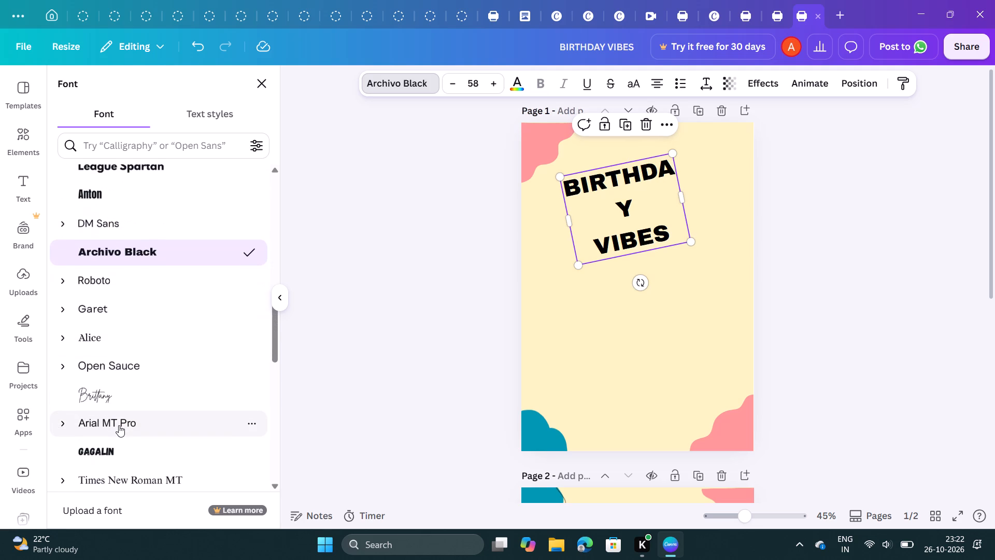
scroll(119, 425, "down", 1)
left_click(119, 425)
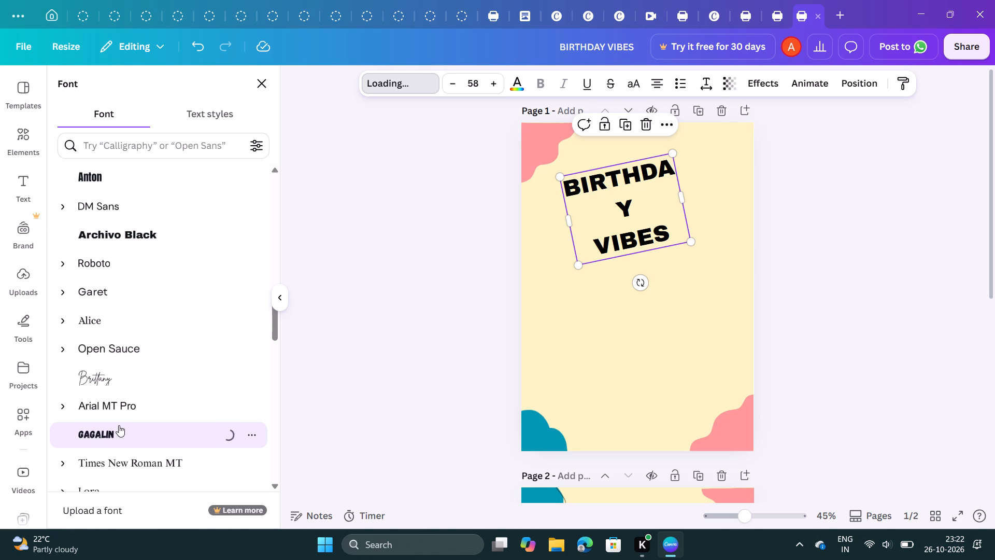
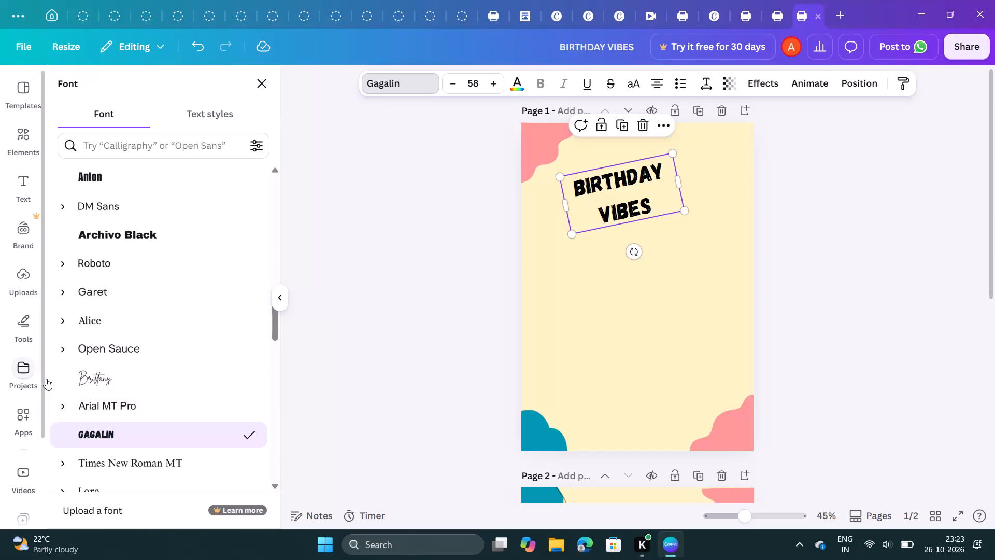
Enlarge the "BIRTHDAY VIBES" heading on page 1 to font size 72, keeping "BIRTHDAY" whole on one line.
left_click(339, 231)
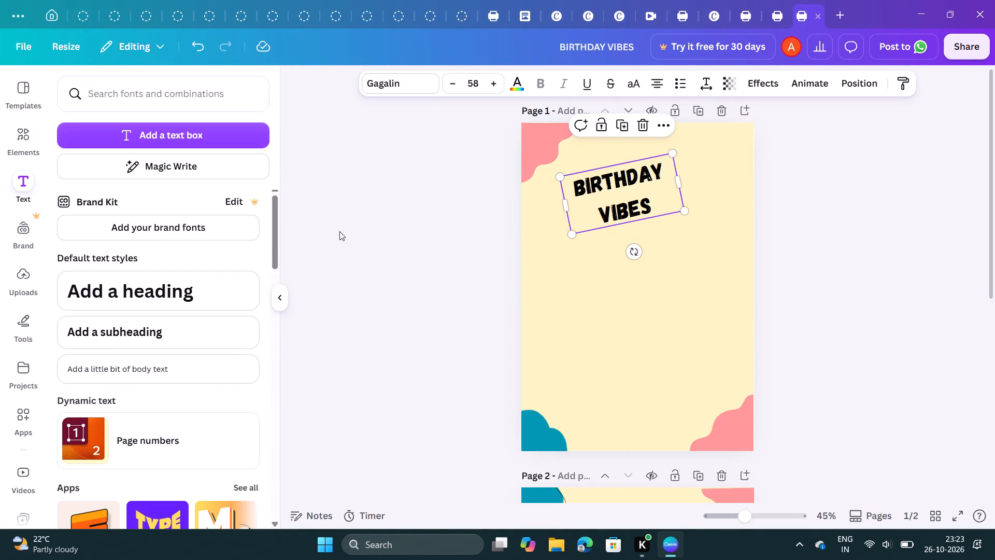
left_click(489, 86)
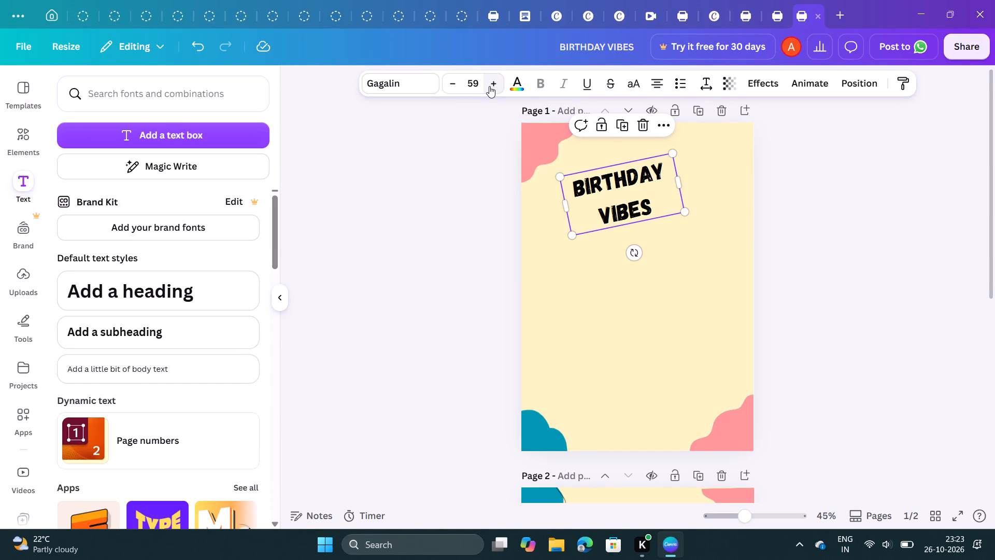
triple_click(489, 86)
triple_click(489, 86)
triple_click(489, 86)
double_click(489, 86)
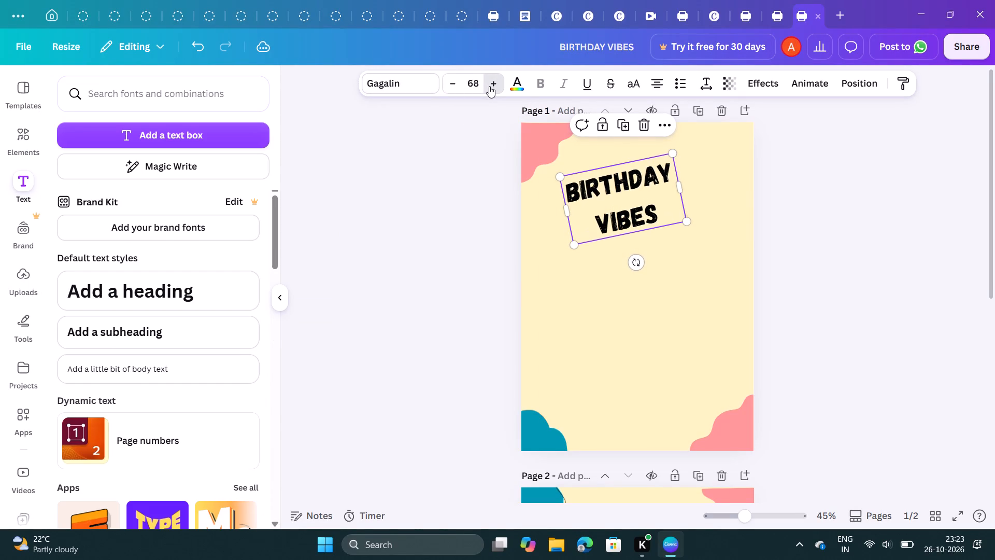
triple_click(489, 86)
triple_click(489, 86)
triple_click(489, 86)
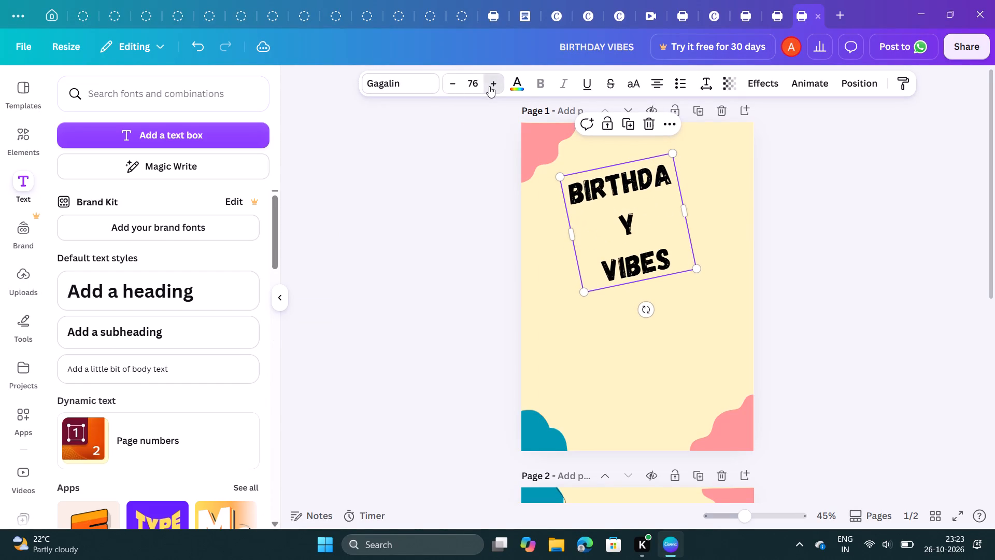
double_click(489, 86)
left_click(454, 85)
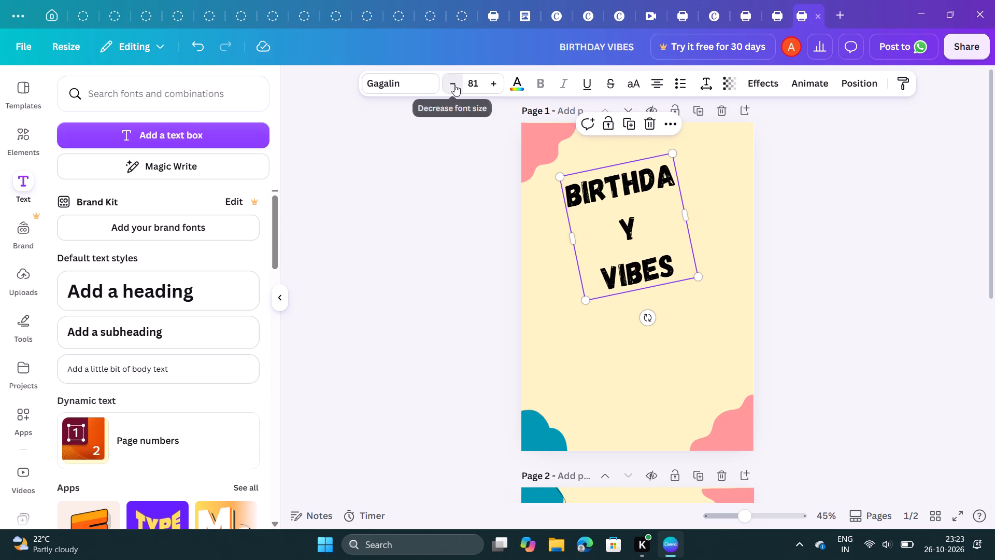
left_click(454, 85)
left_click(454, 85)
left_click(454, 85)
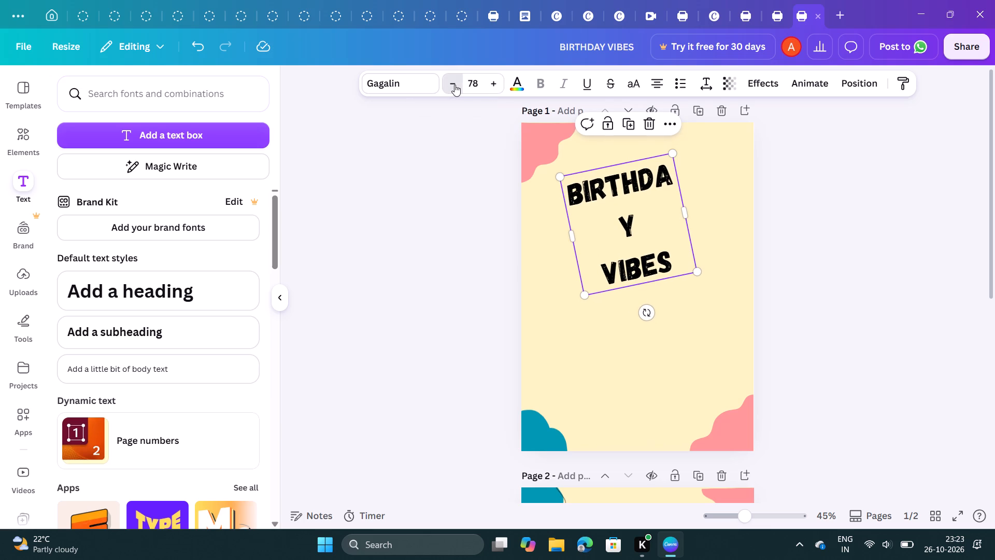
left_click(454, 85)
left_click(454, 85)
left_click(454, 85)
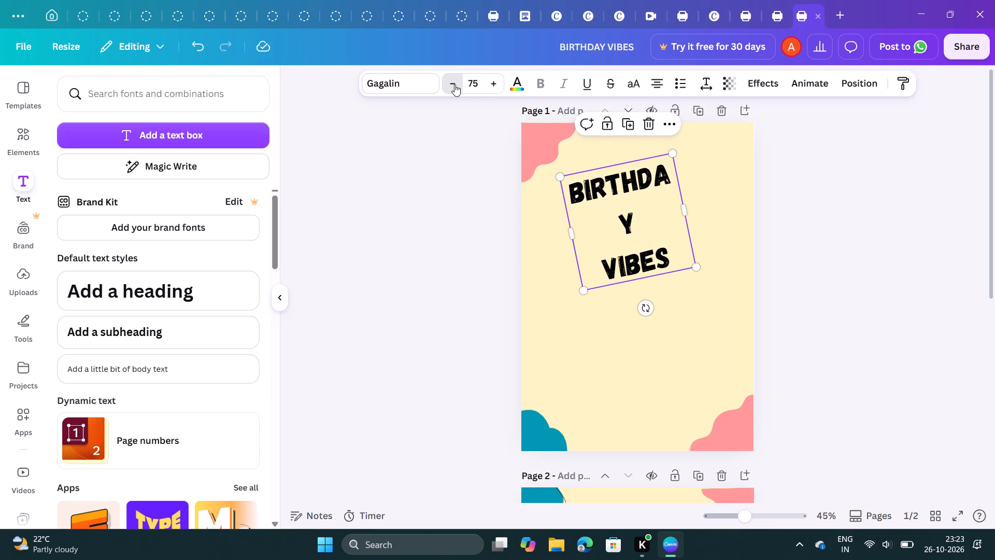
left_click(454, 85)
left_click(454, 85)
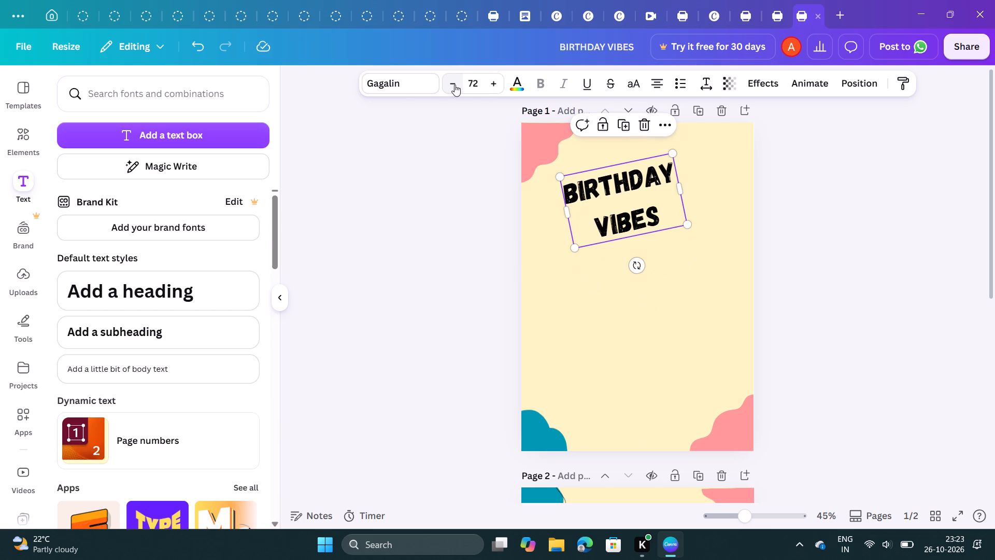
left_click(450, 159)
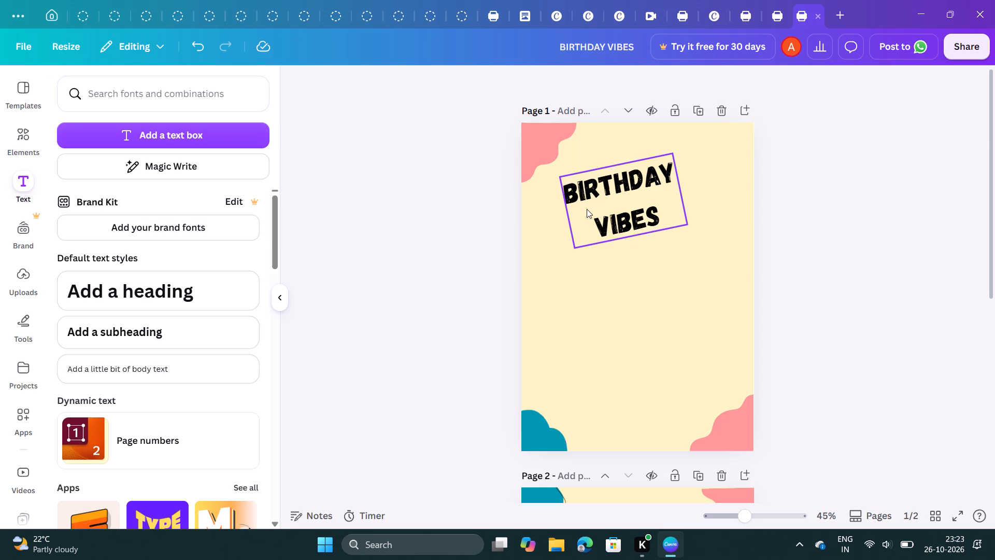
Replace the gap between "BIRTHDAY" and "VIBES" in the heading with a line break, keeping both words complete.
left_click(590, 225)
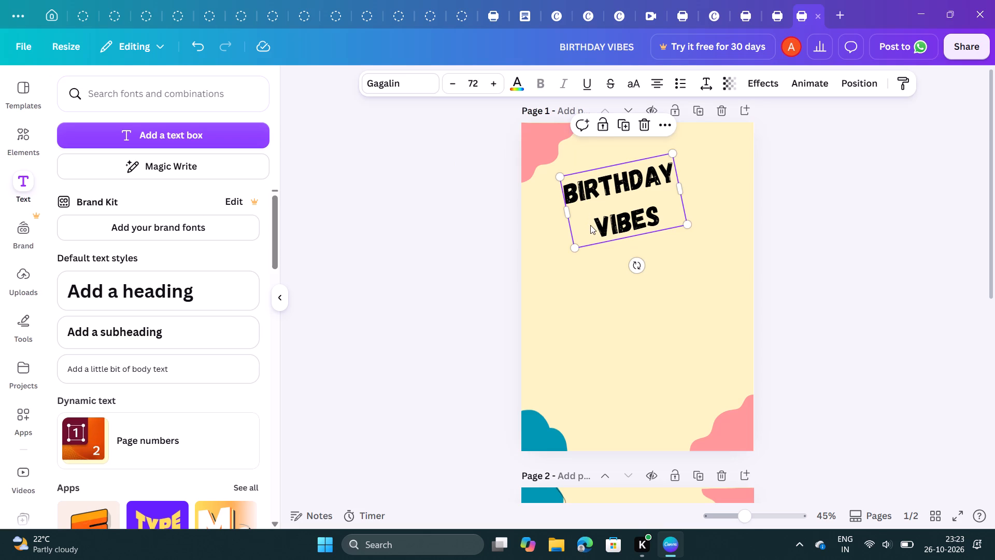
left_click(590, 225)
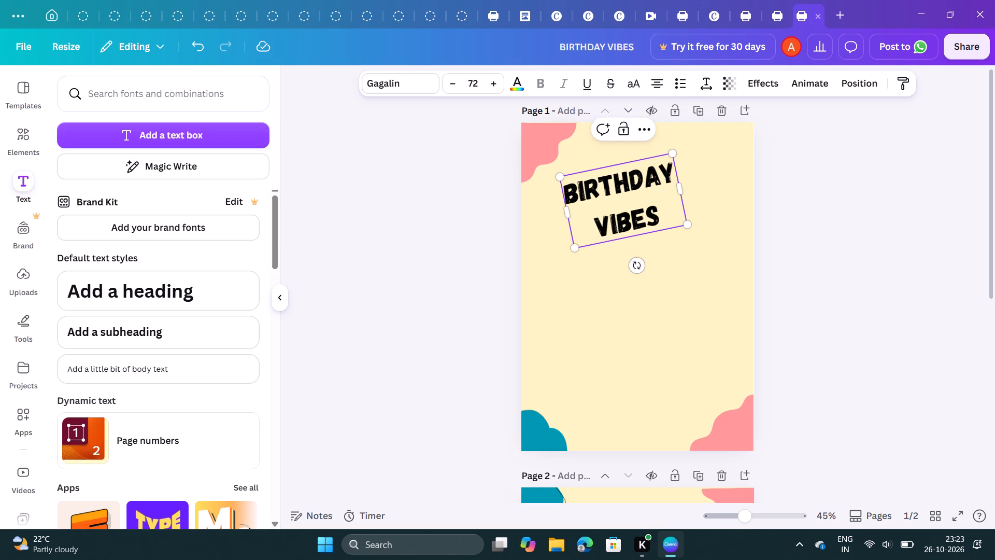
key("Return")
key("BackSpace")
key("BackSpace")
key("BackSpace")
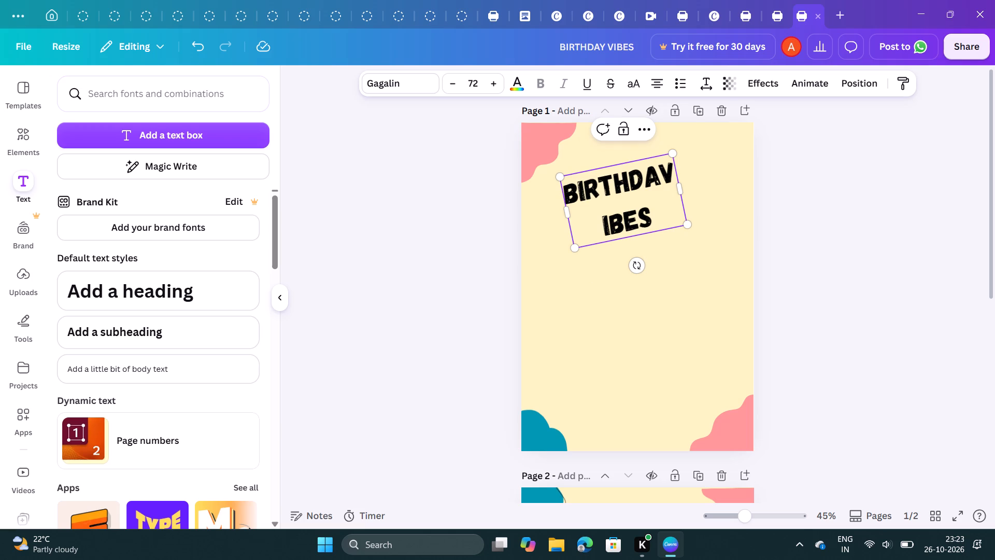
key("Return")
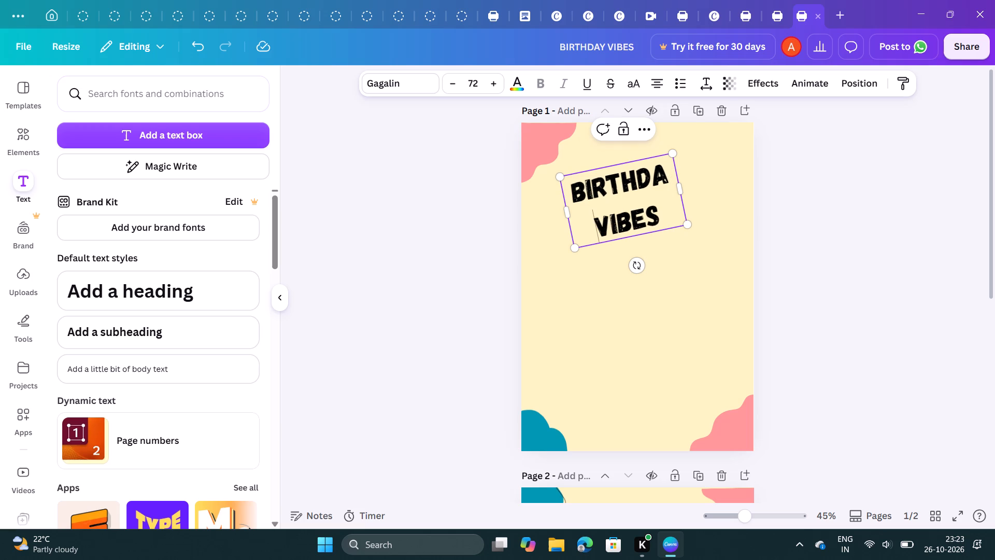
left_click(673, 171)
key("y")
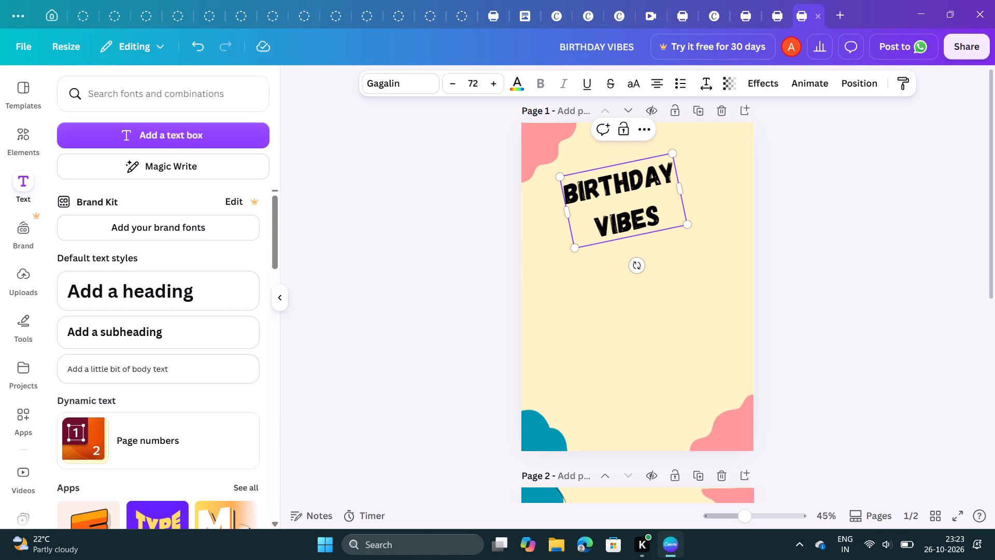
left_click(709, 232)
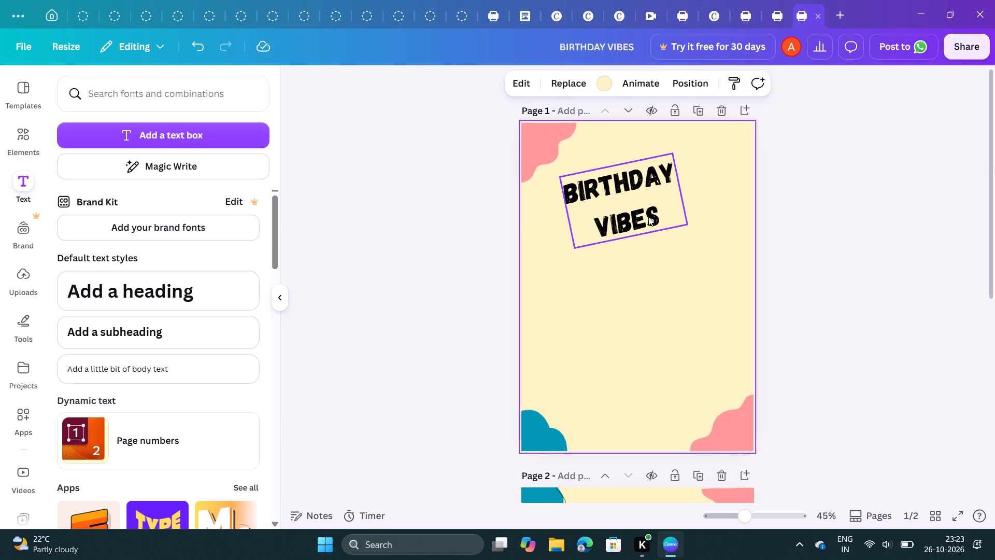
Move the "BIRTHDAY VIBES" heading slightly to the right so it is horizontally centred on page 1.
left_click_drag(648, 217, 660, 216)
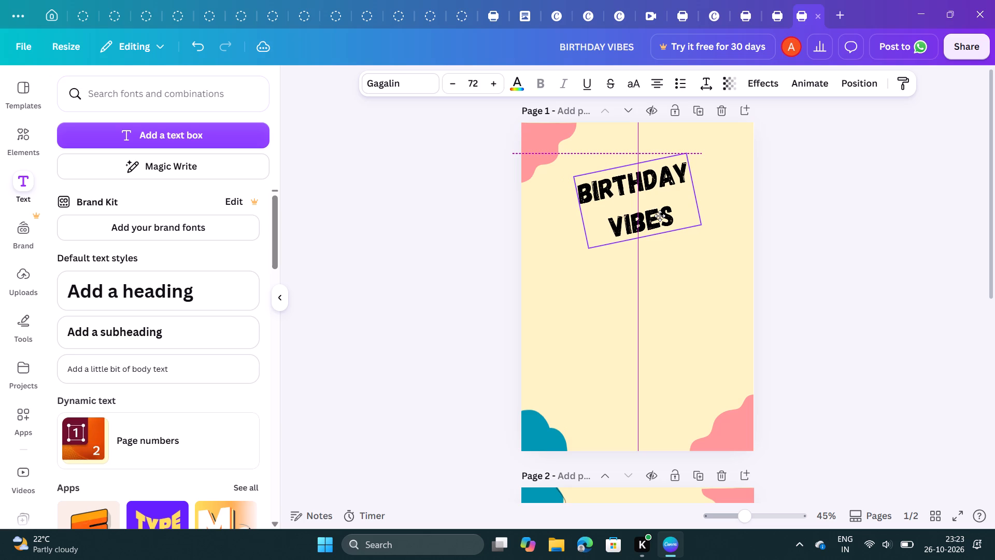
left_click_drag(660, 216, 661, 216)
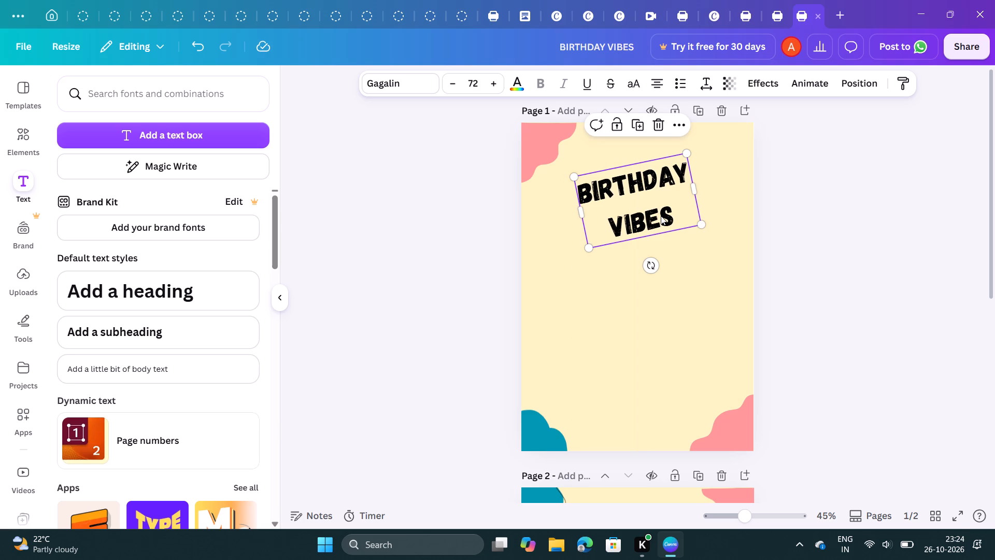
left_click(443, 279)
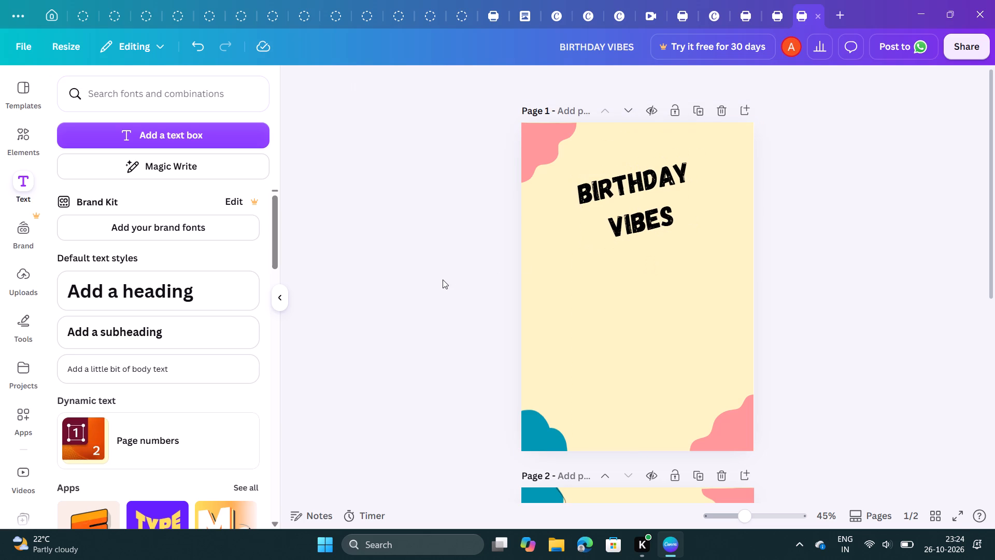
Select the "BIRTHDAY VIBES" heading on page 1 for further styling.
left_click(616, 210)
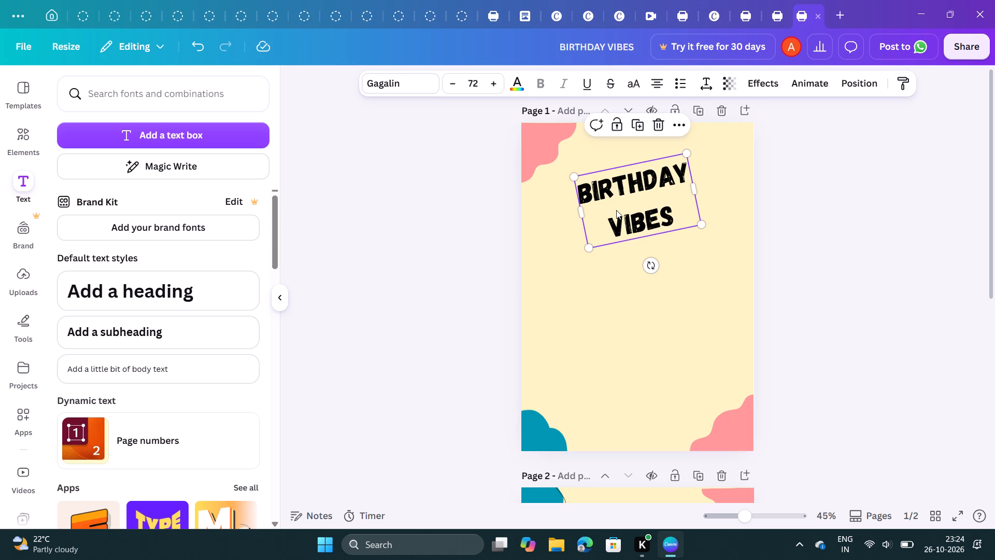
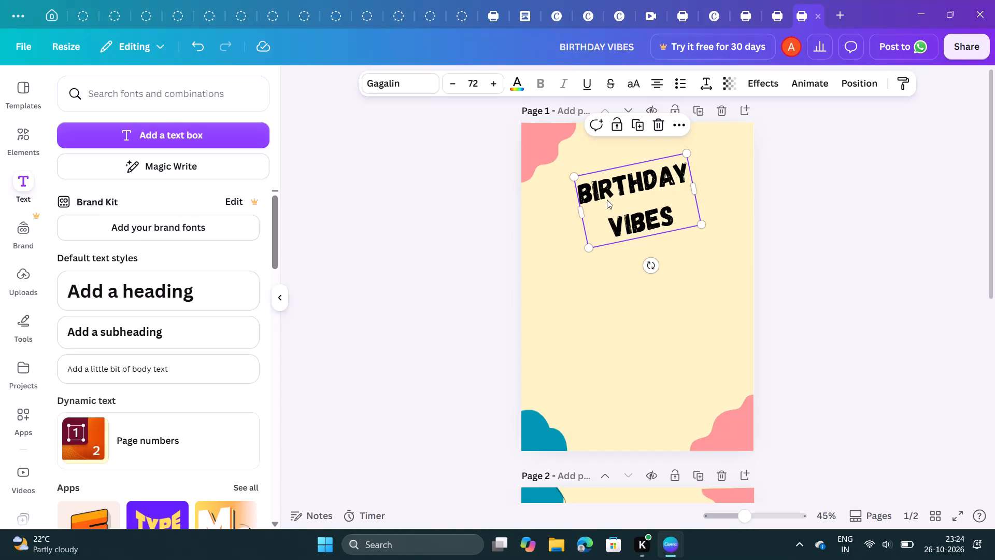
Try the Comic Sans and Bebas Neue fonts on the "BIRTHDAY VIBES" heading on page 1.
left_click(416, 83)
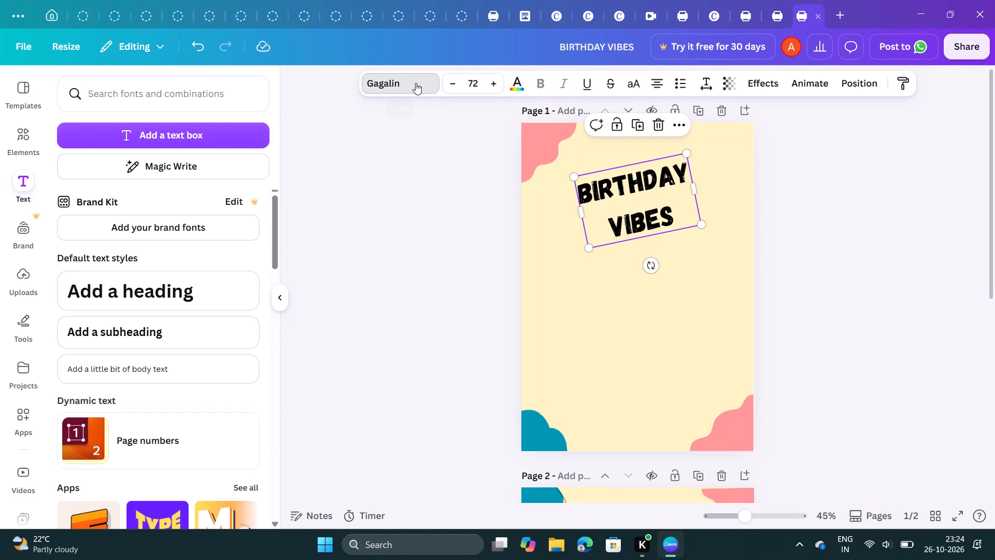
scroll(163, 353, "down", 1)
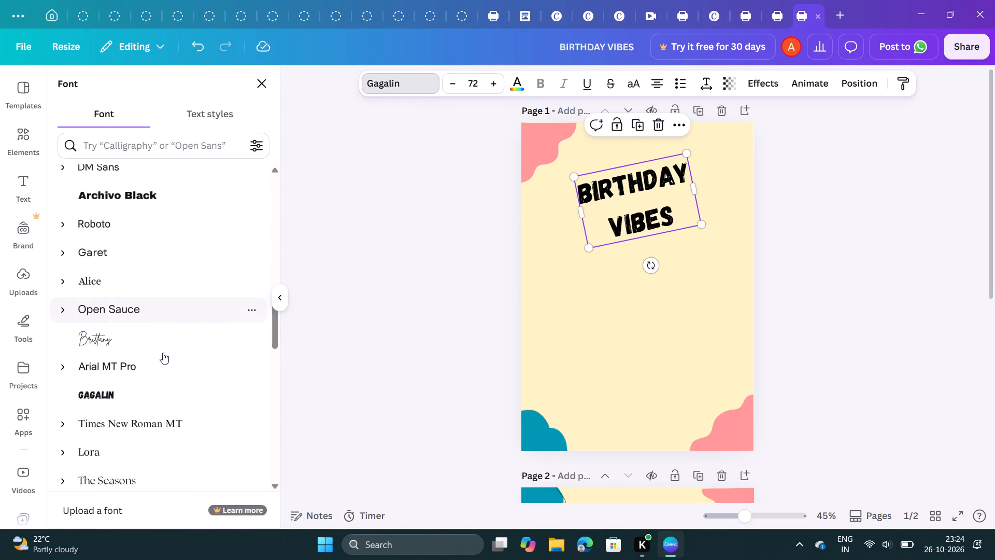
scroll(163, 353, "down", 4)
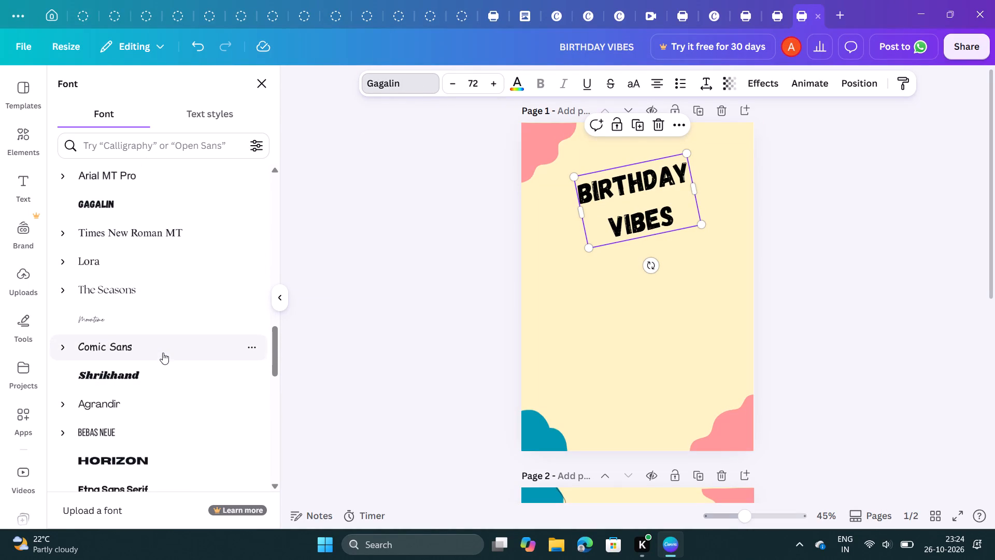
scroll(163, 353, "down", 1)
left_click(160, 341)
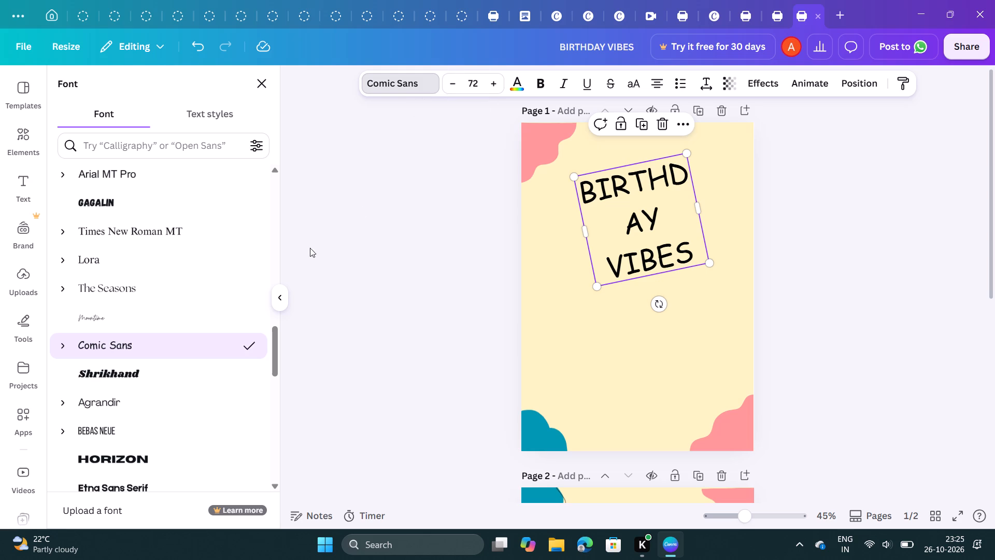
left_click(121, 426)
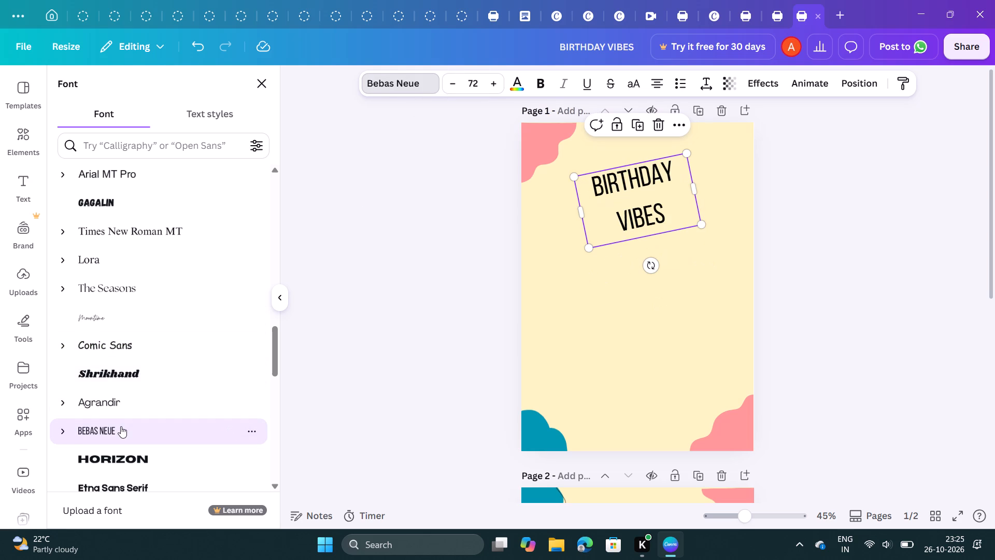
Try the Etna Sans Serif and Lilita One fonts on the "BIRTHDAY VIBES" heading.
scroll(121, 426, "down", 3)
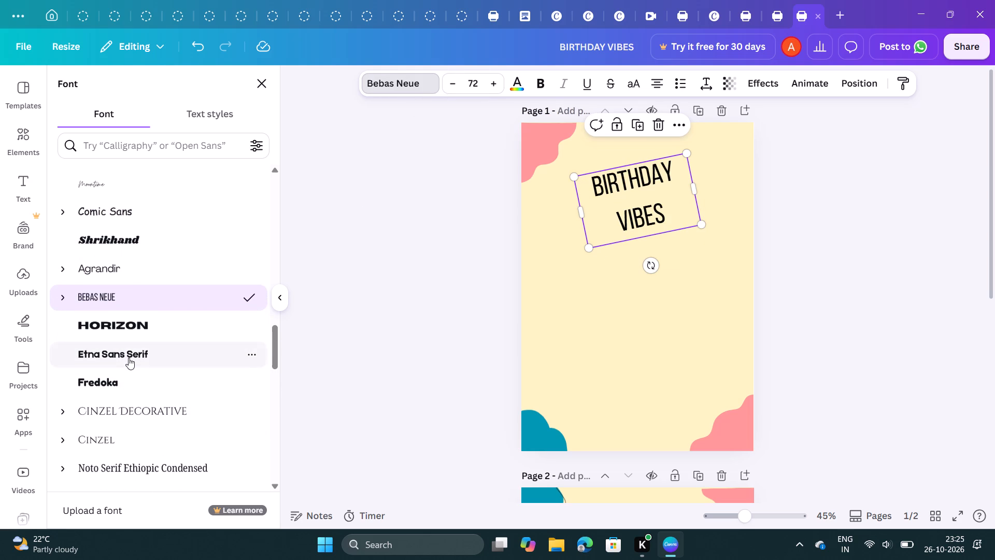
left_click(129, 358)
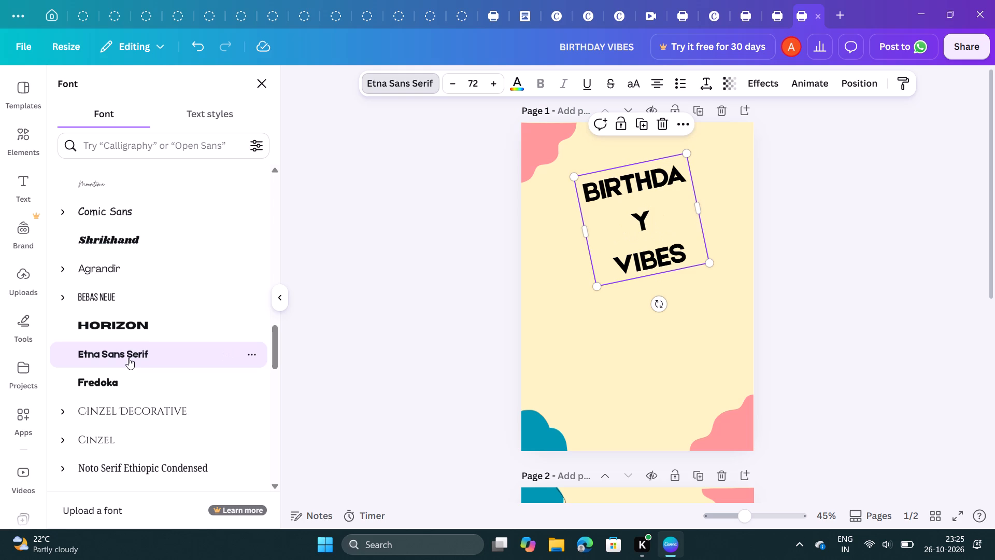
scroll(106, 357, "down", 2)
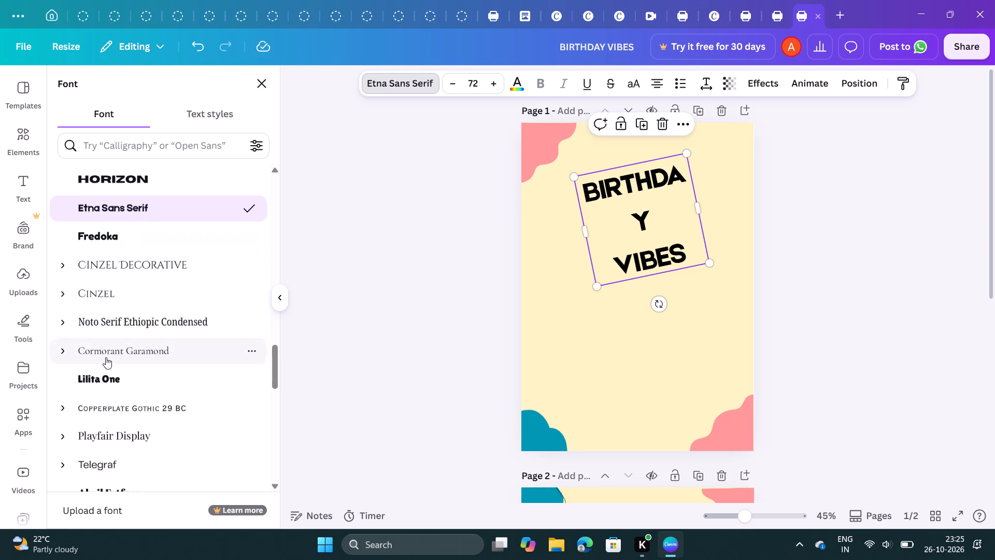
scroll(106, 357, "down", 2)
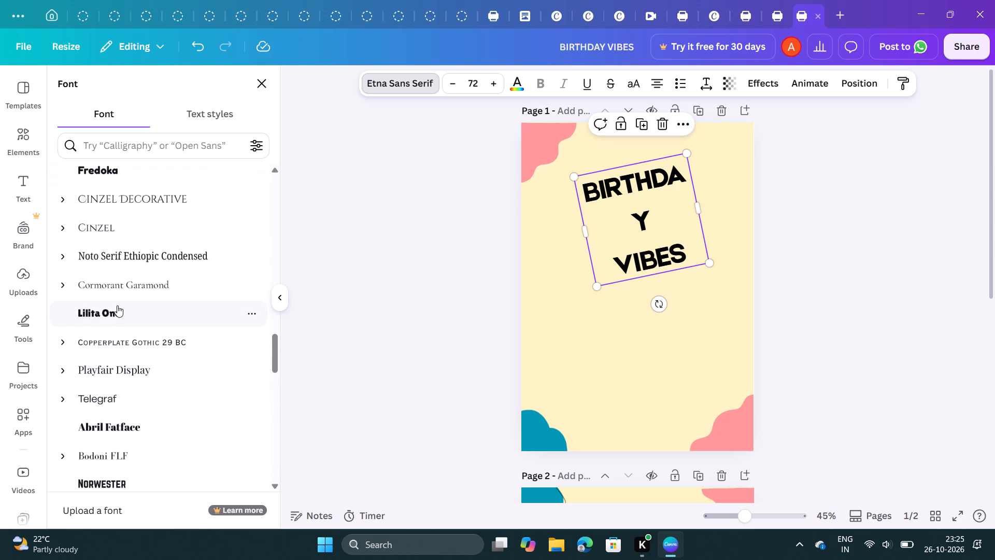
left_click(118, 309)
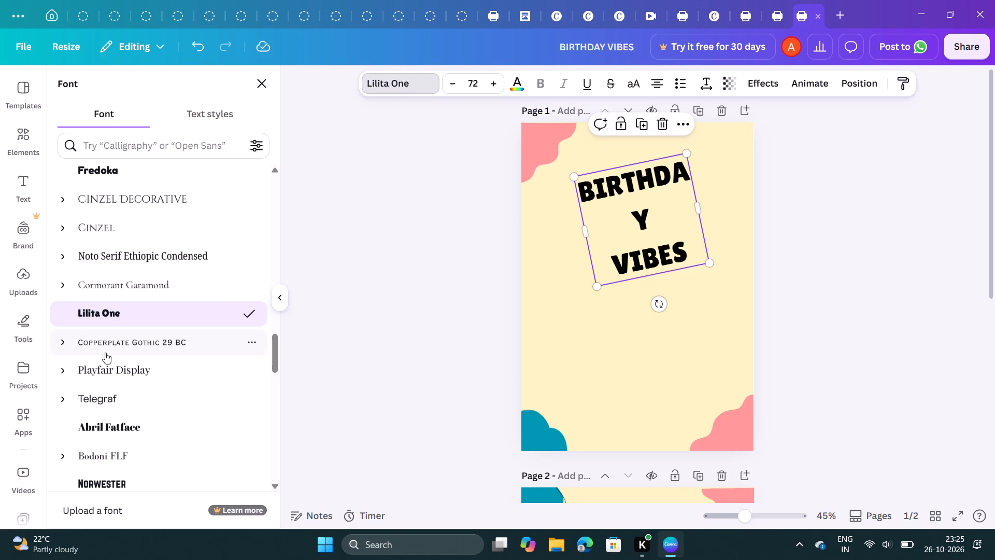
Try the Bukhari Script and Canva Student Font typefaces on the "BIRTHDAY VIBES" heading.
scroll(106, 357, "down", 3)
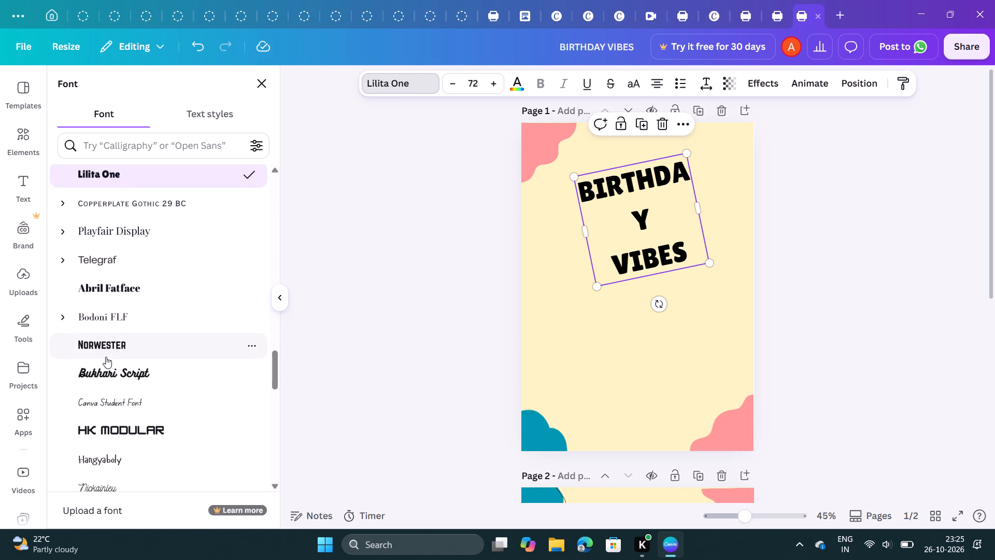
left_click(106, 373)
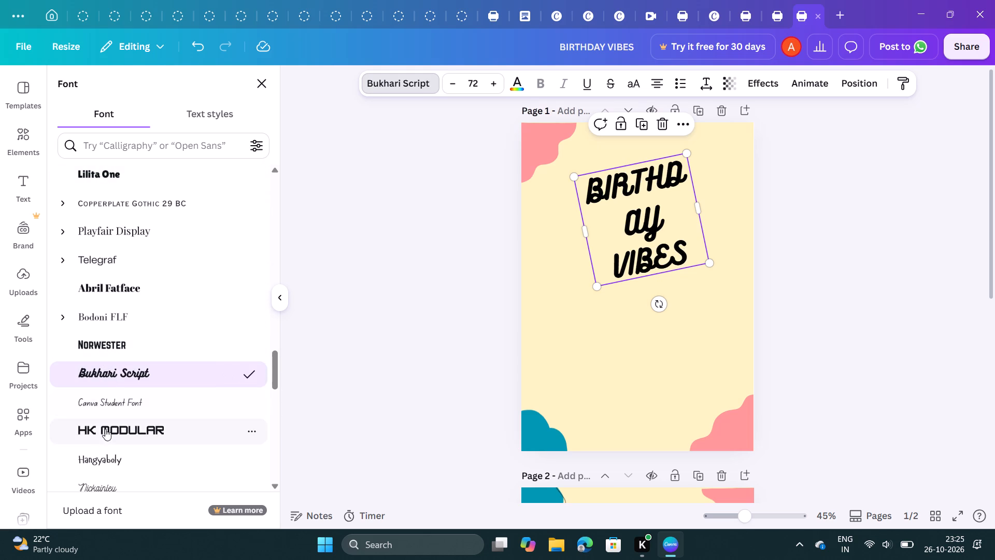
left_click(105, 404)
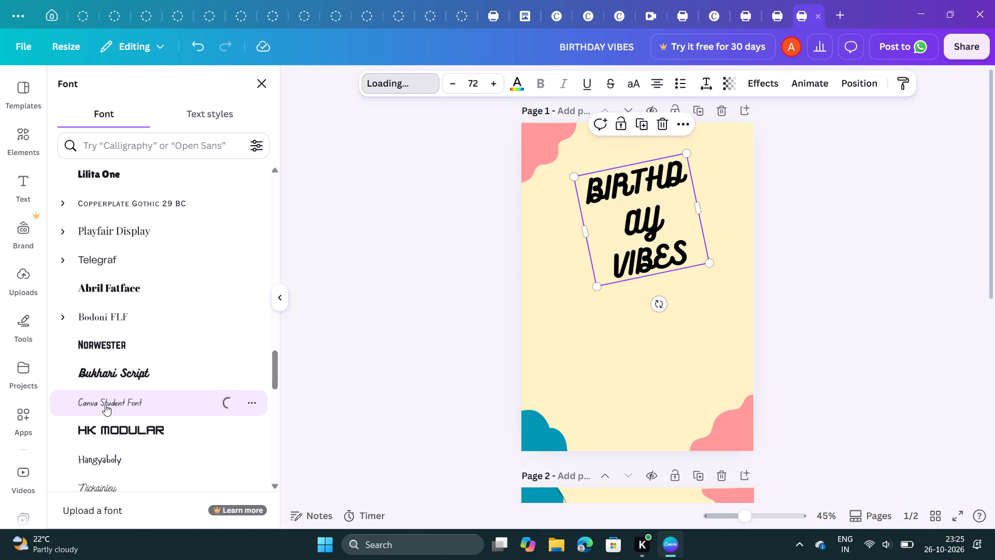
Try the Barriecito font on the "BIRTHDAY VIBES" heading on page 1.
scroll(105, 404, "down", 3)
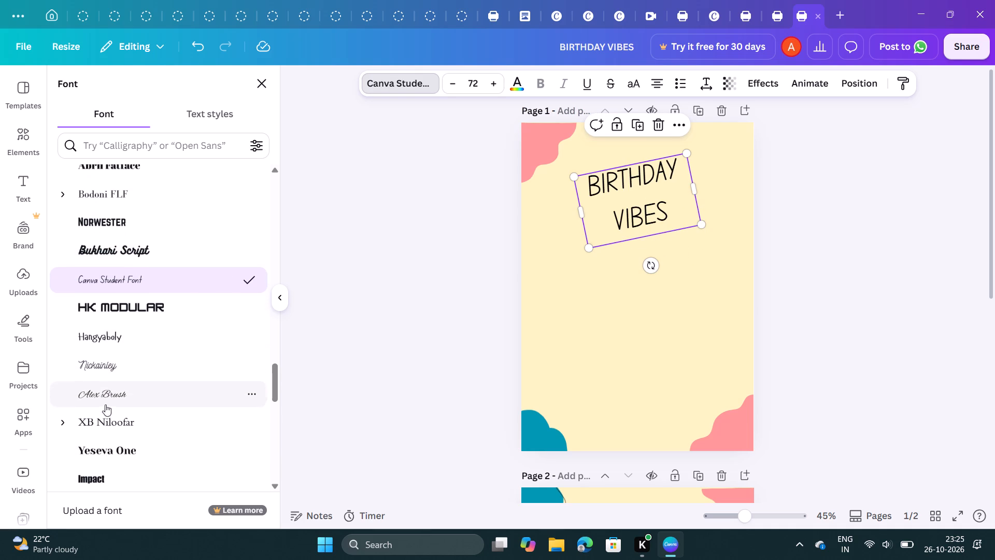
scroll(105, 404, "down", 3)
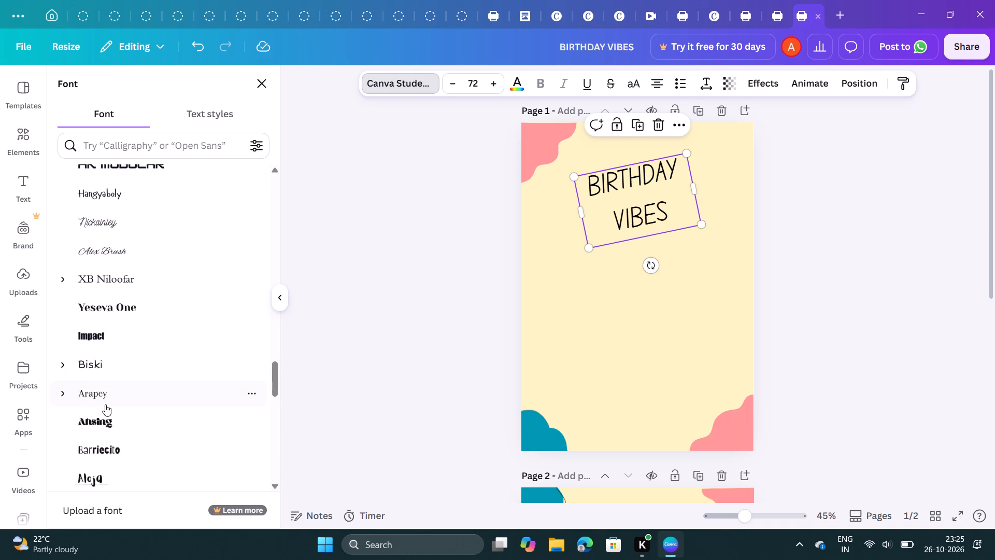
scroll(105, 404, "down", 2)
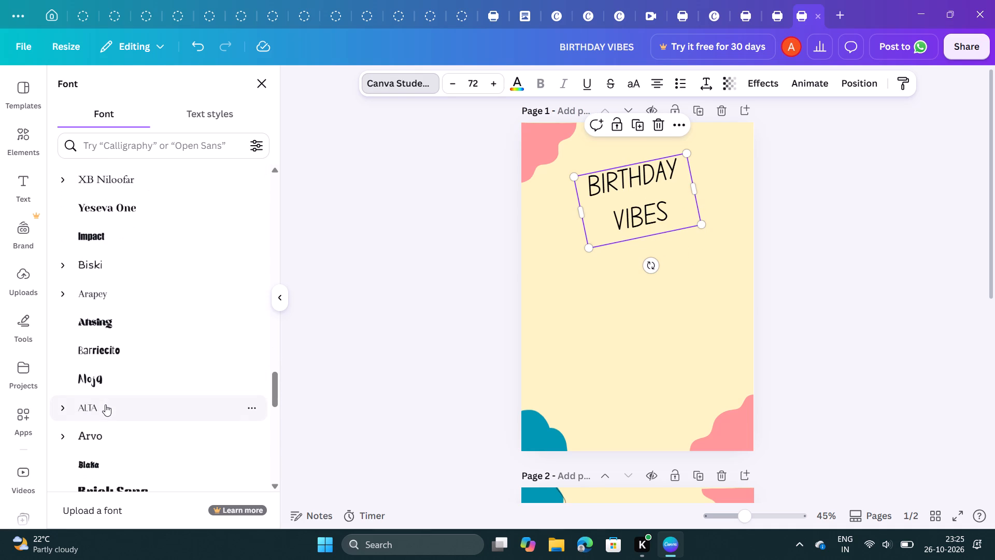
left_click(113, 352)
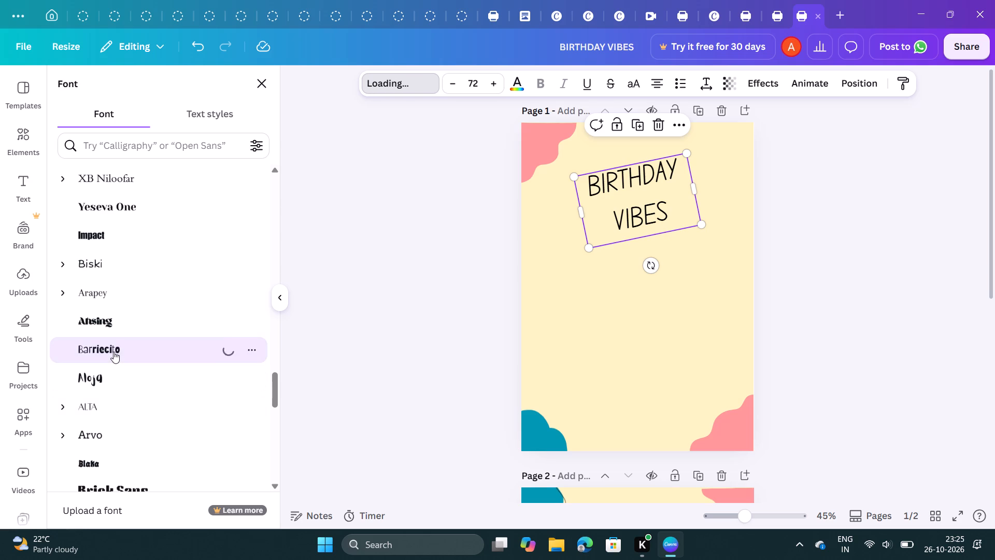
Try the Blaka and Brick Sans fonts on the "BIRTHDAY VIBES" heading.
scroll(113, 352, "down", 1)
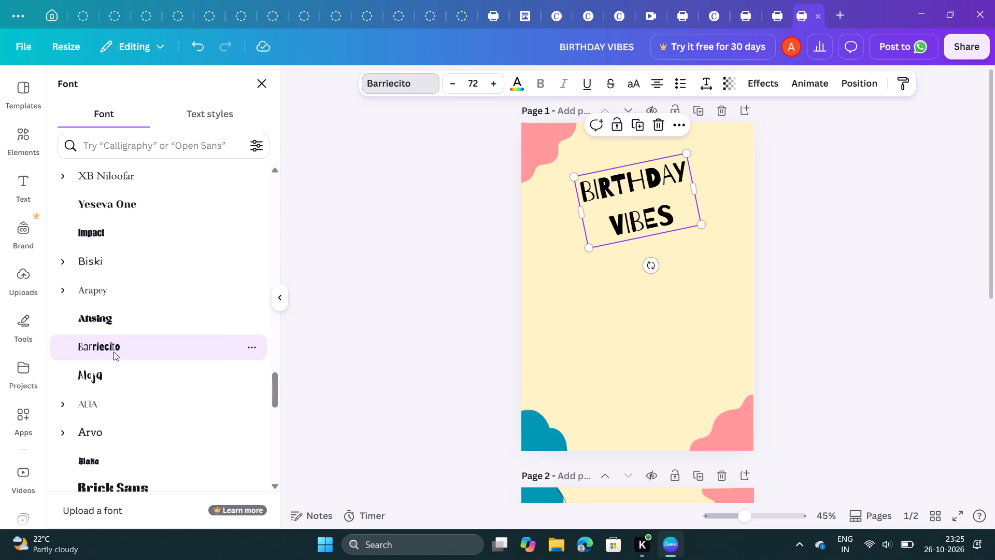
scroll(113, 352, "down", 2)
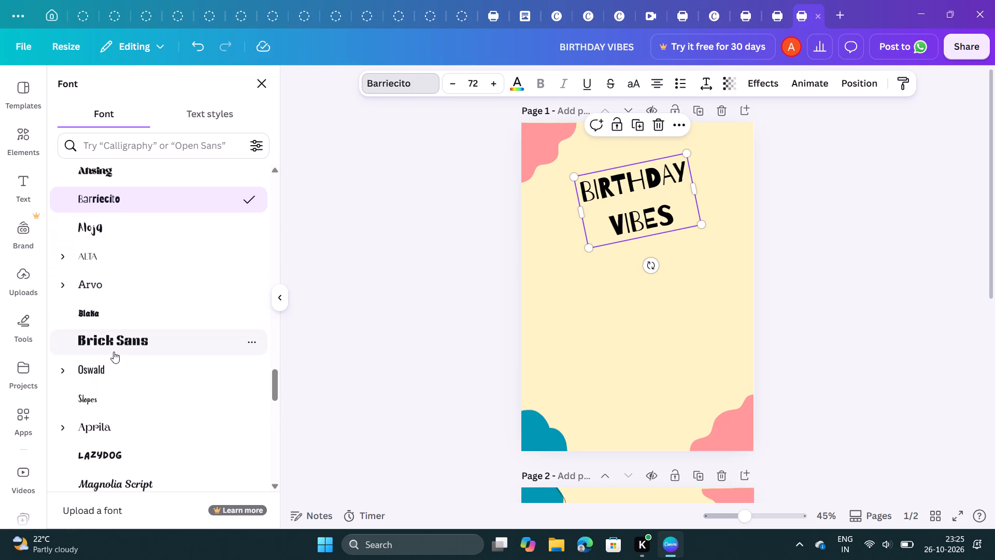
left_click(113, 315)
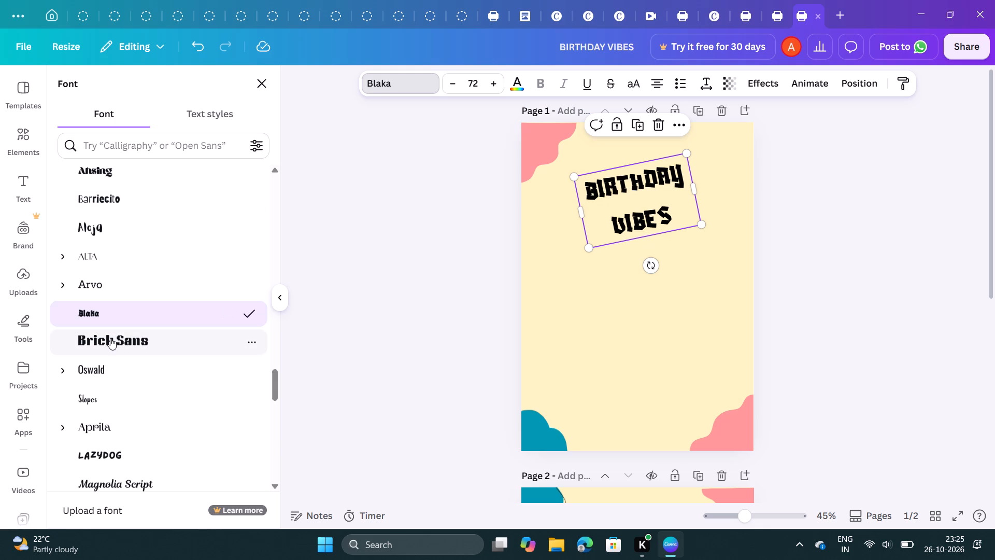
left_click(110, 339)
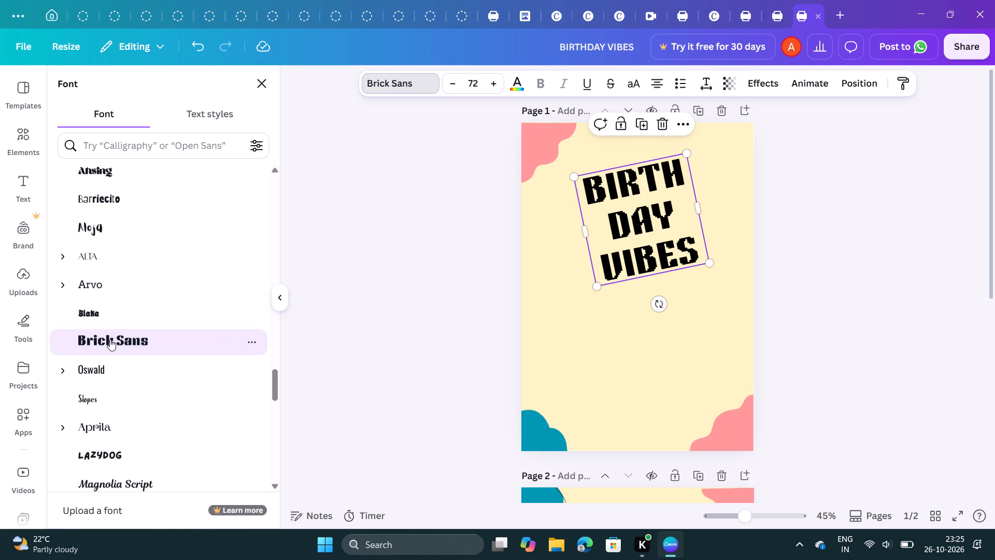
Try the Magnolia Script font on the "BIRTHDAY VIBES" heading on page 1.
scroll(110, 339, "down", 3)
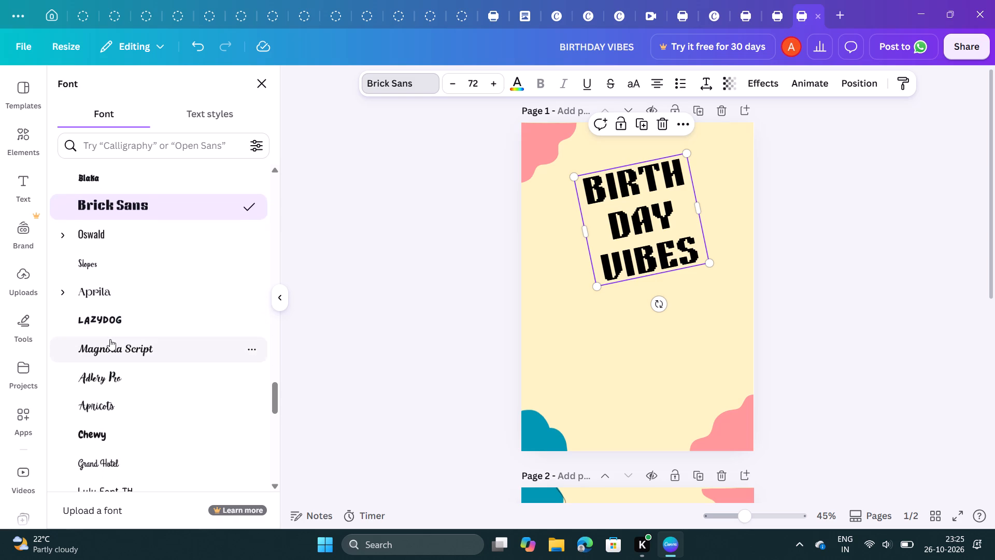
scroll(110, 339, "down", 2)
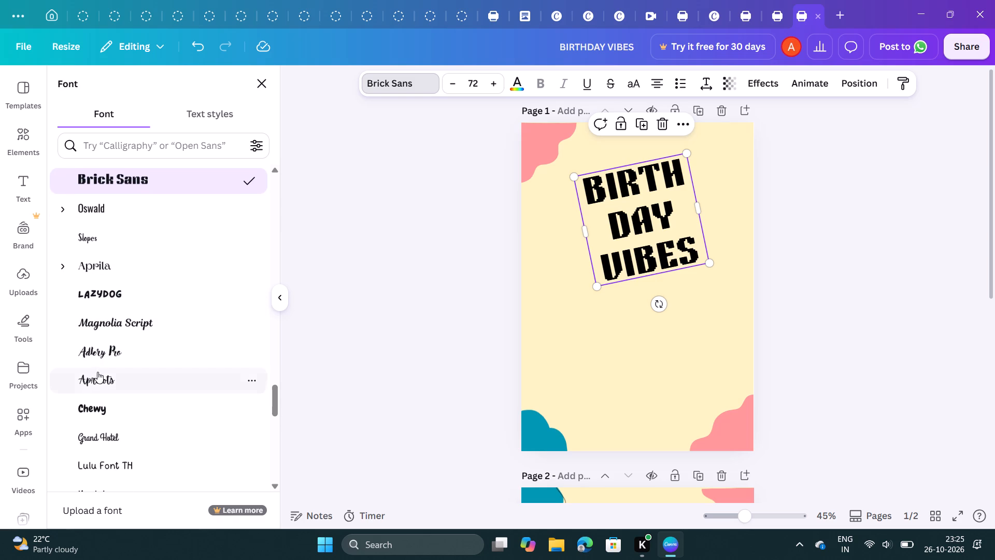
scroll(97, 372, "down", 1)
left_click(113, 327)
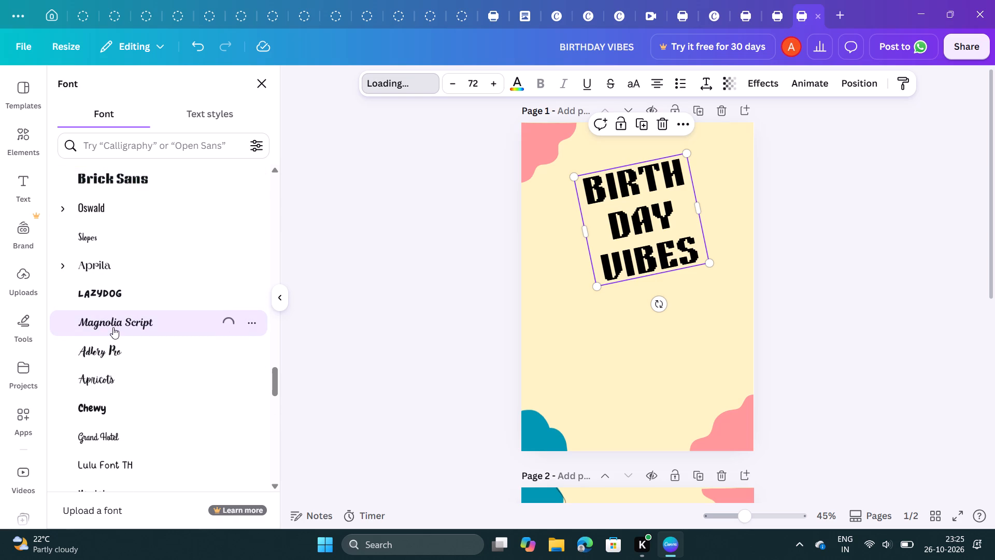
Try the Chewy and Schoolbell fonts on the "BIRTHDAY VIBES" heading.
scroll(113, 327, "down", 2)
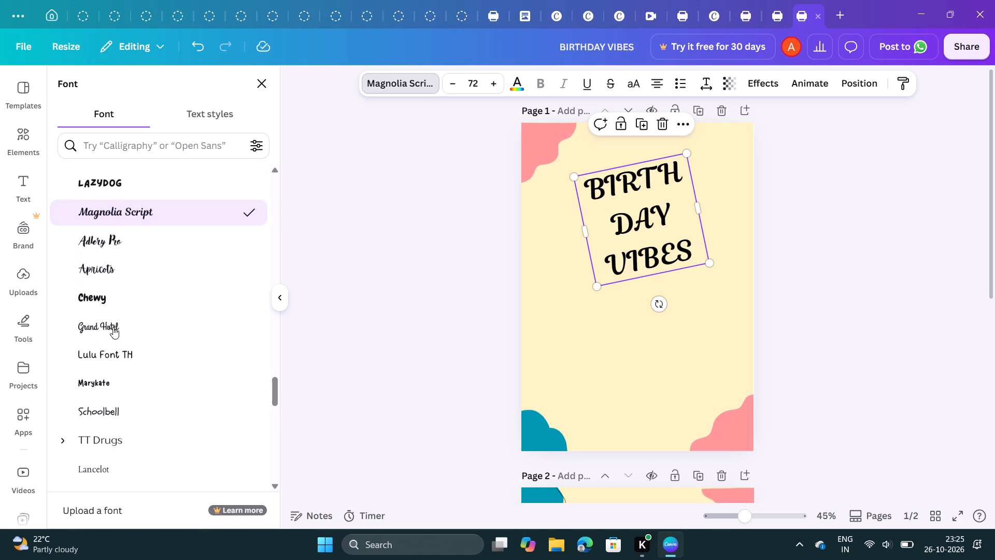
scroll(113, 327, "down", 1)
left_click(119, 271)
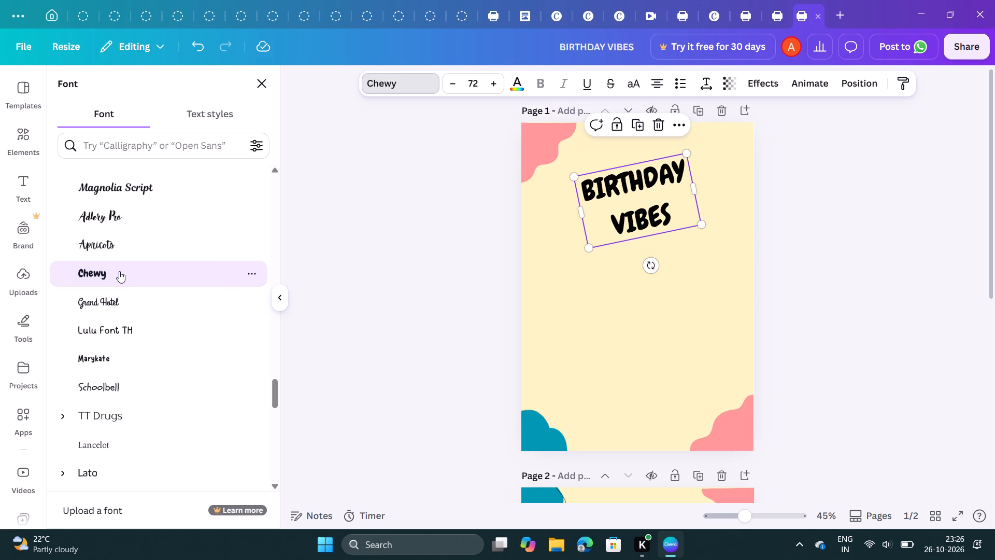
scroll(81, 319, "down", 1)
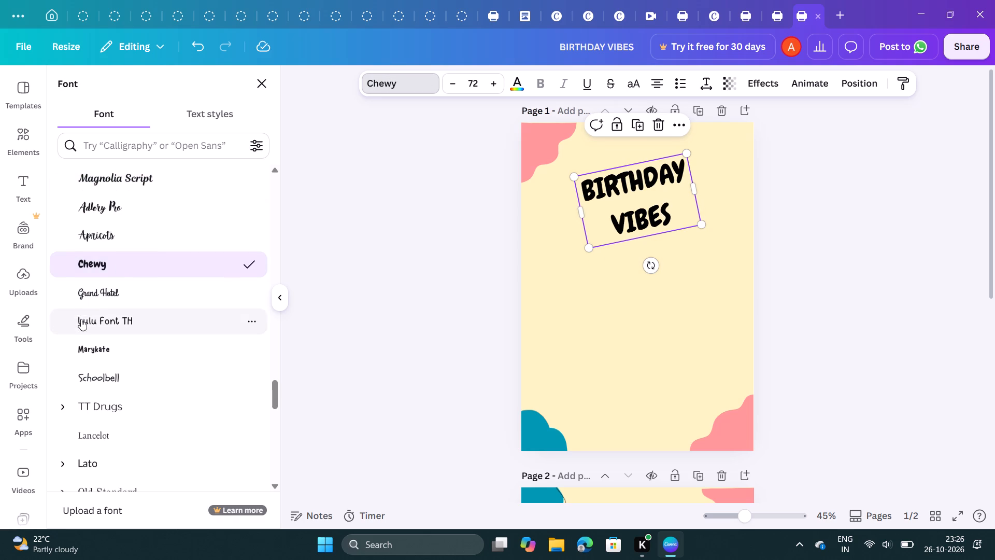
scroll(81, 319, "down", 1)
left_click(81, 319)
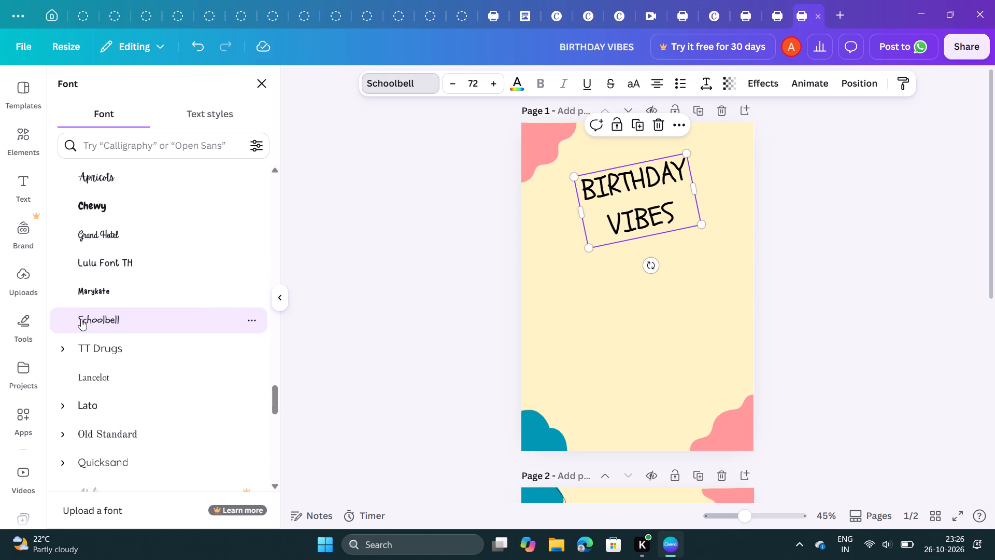
Change the font of the "BIRTHDAY VIBES" heading on page 1 to Gotham.
scroll(81, 319, "down", 3)
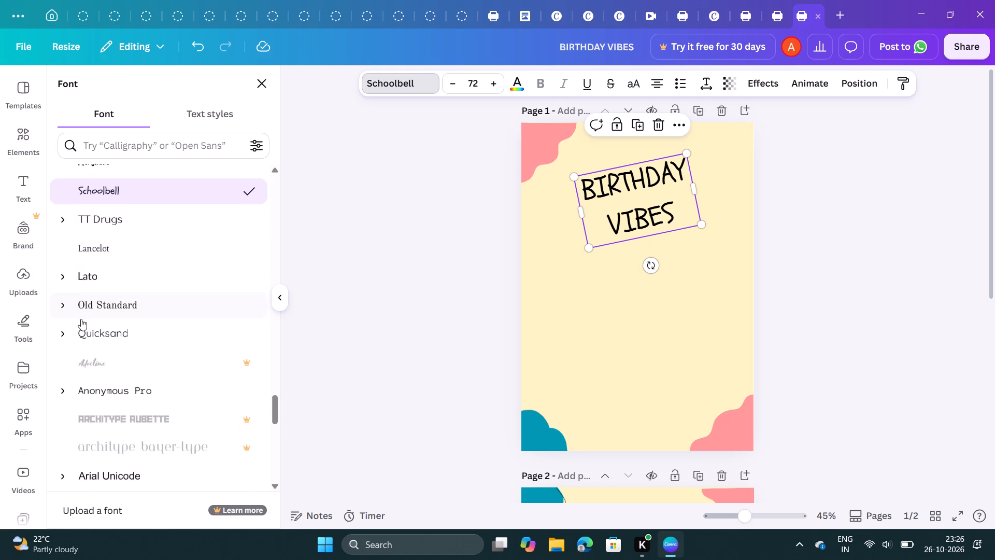
scroll(81, 319, "down", 4)
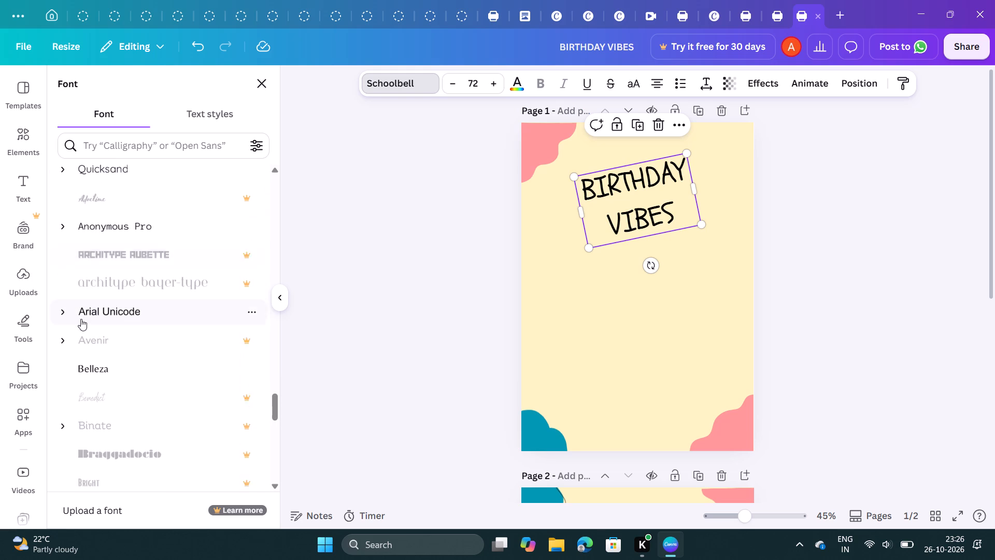
scroll(81, 319, "down", 5)
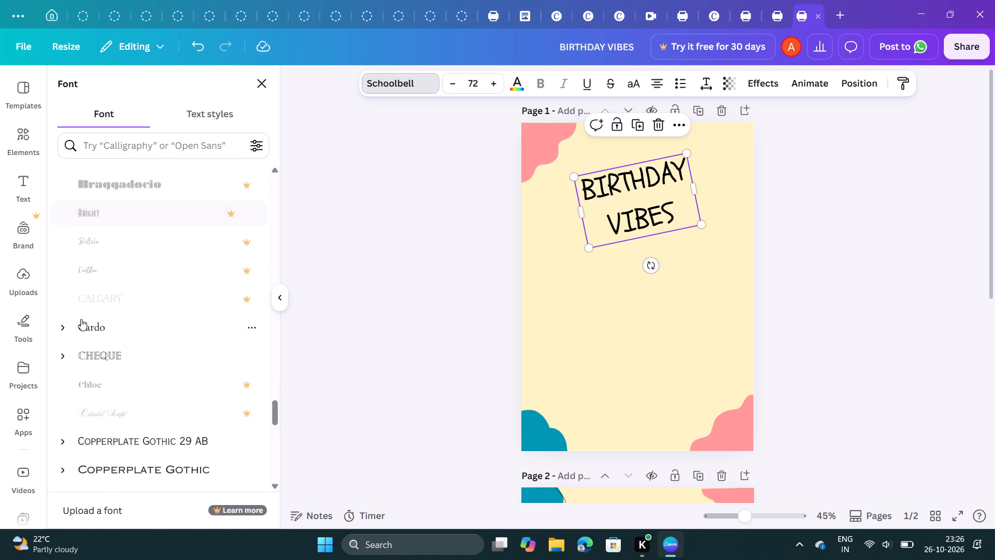
scroll(81, 319, "down", 6)
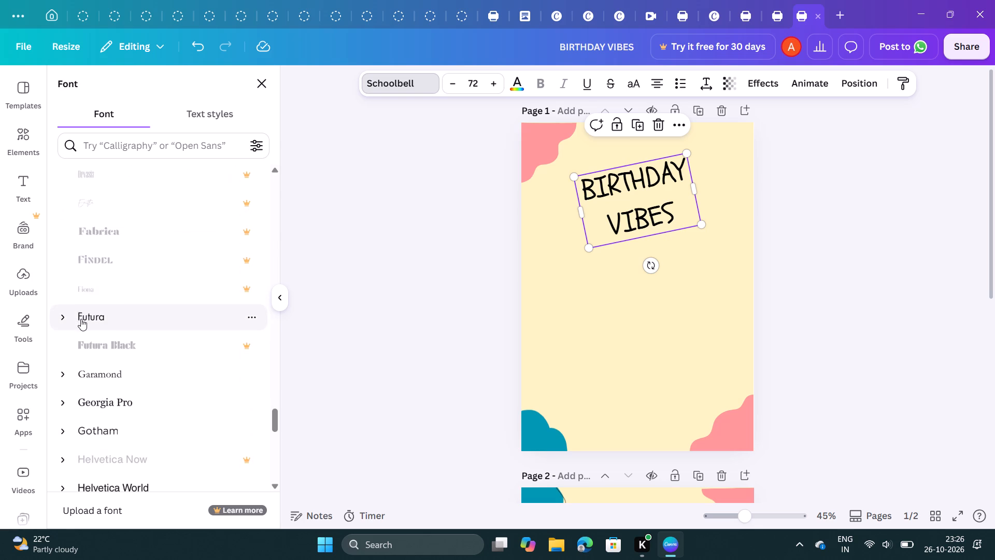
scroll(81, 319, "down", 2)
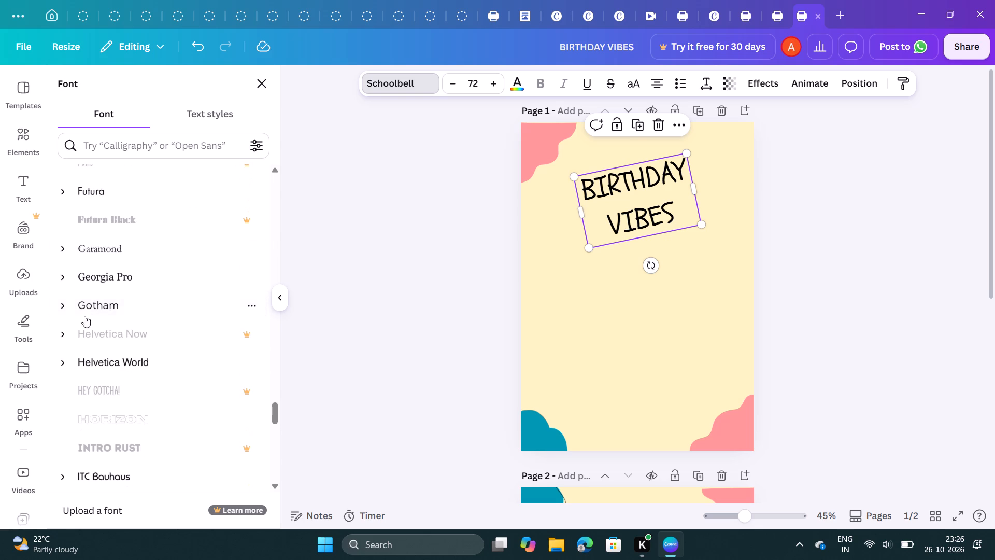
left_click(91, 311)
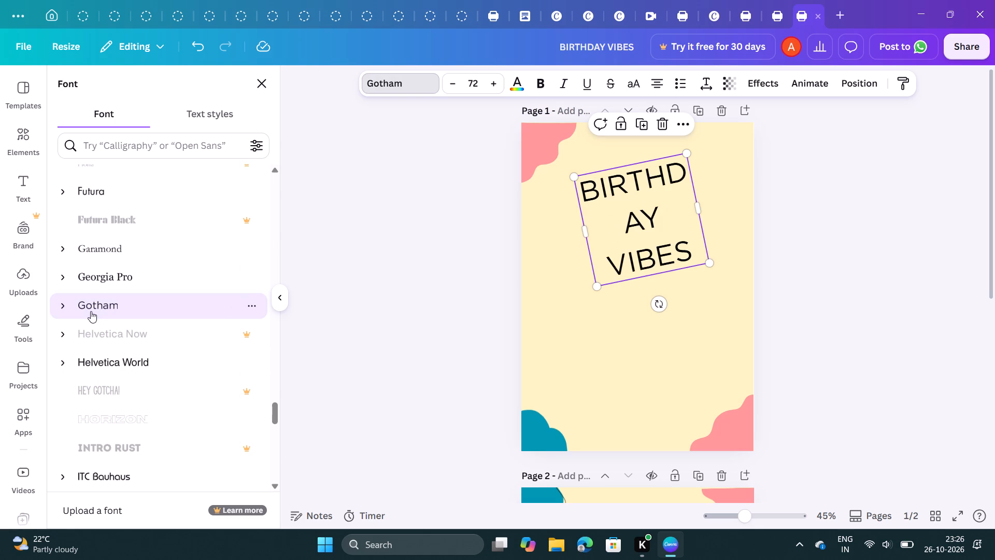
Change the font of the "BIRTHDAY VIBES" heading on page 1 to Agbalumo.
scroll(91, 311, "down", 2)
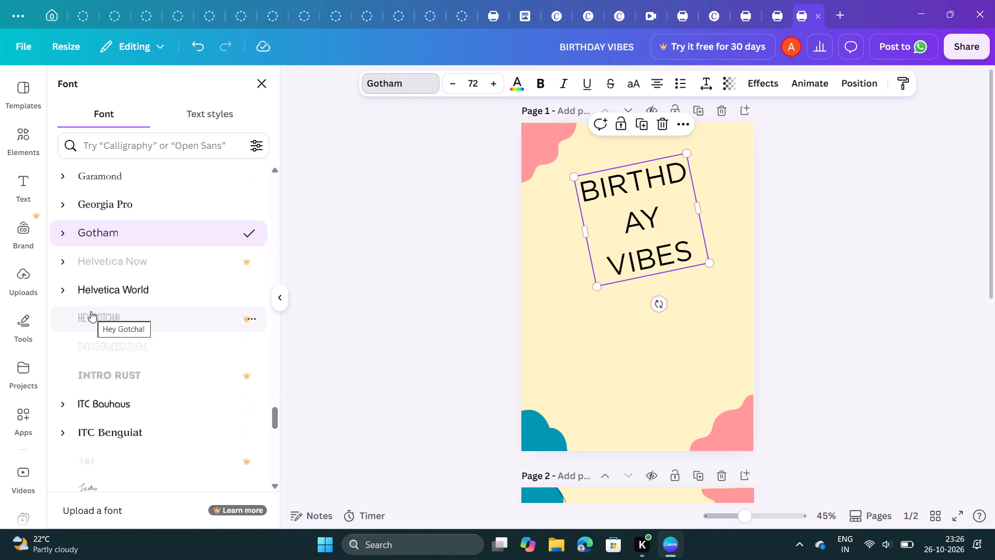
scroll(91, 311, "down", 2)
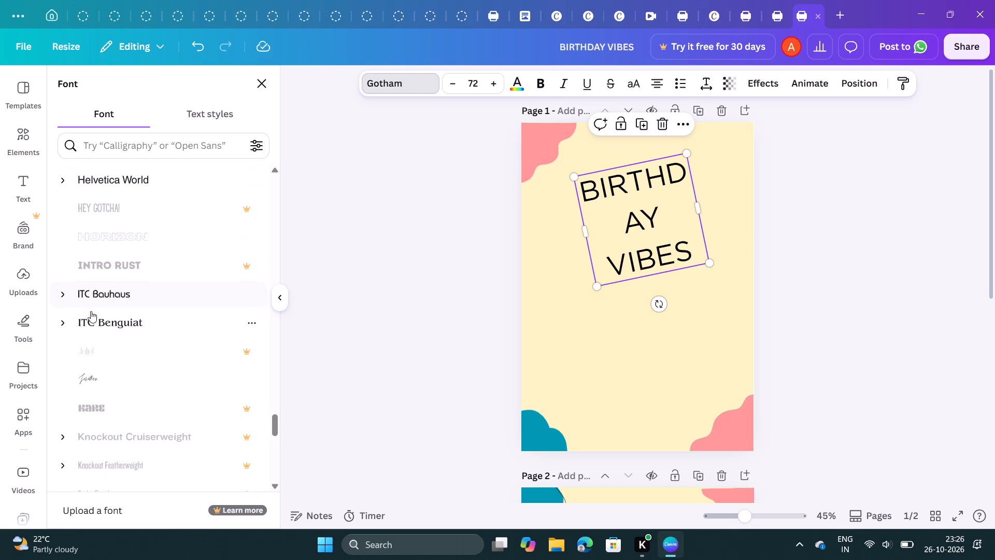
scroll(91, 311, "down", 4)
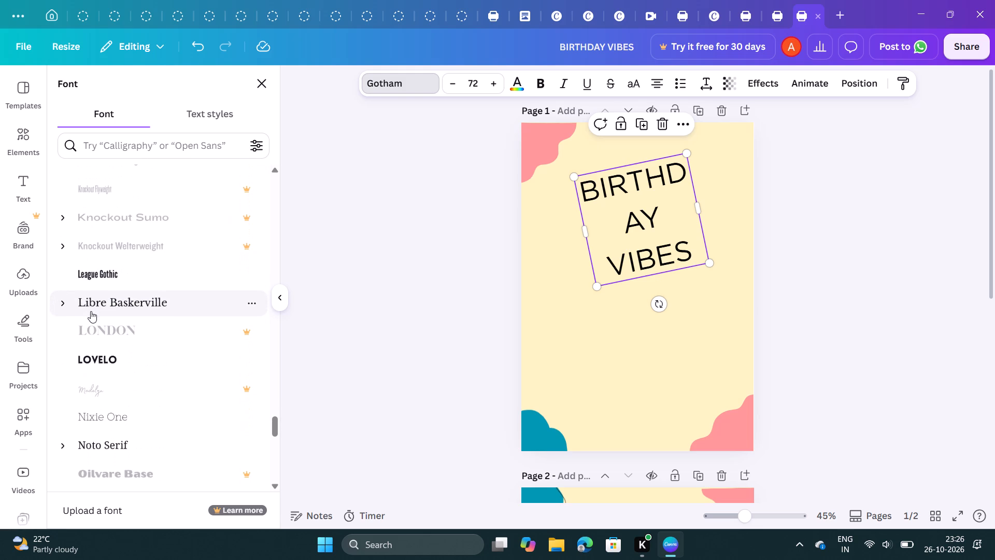
scroll(91, 311, "down", 2)
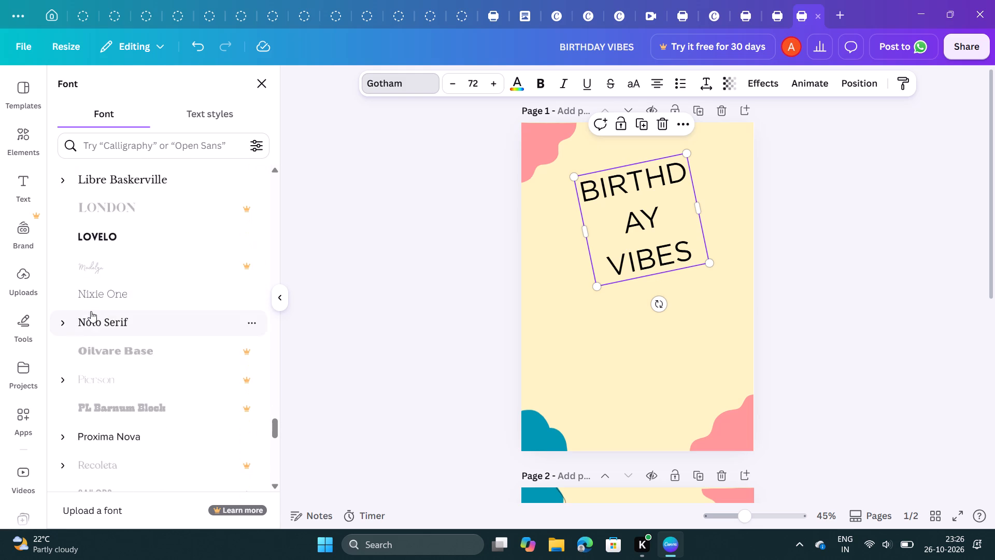
scroll(91, 311, "down", 3)
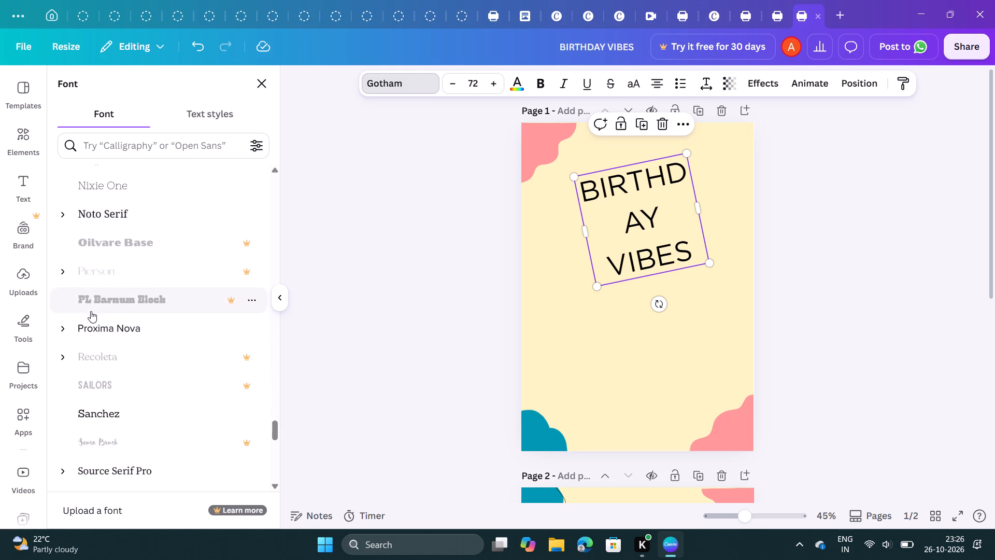
scroll(91, 311, "down", 3)
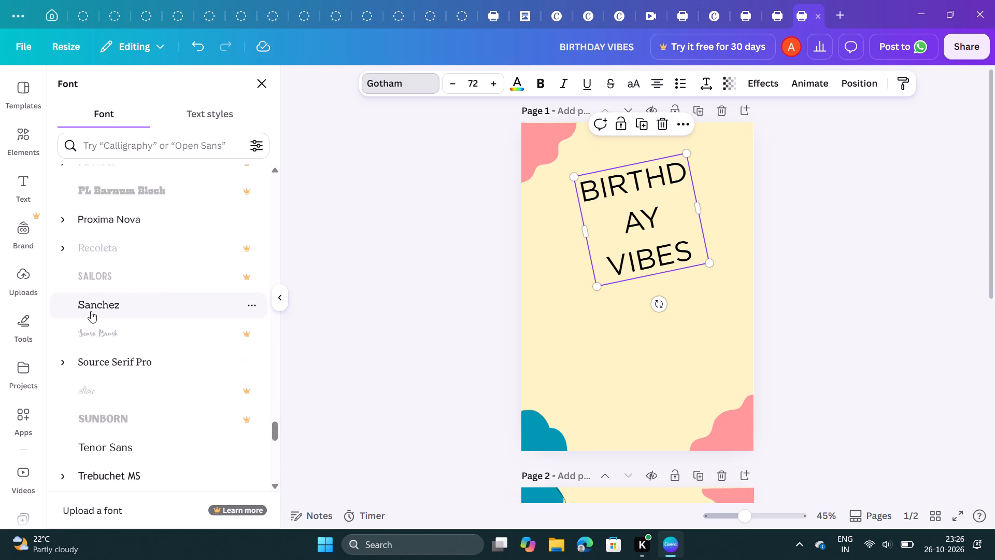
scroll(91, 311, "down", 3)
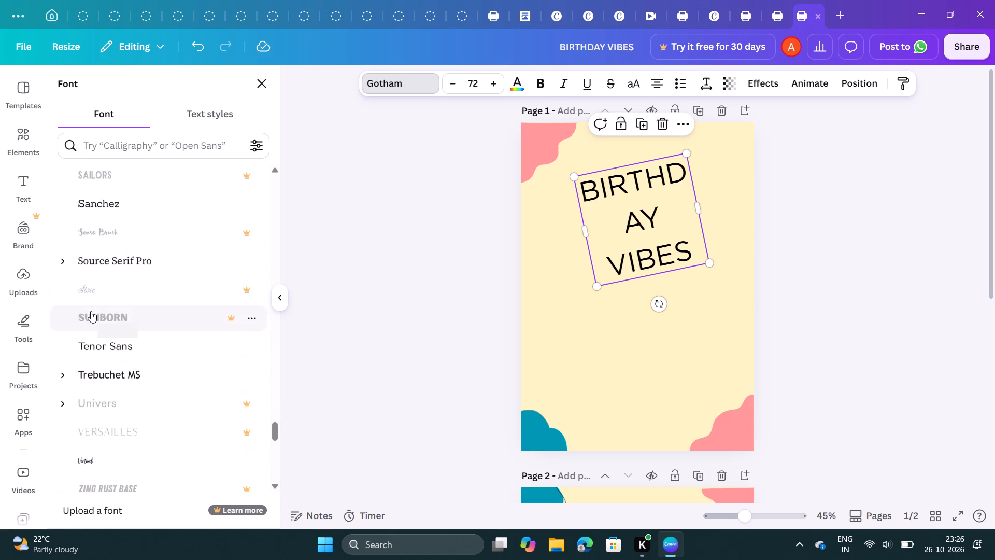
scroll(91, 311, "down", 2)
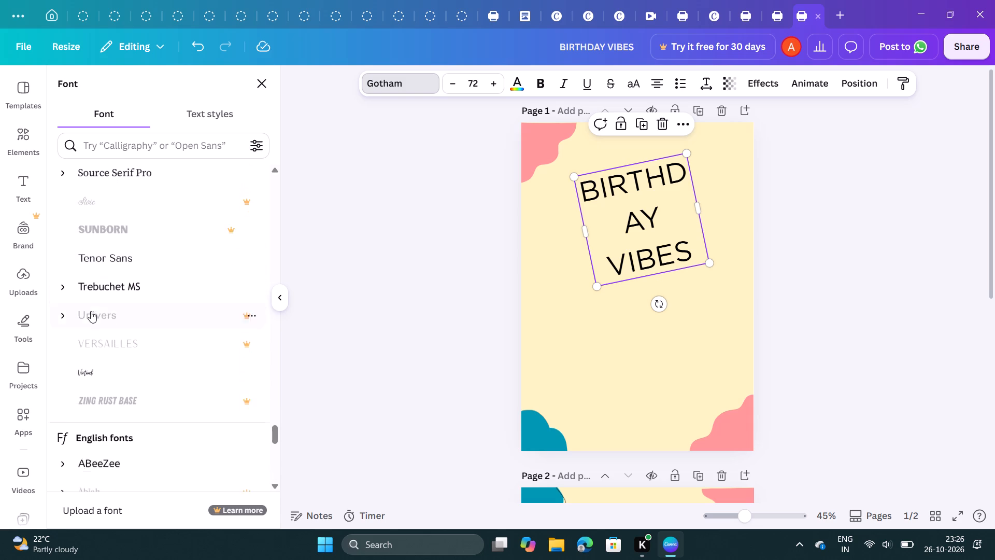
scroll(91, 311, "down", 4)
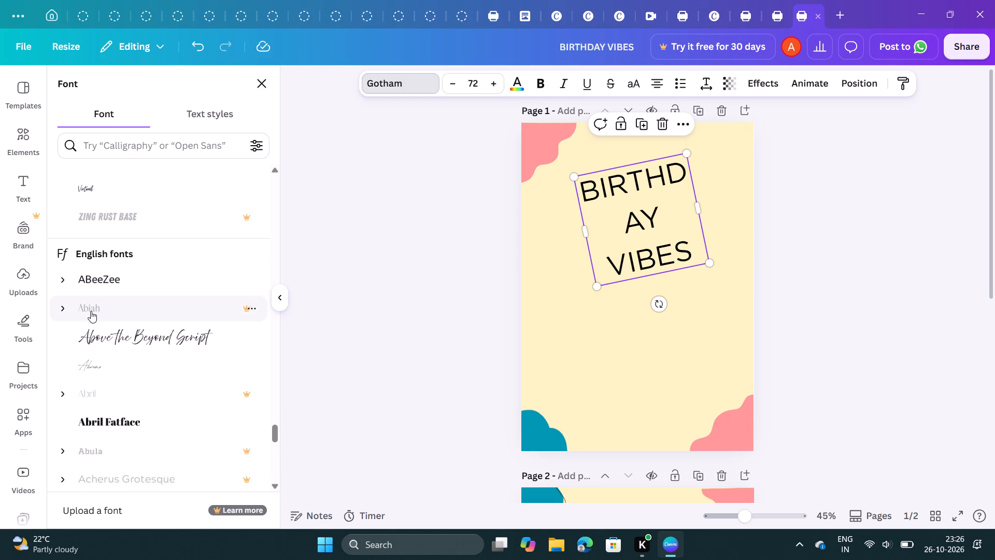
scroll(91, 311, "down", 3)
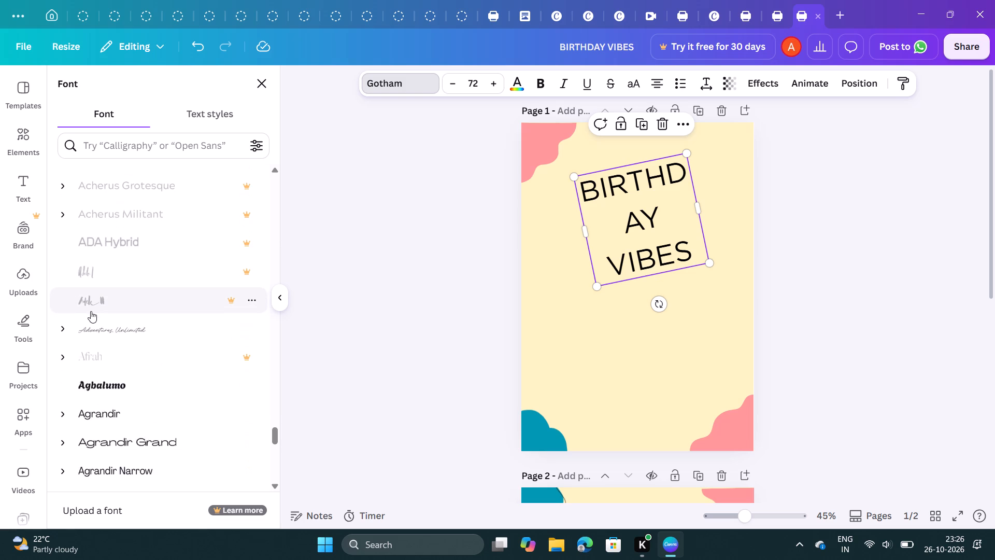
scroll(91, 311, "down", 1)
left_click(94, 274)
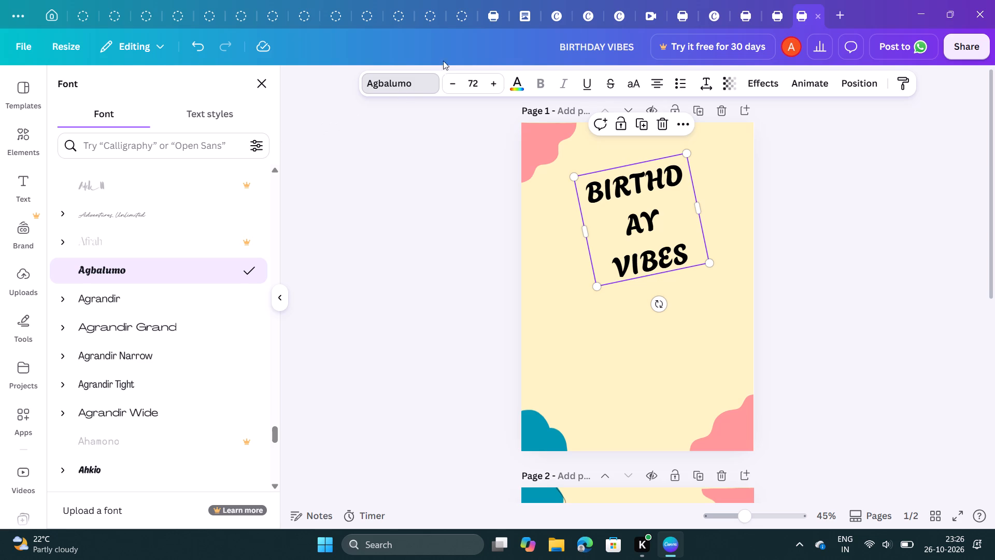
Reduce the "BIRTHDAY VIBES" heading's font size to 61 so that each word fits on its own line.
left_click(449, 86)
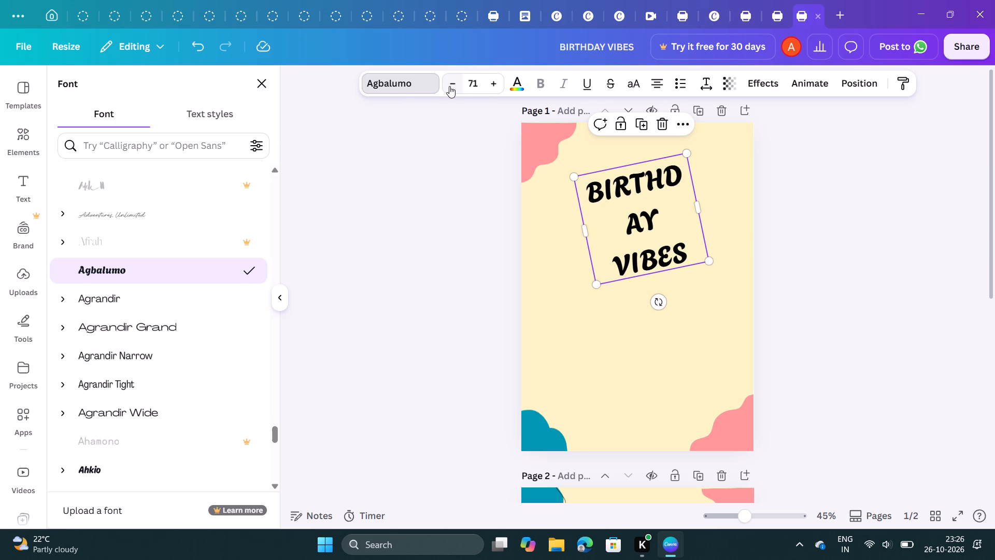
left_click(449, 86)
left_click(449, 86)
left_click(449, 86)
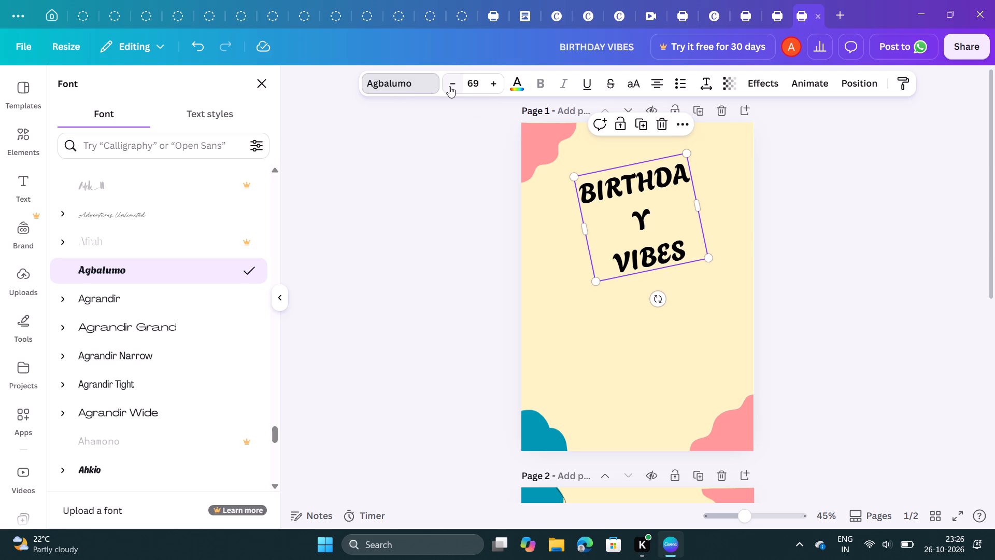
left_click(449, 86)
left_click(449, 86)
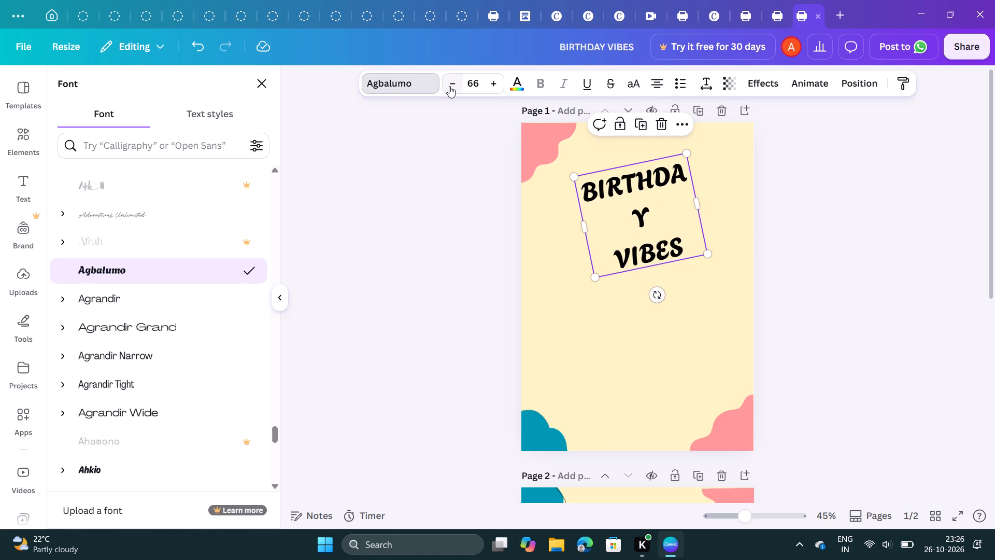
left_click(449, 86)
left_click(449, 86)
left_click(449, 86)
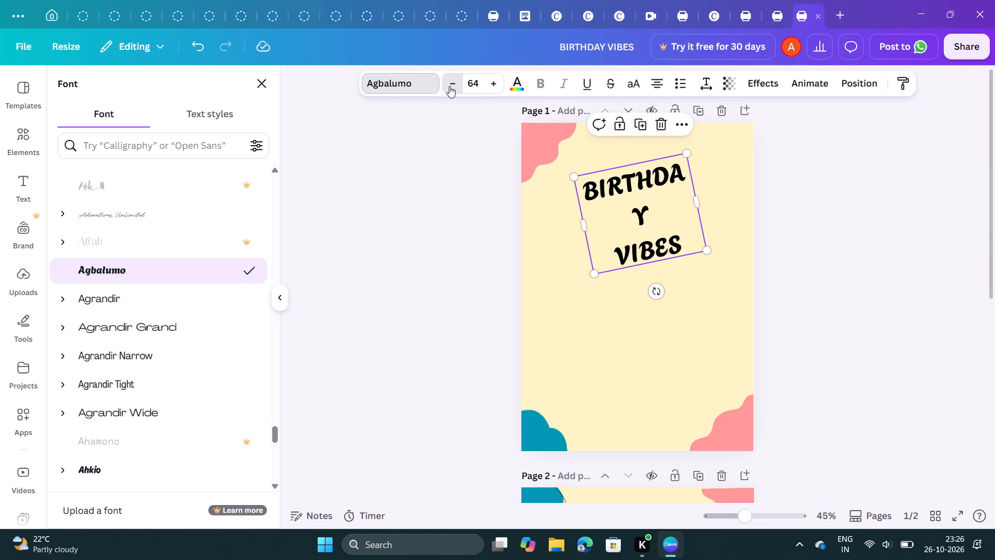
left_click(449, 86)
left_click(449, 86)
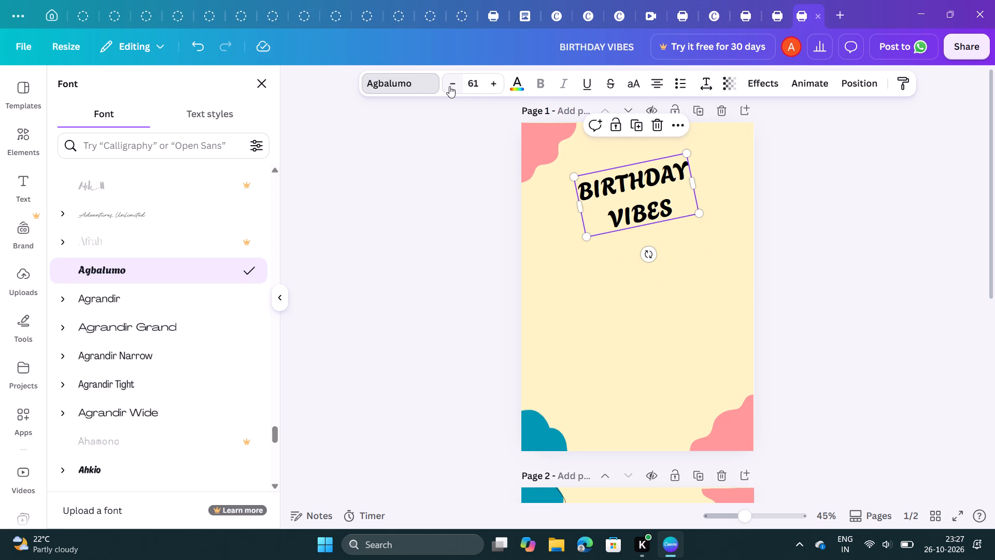
left_click(436, 161)
left_click(436, 161)
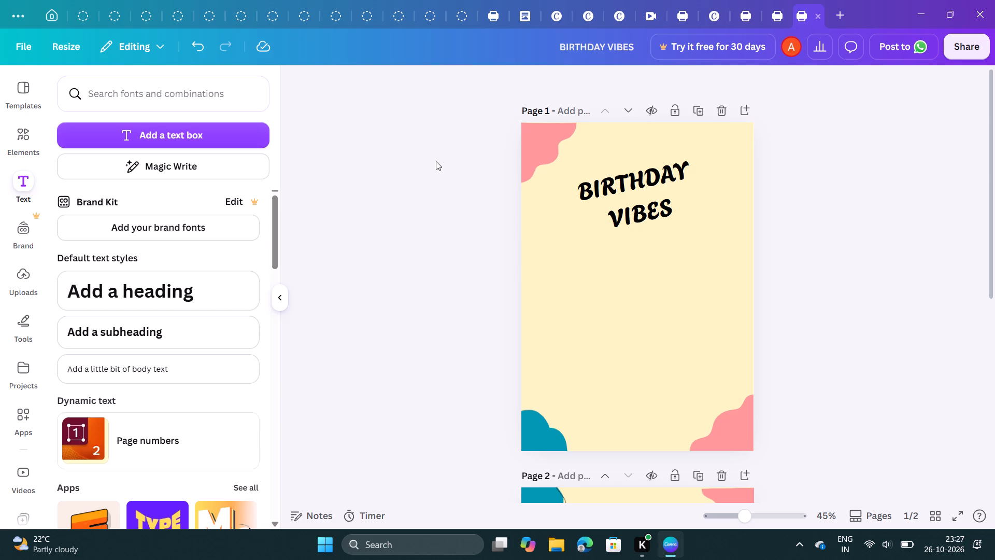
Add a new heading text reading "ONLY" on page 1 below the "BIRTHDAY VIBES" heading.
left_click(591, 198)
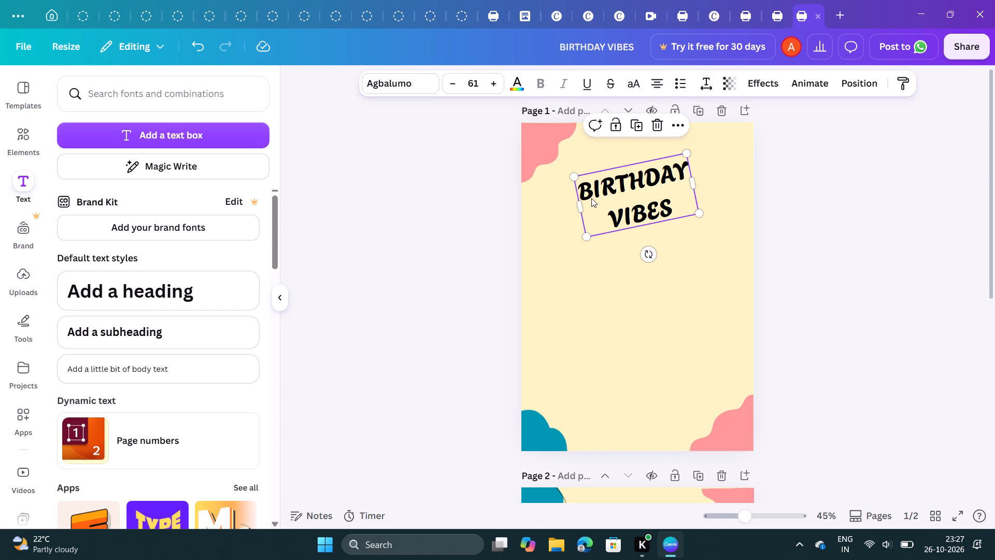
left_click(624, 259)
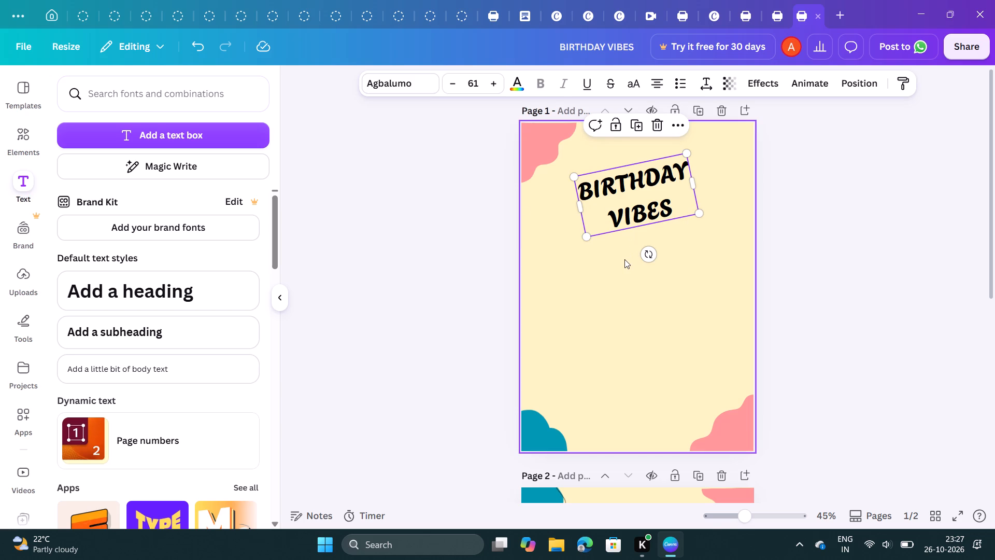
left_click(223, 297)
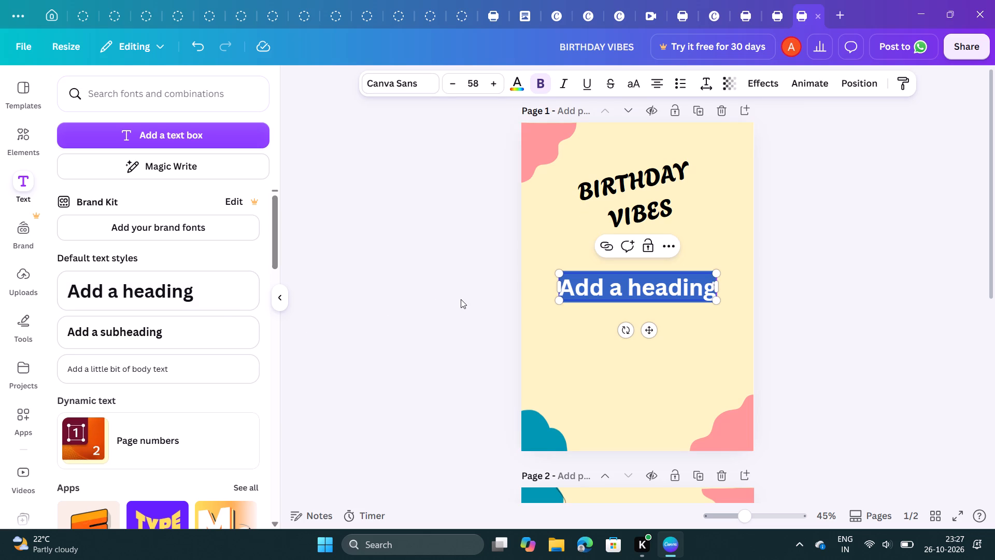
key("BackSpace")
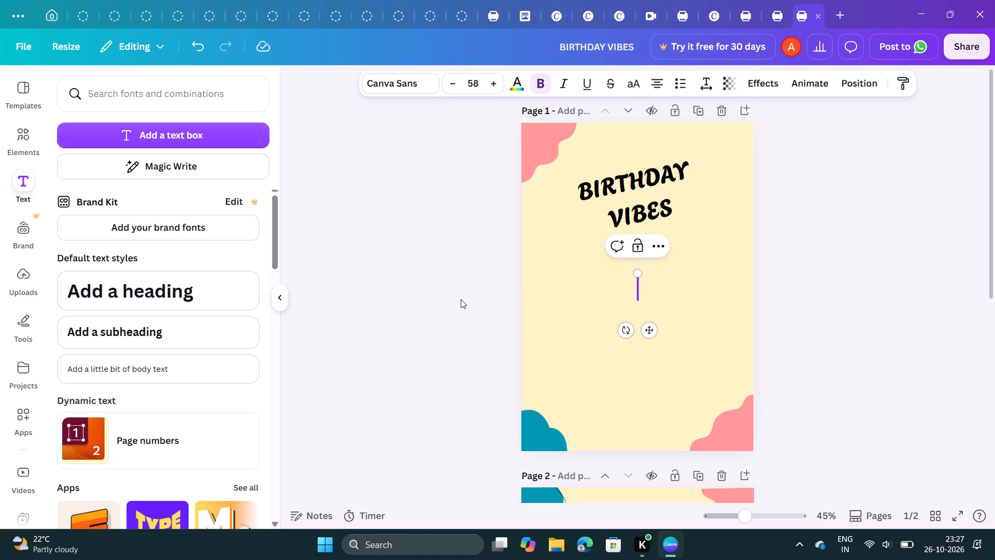
key("o")
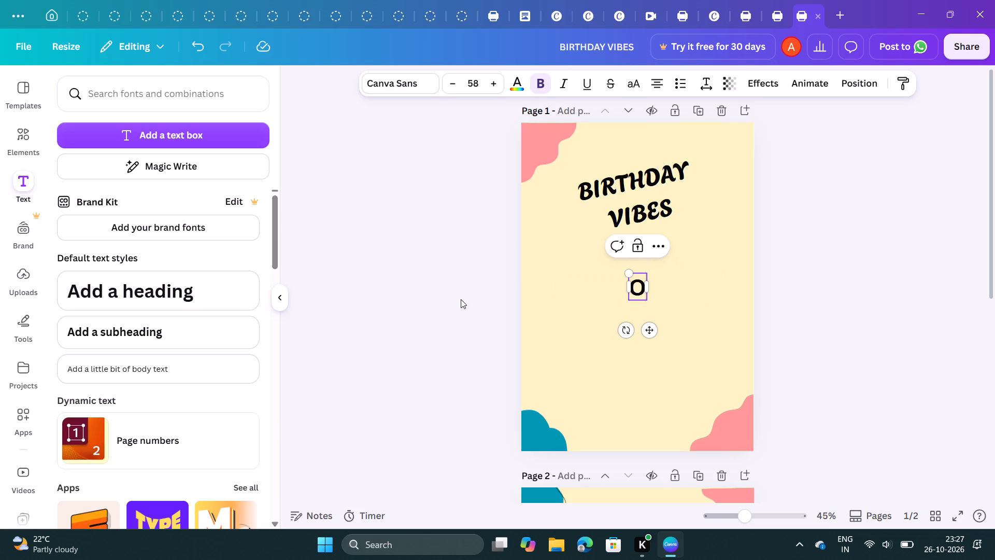
type("NLY")
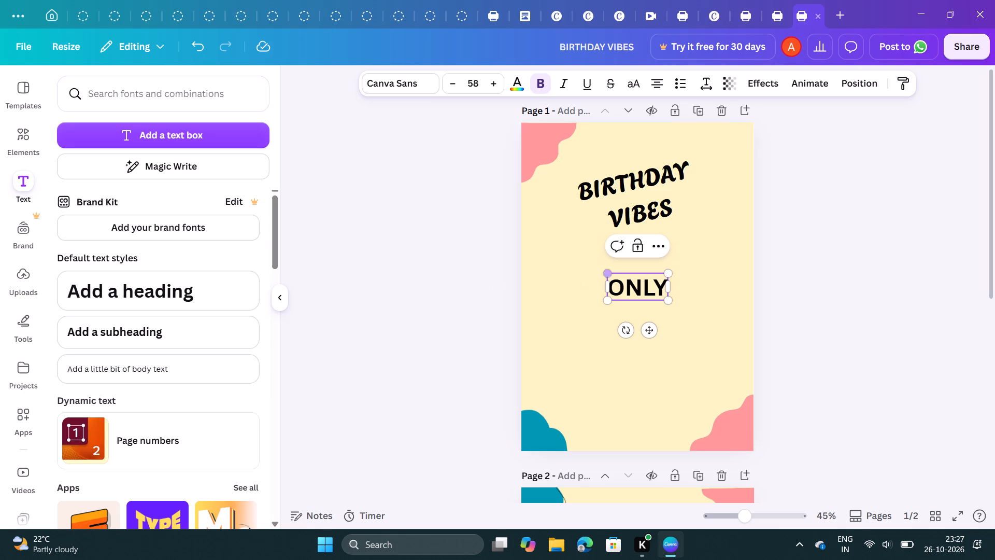
Rotate the "ONLY" text counterclockwise to match the upward tilt of the "BIRTHDAY VIBES" heading.
left_click(626, 334)
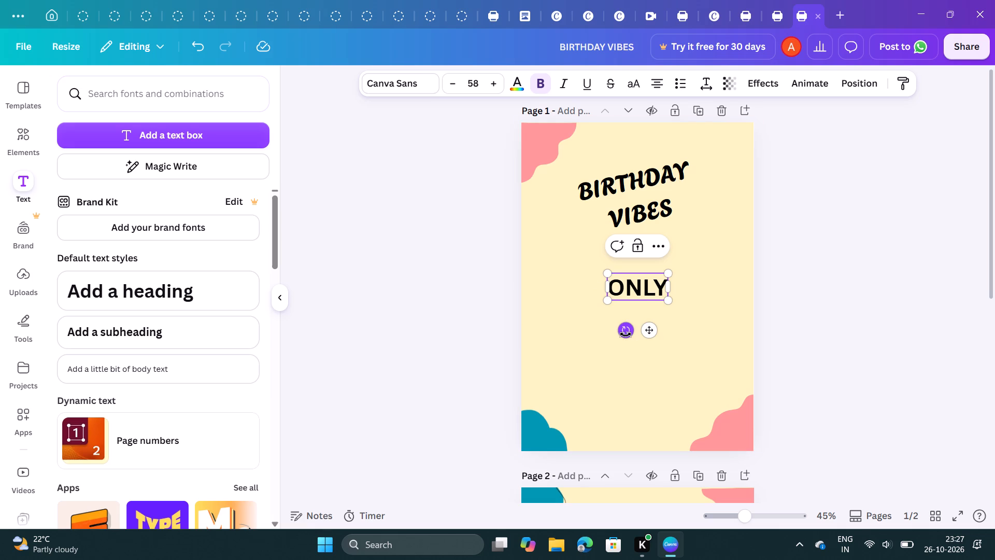
left_click(626, 334)
left_click_drag(626, 334, 629, 311)
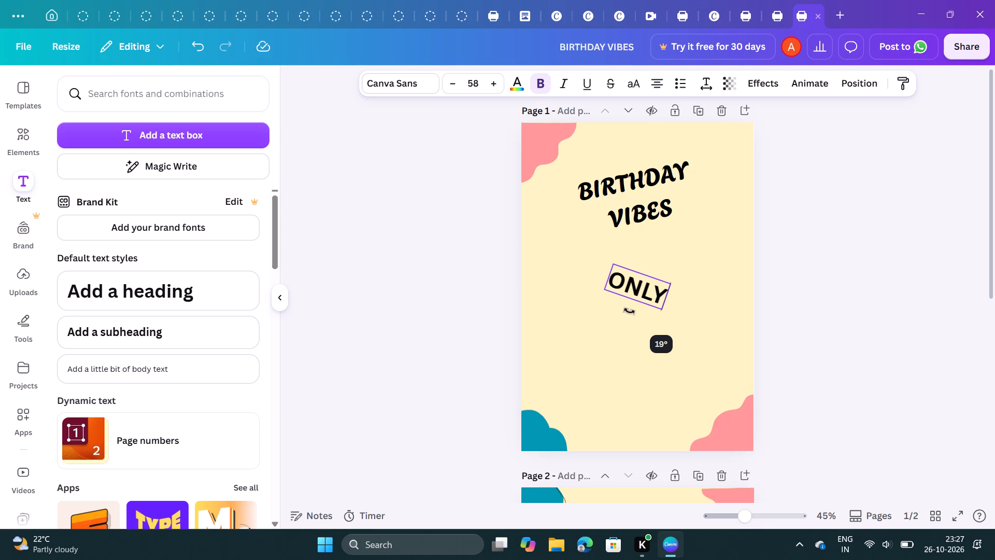
left_click_drag(629, 311, 630, 306)
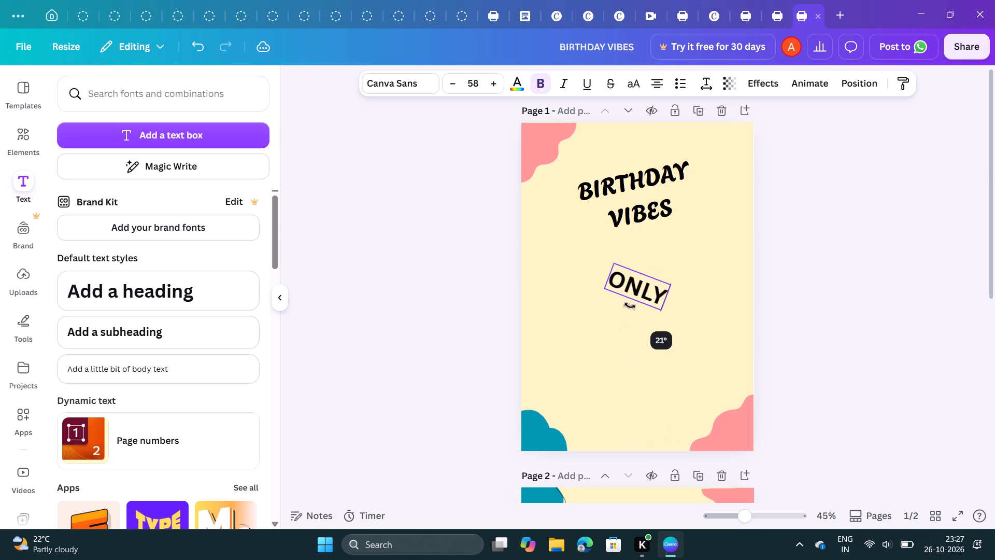
left_click_drag(630, 306, 646, 301)
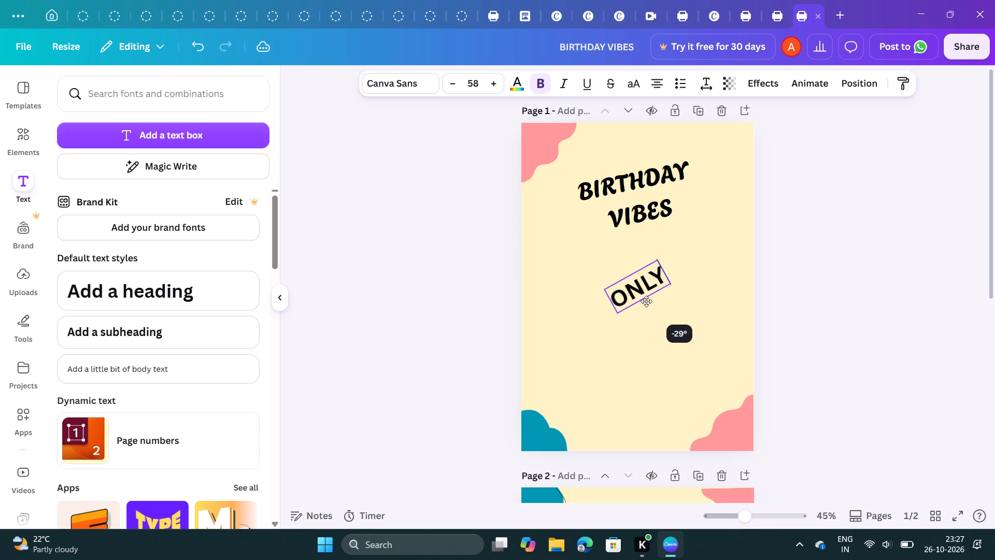
left_click_drag(646, 301, 646, 302)
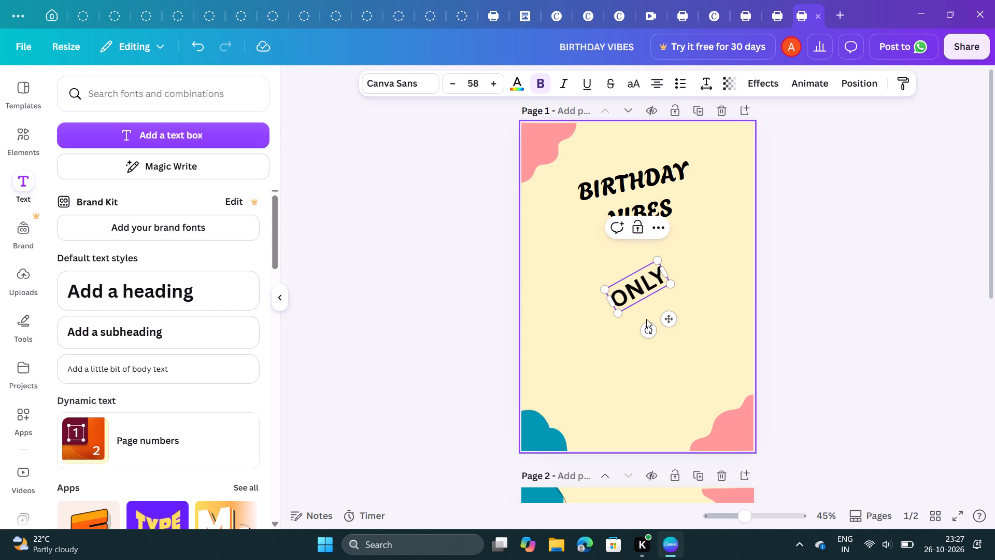
left_click(646, 323)
left_click_drag(646, 323, 646, 325)
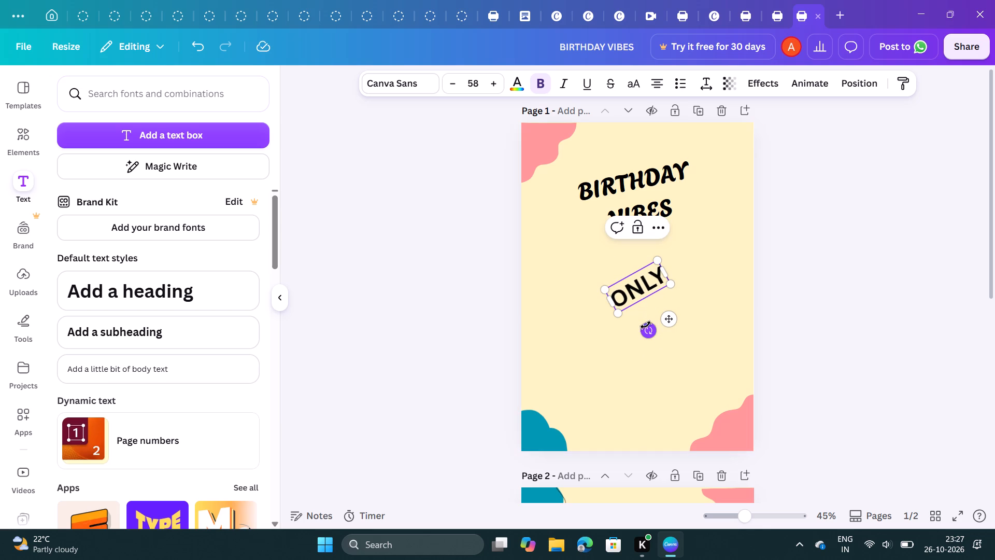
left_click_drag(646, 325, 637, 327)
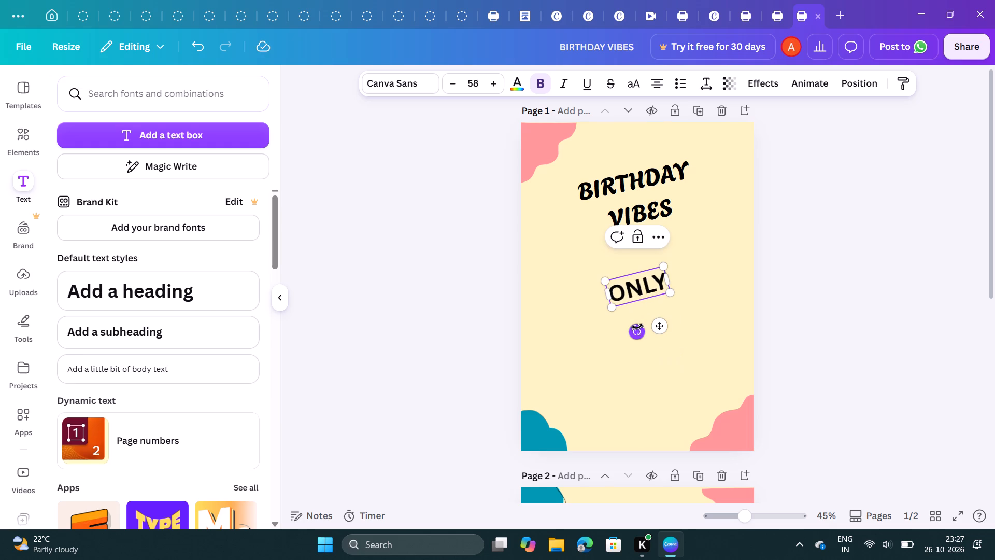
left_click(637, 327)
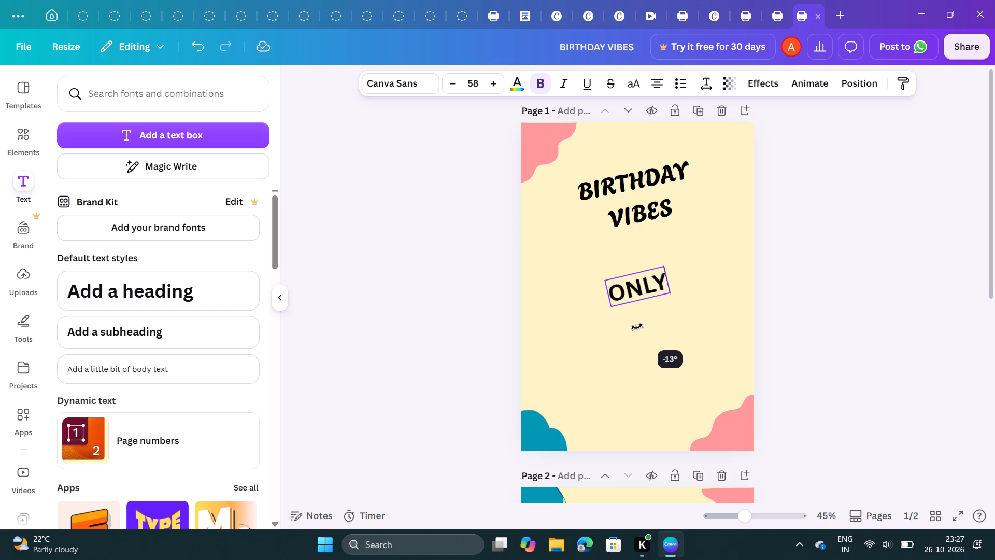
left_click(578, 347)
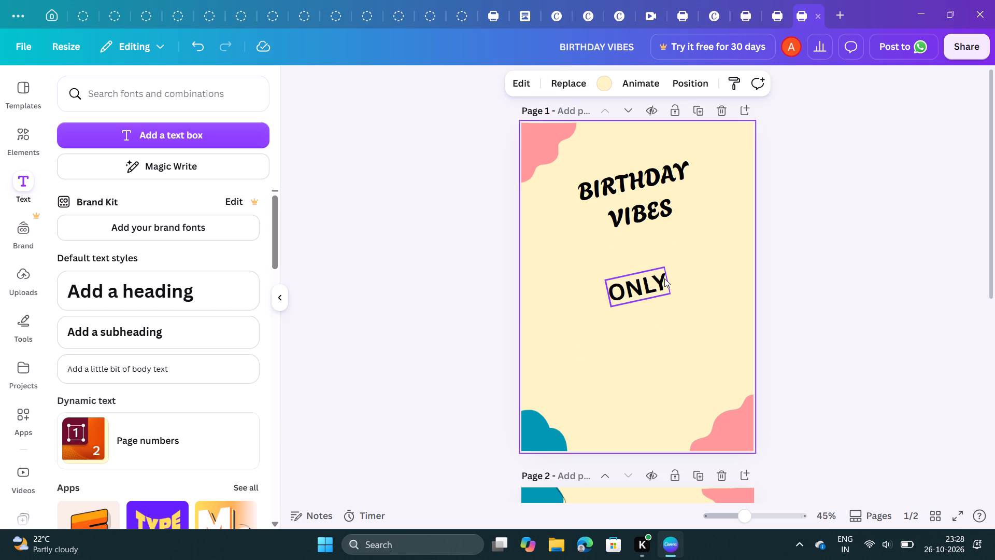
Move the tilted "ONLY" text up so it sits directly beneath the word "VIBES".
left_click_drag(664, 278, 680, 245)
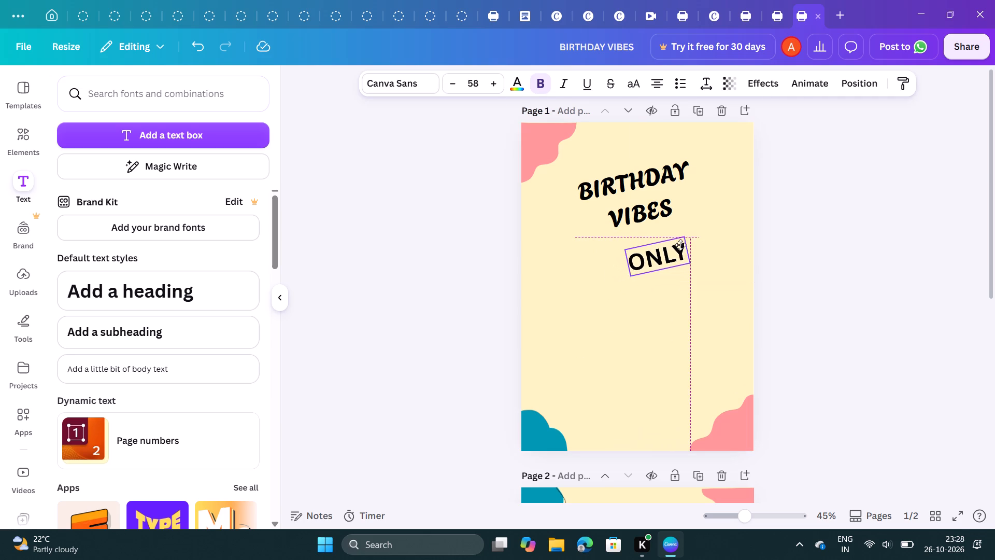
left_click_drag(680, 245, 674, 242)
left_click(808, 199)
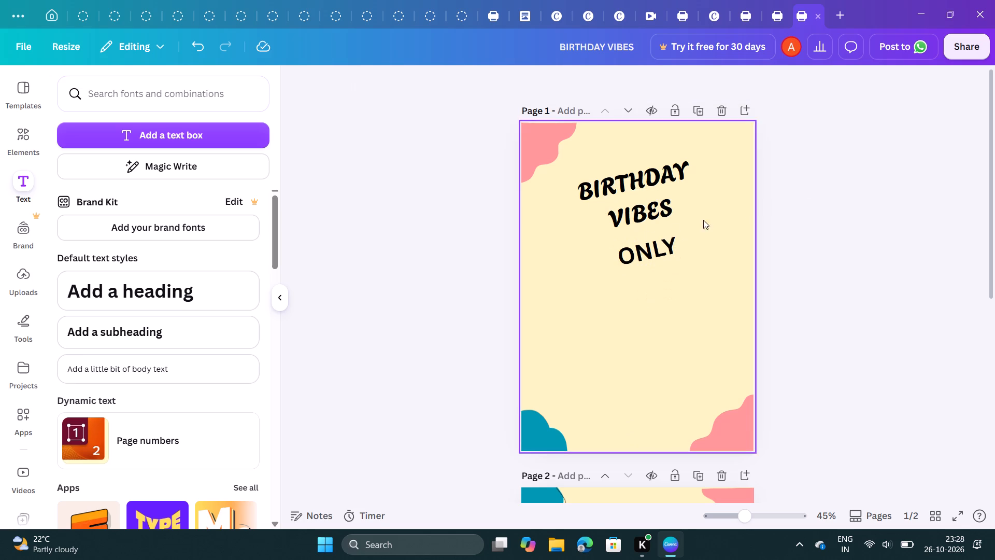
Change the font of the "ONLY" text on page 1 to Agbalumo to match the "BIRTHDAY VIBES" heading.
left_click(664, 245)
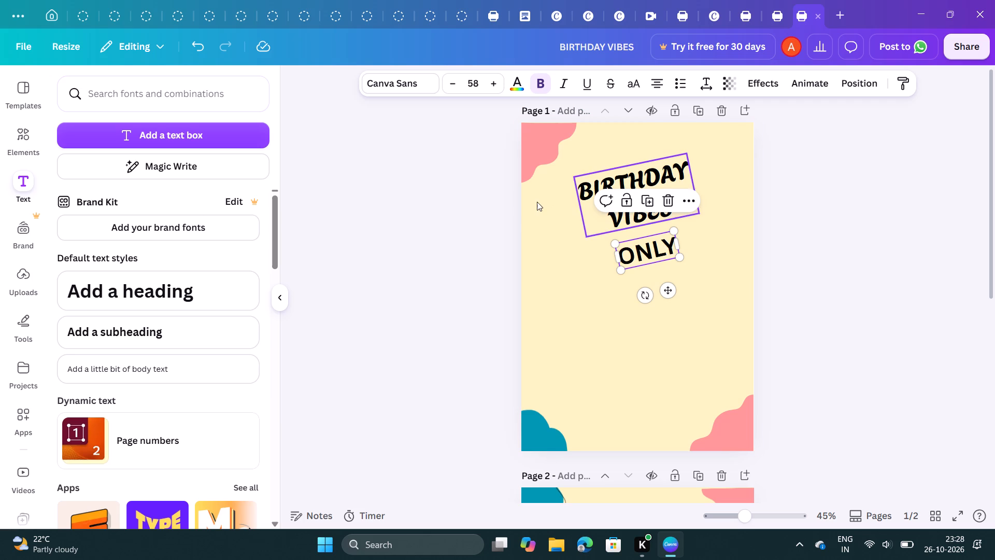
left_click(425, 87)
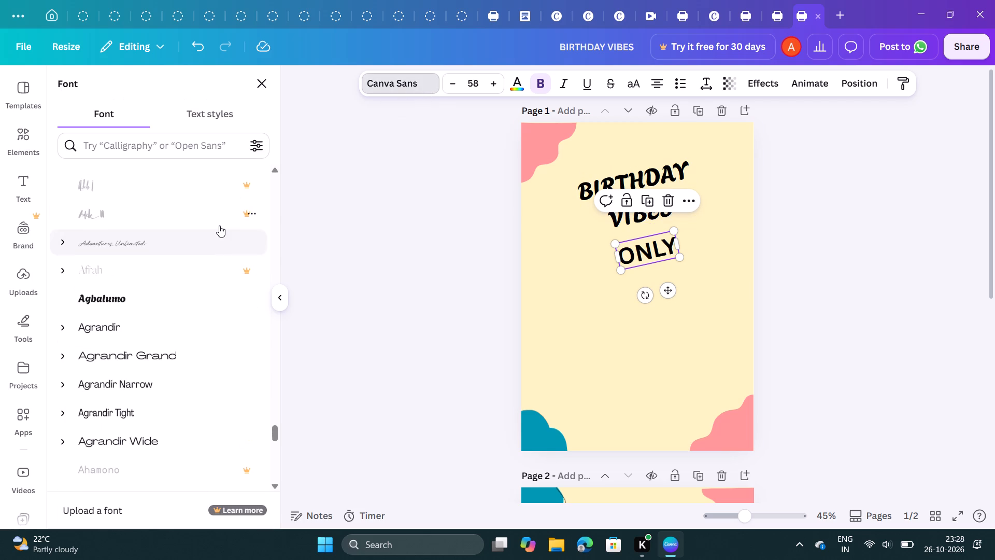
left_click(169, 304)
left_click(333, 278)
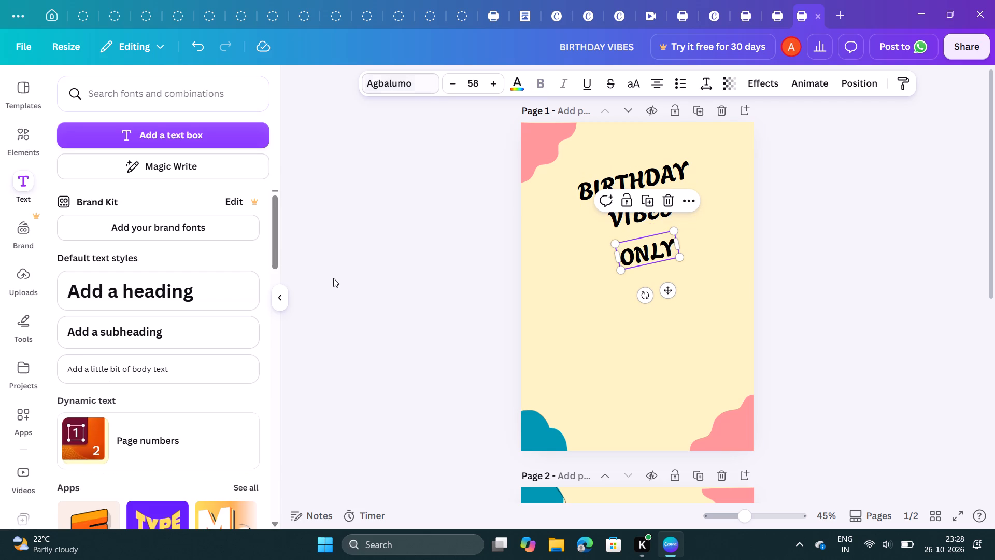
left_click(333, 278)
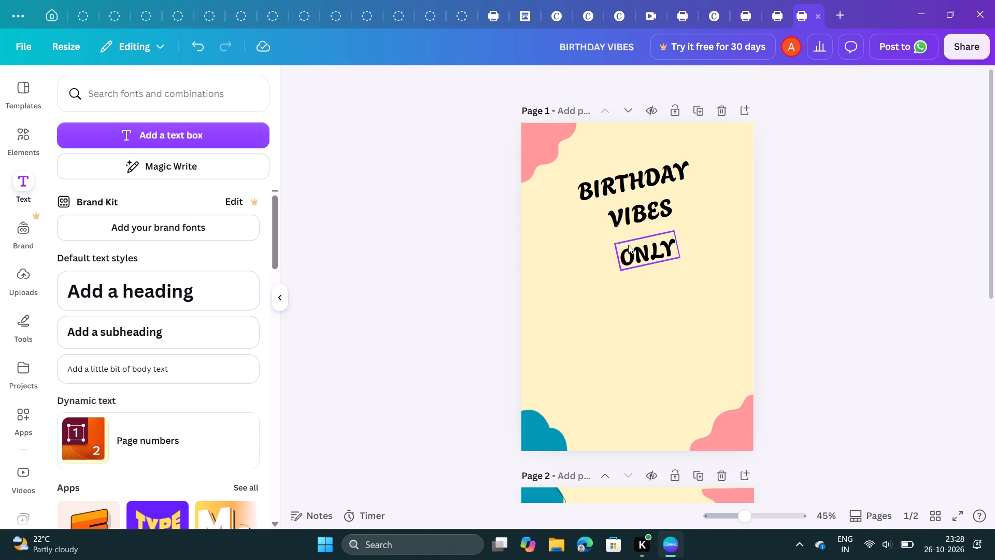
Nudge the "ONLY" text slightly up so it sits closer beneath the word "VIBES".
left_click_drag(628, 245, 628, 244)
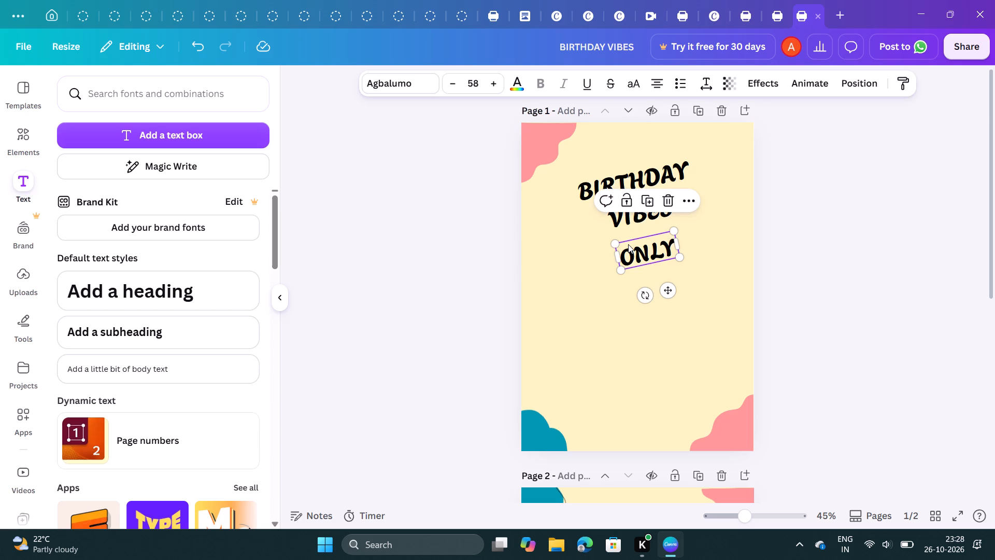
left_click_drag(628, 244, 628, 239)
left_click(483, 270)
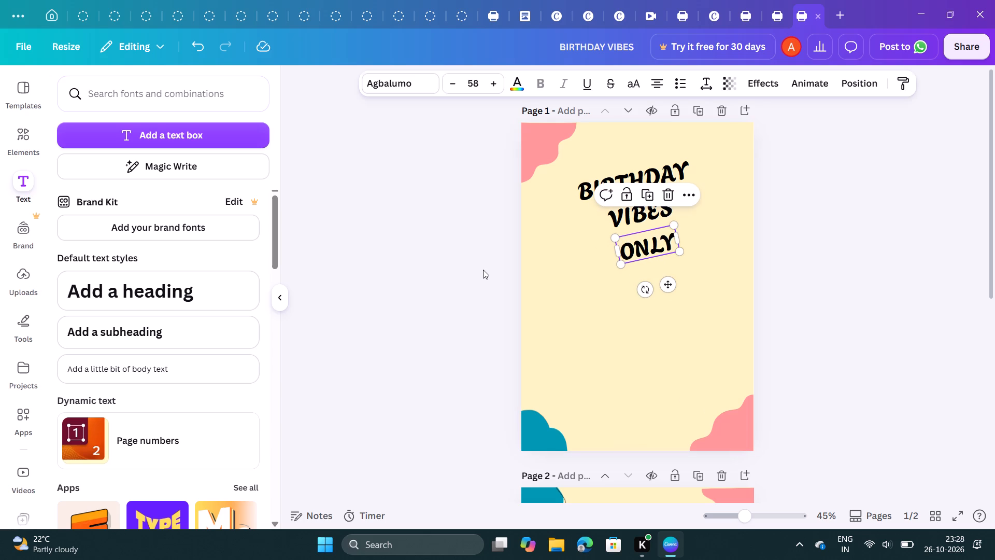
Recolour the "ONLY" text dark orange #cc7a00, trying light orange, yellow and mustard shades along the way.
left_click(640, 255)
left_click(520, 88)
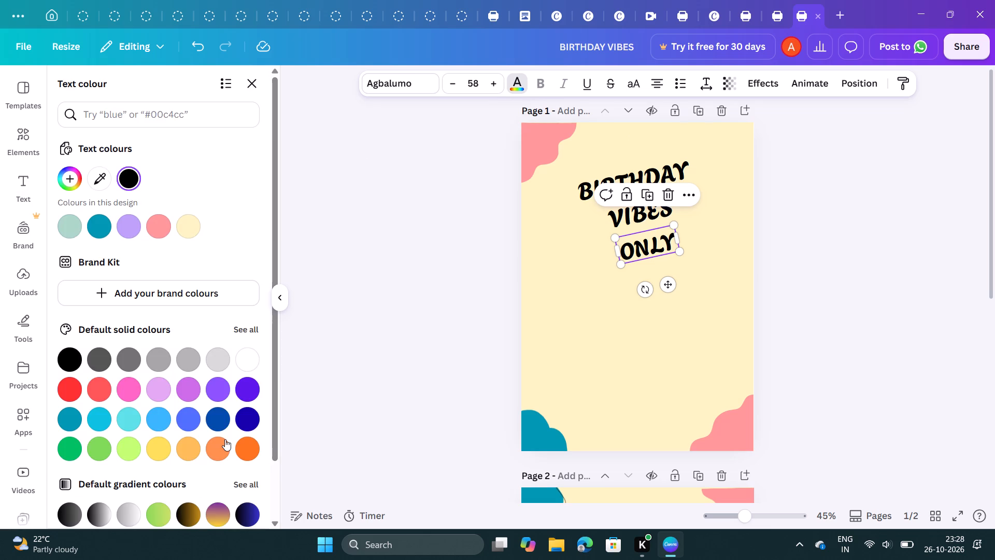
left_click(191, 447)
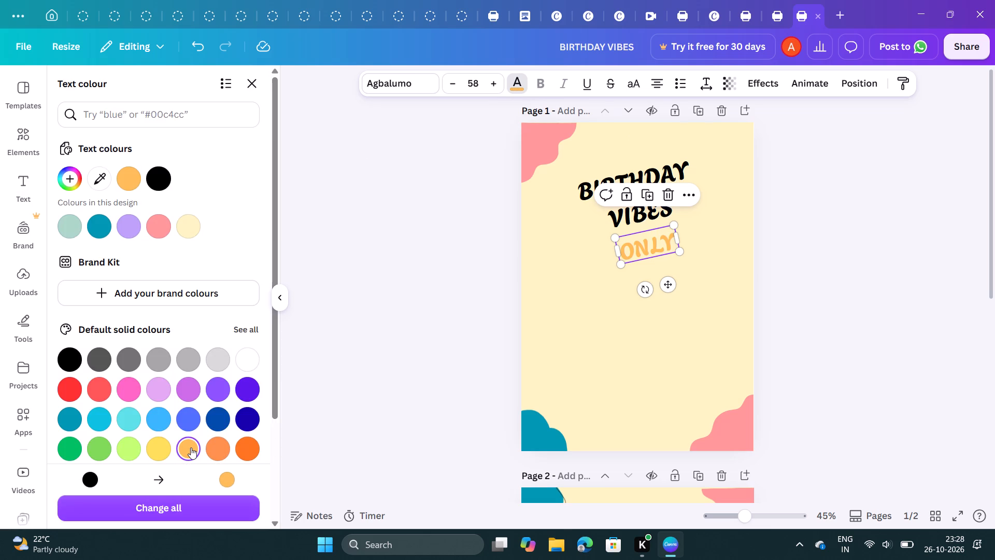
left_click(251, 325)
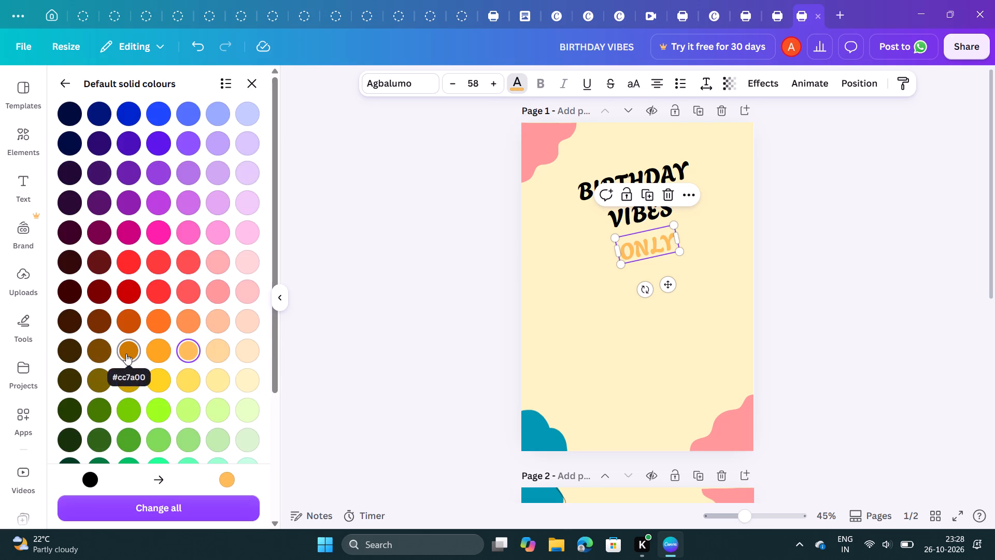
left_click(126, 354)
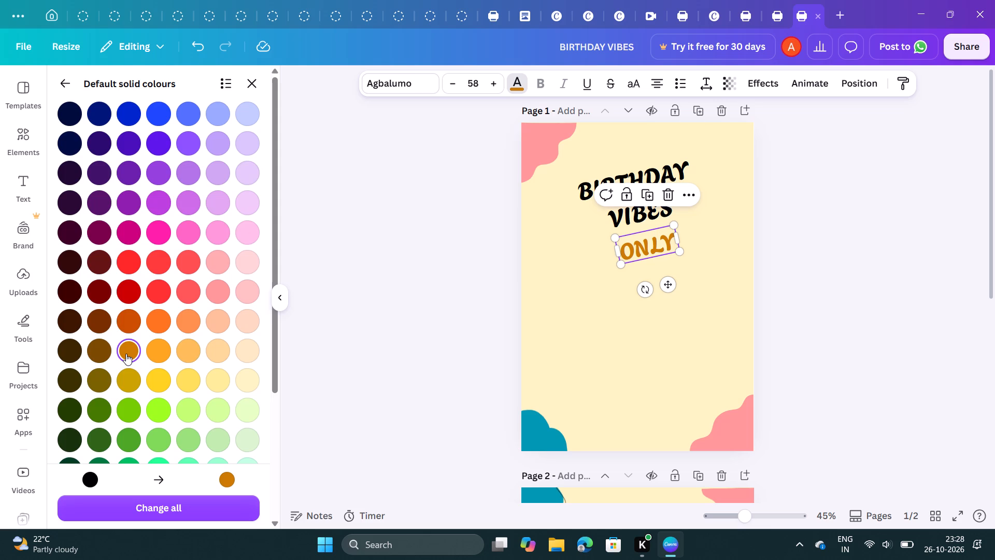
left_click(160, 383)
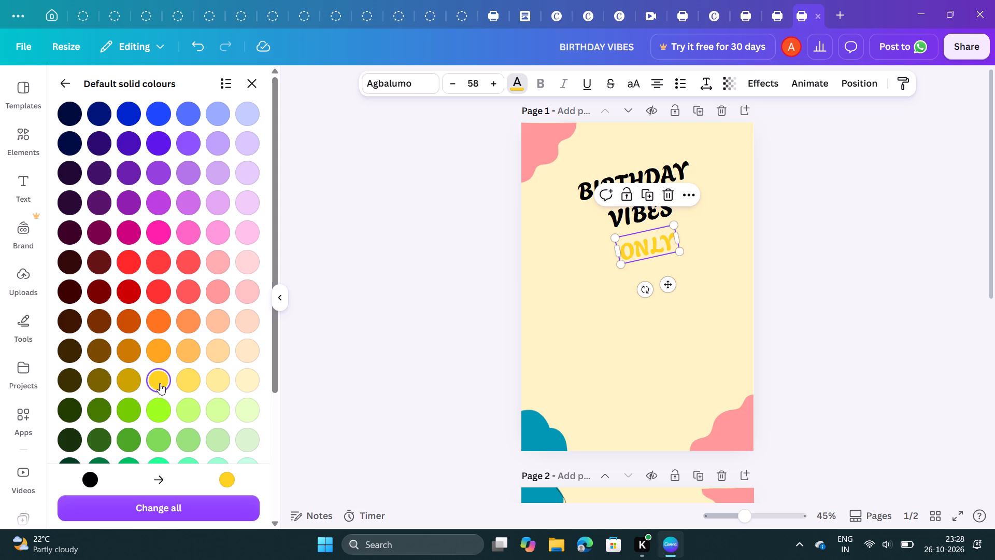
left_click(126, 376)
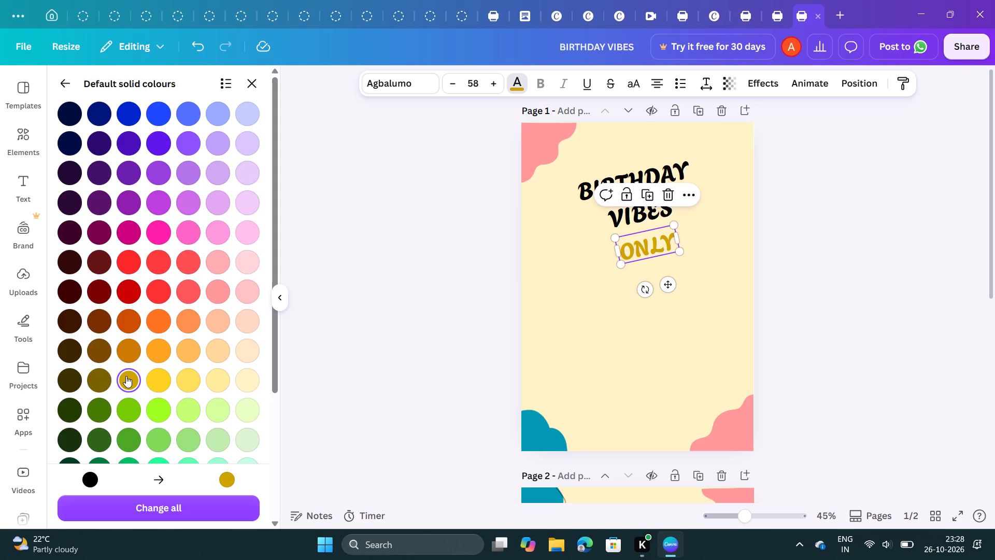
left_click(126, 349)
left_click(349, 267)
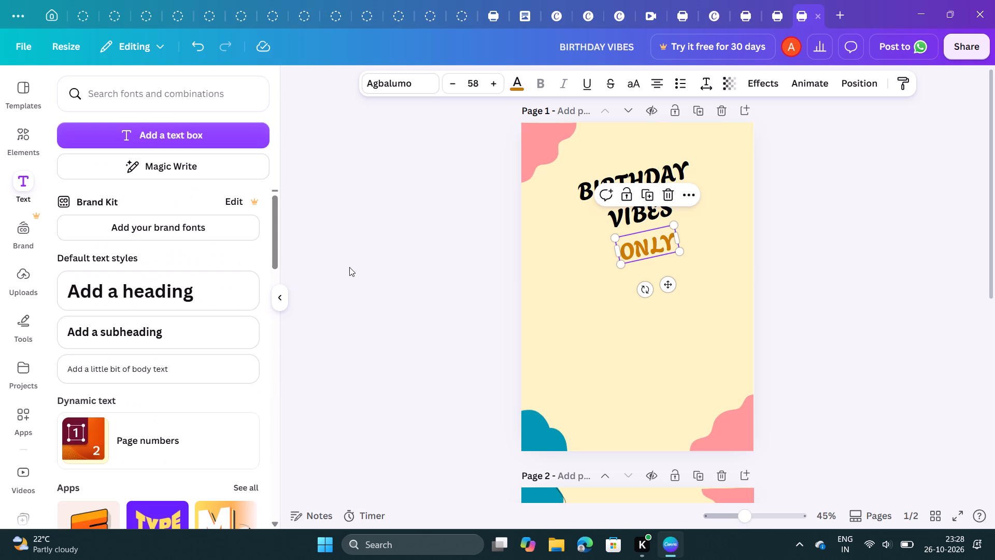
left_click(349, 267)
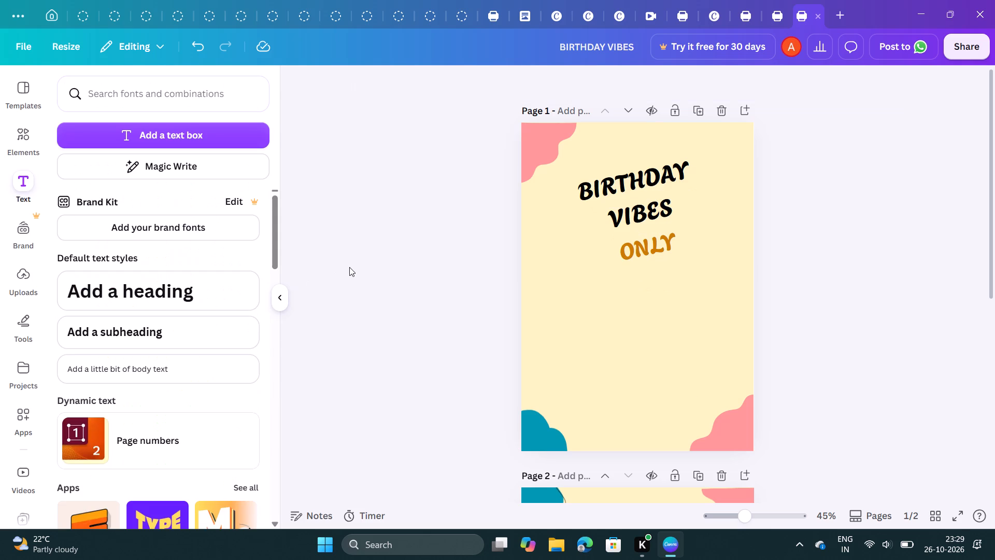
Recolour the "BIRTHDAY VIBES" heading to the darkest navy blue solid colour, after trying teal and a brighter navy.
left_click(625, 183)
left_click(520, 91)
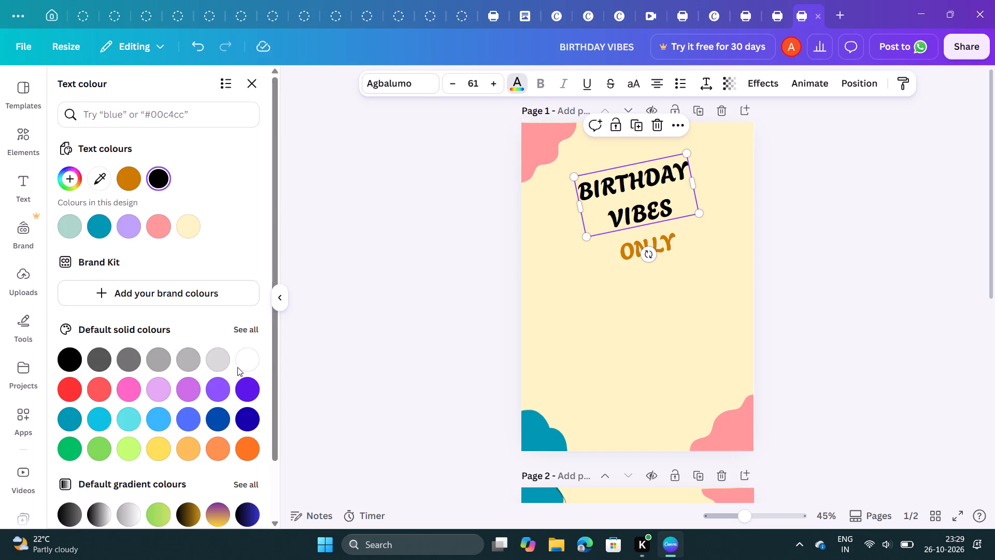
left_click(67, 417)
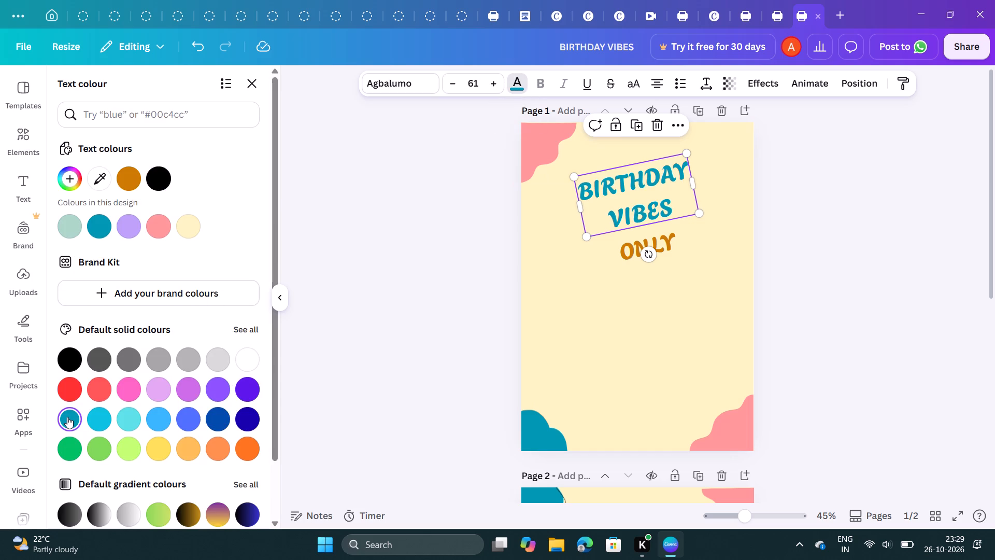
left_click(241, 326)
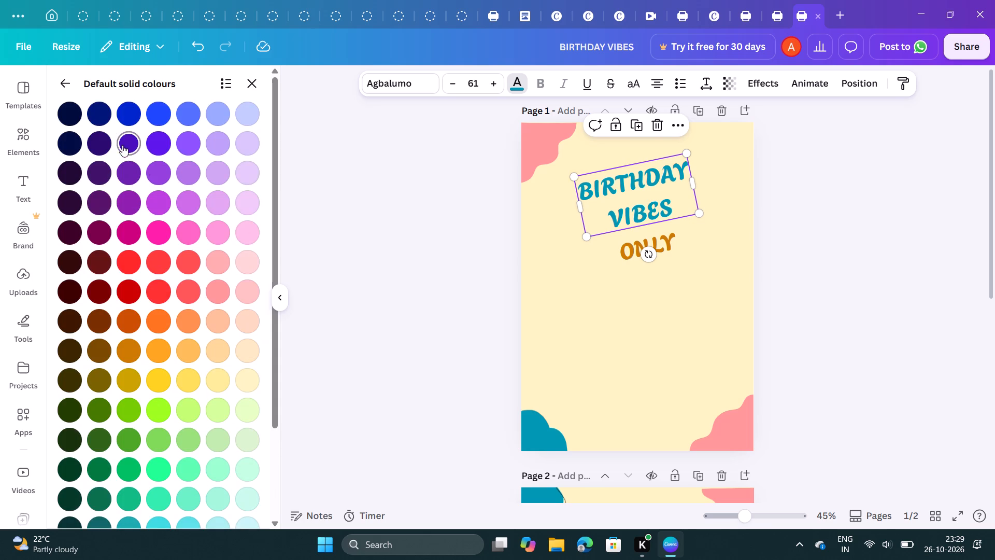
left_click(97, 111)
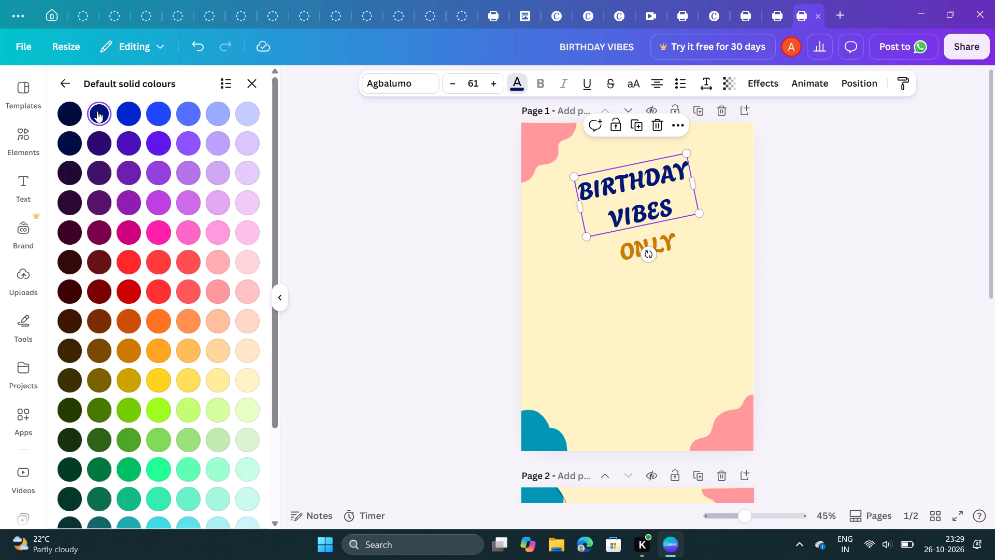
left_click(73, 113)
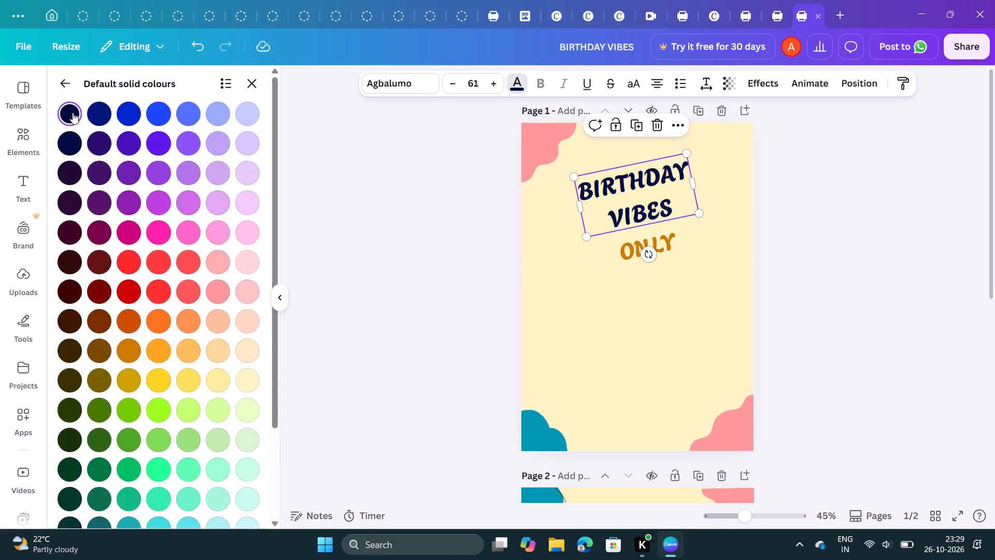
left_click(430, 192)
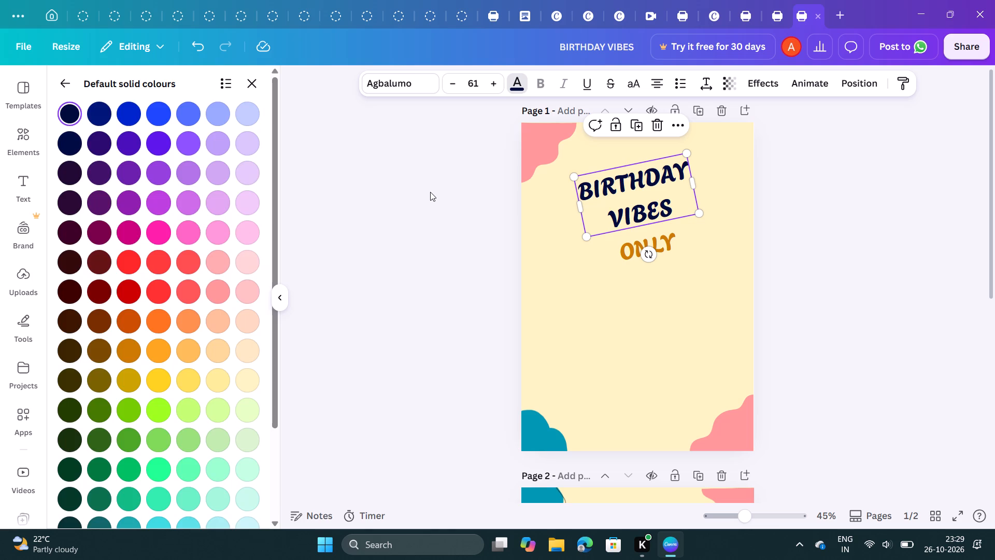
left_click(430, 192)
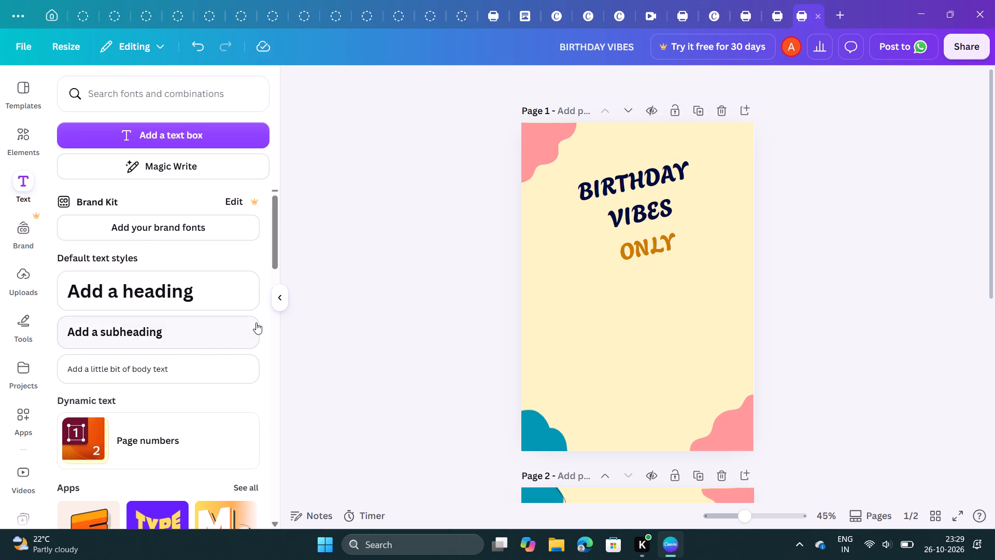
Add a body text on page 1 reading "Same amazing you, just another year more fabulous!", broken into three lines after "you," and "year".
left_click(180, 366)
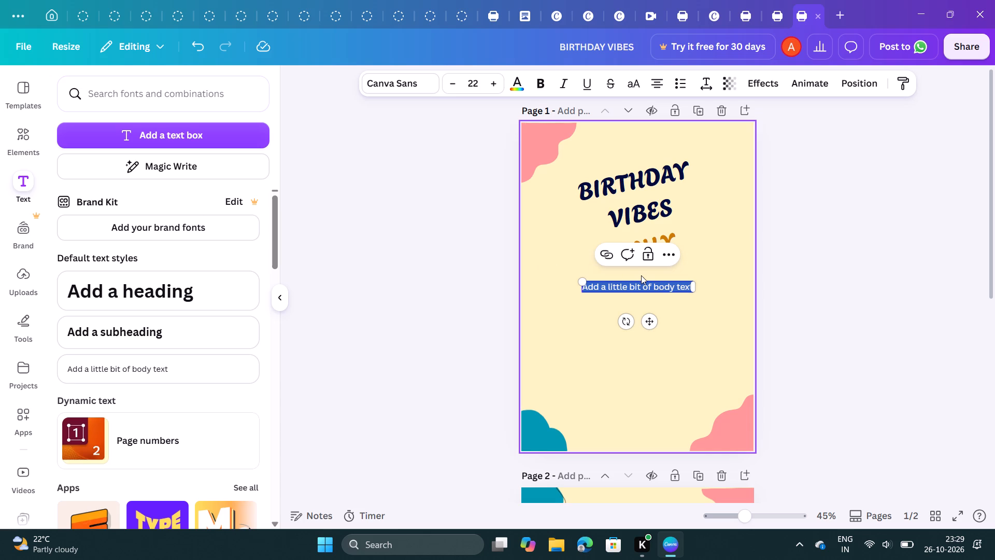
key("BackSpace")
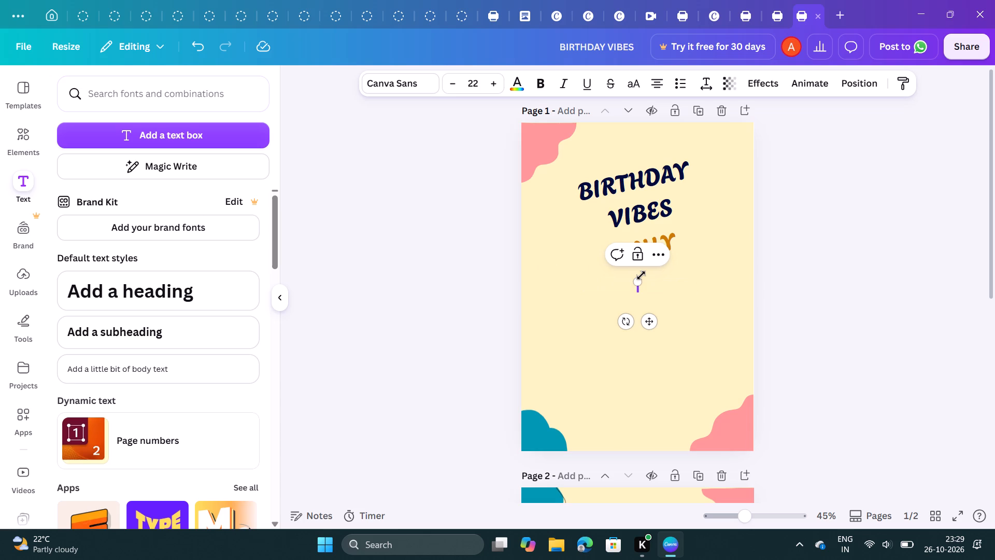
key("s")
key("a")
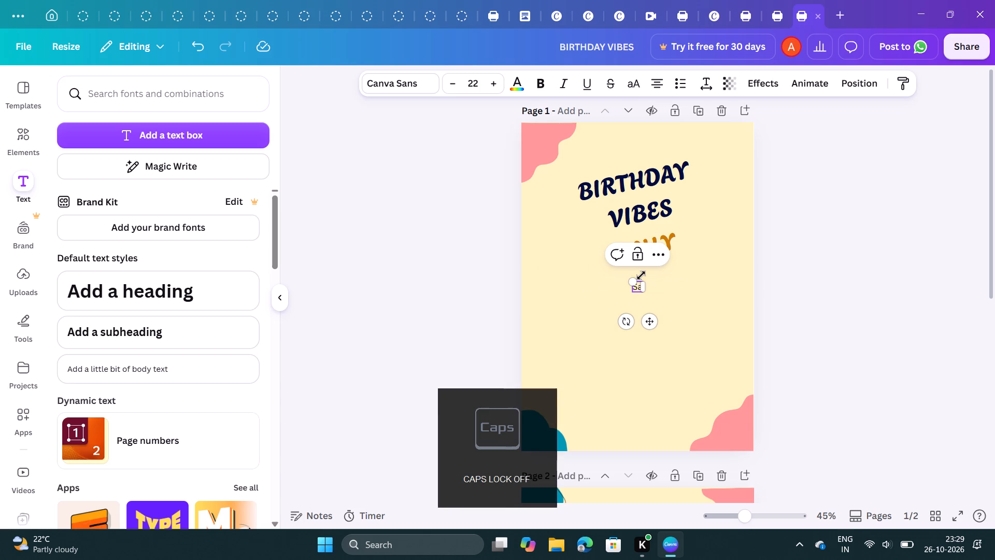
key("m")
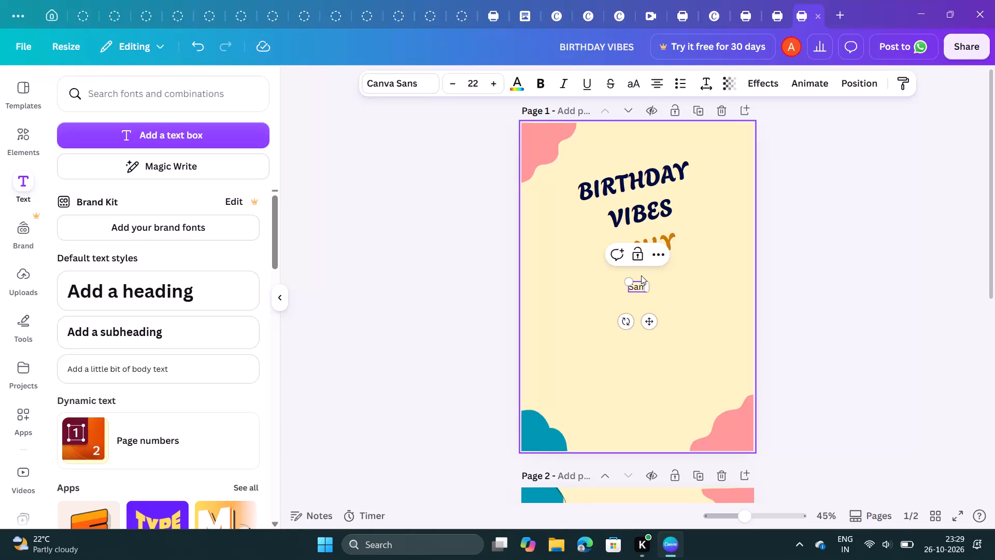
key("e")
key("space")
key("a")
type("ma")
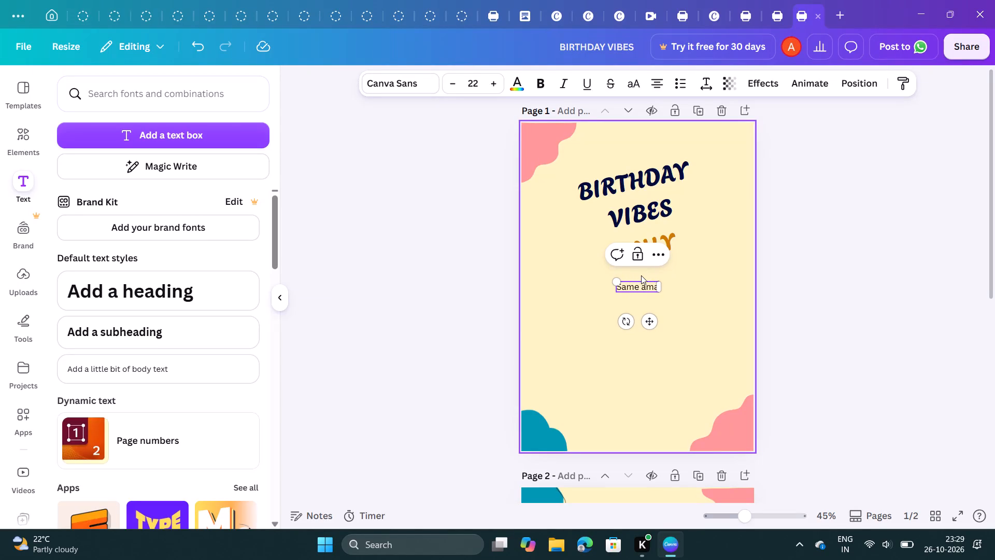
type("zing")
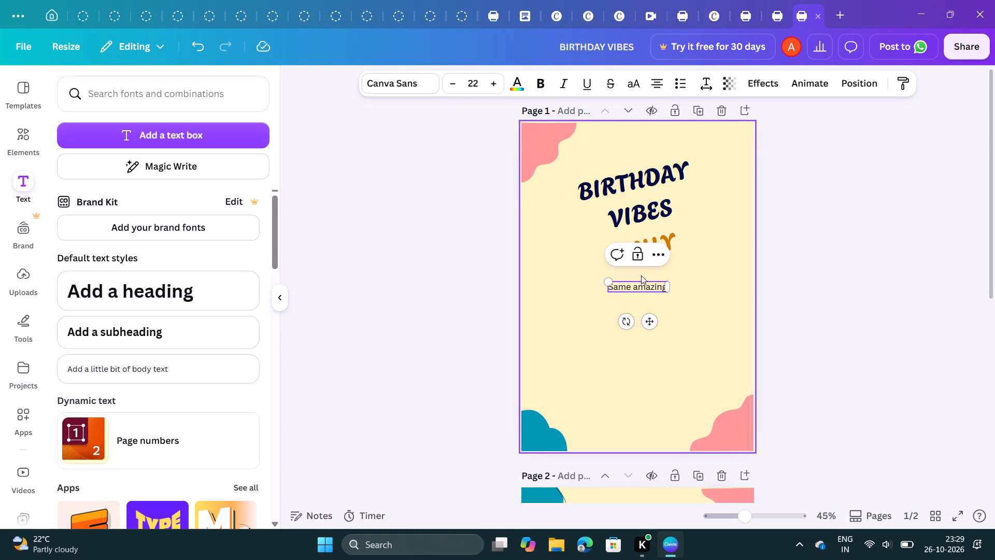
key("space")
type("you")
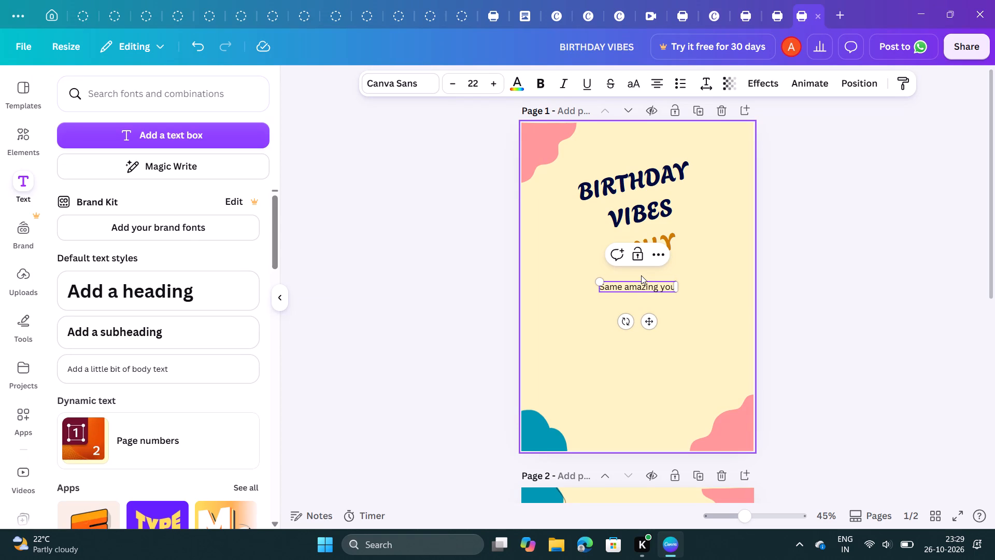
key("comma")
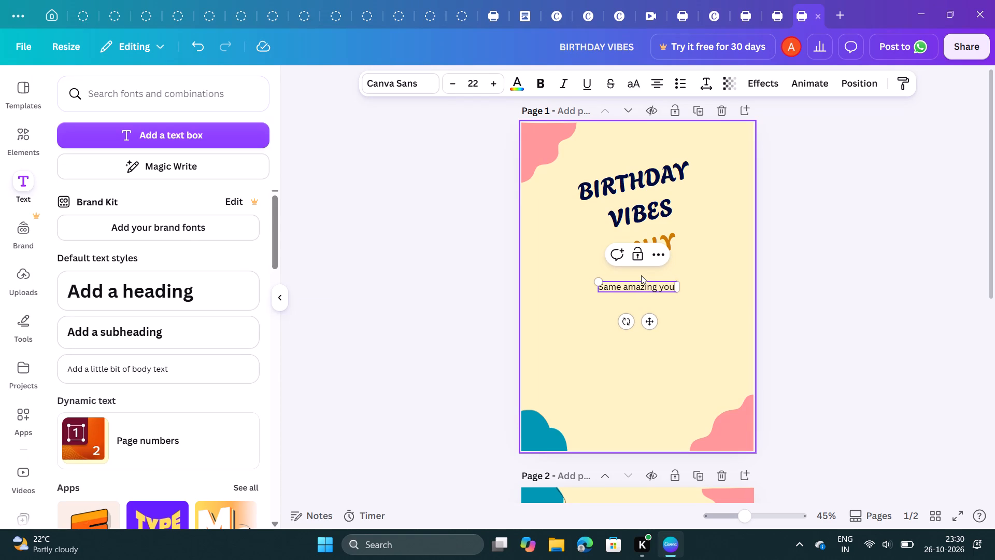
key("Return")
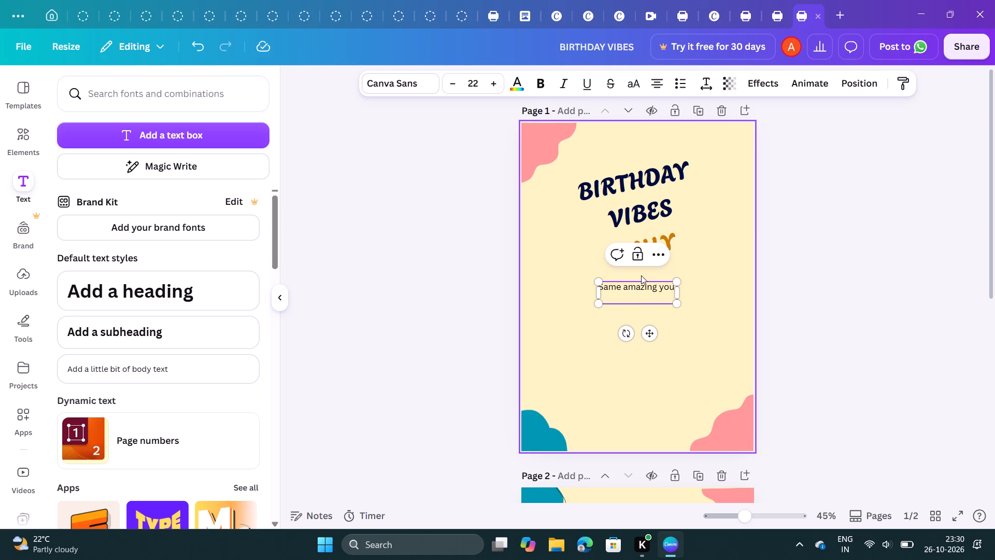
type("just")
key("space")
type("another")
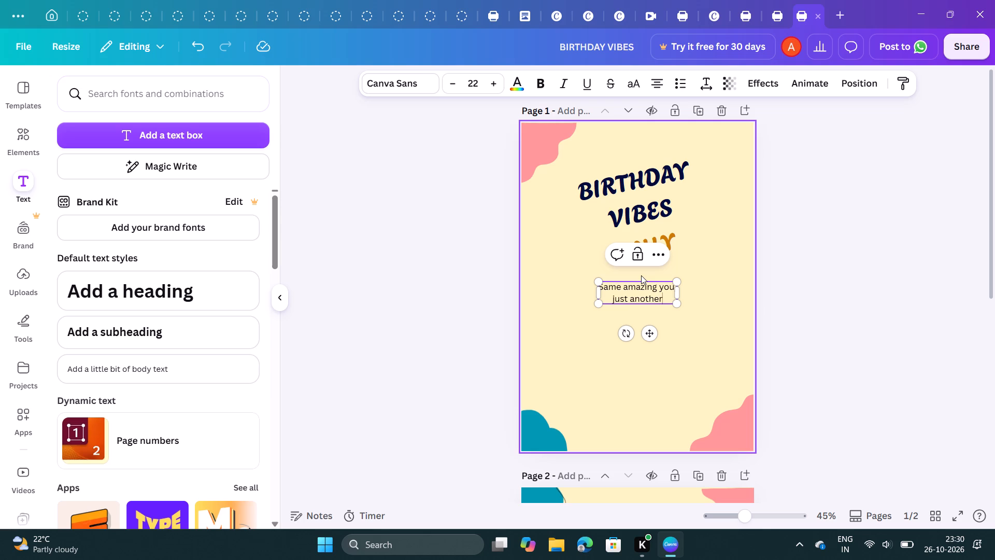
key("space")
type("year")
key("Return")
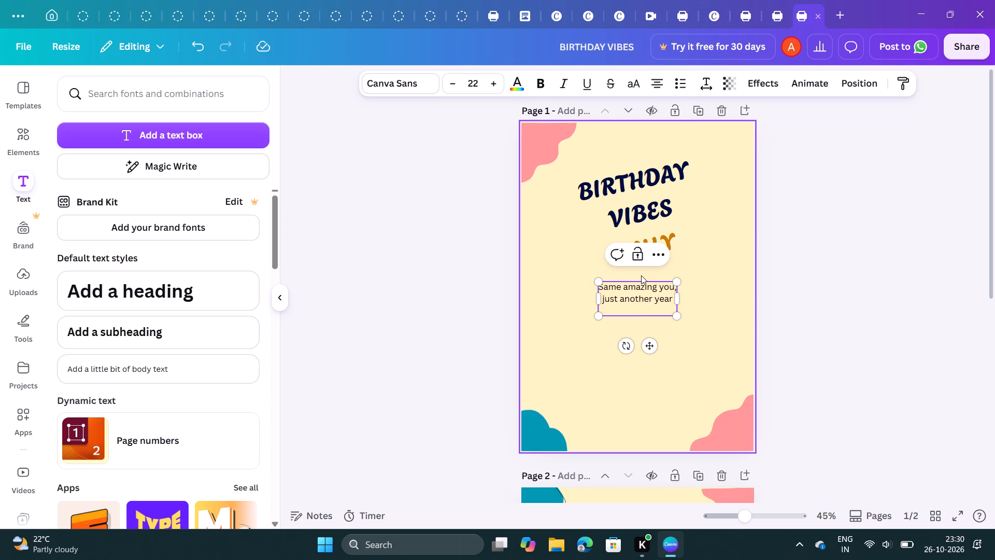
type("more")
key("space")
type("fabulous")
key("shift+exclam")
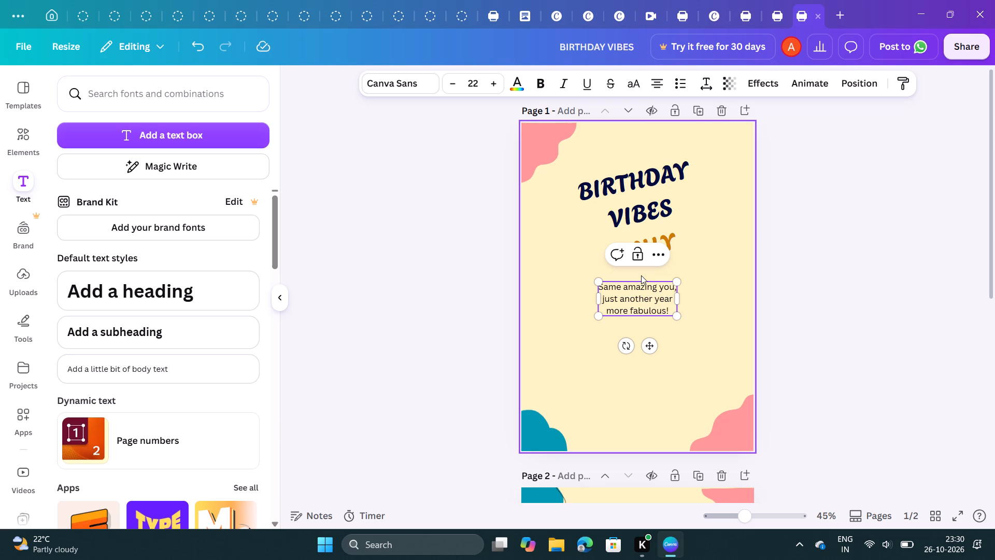
Rotate the three-line message about 4° counterclockwise so that it tilts like the heading above it.
left_click(629, 347)
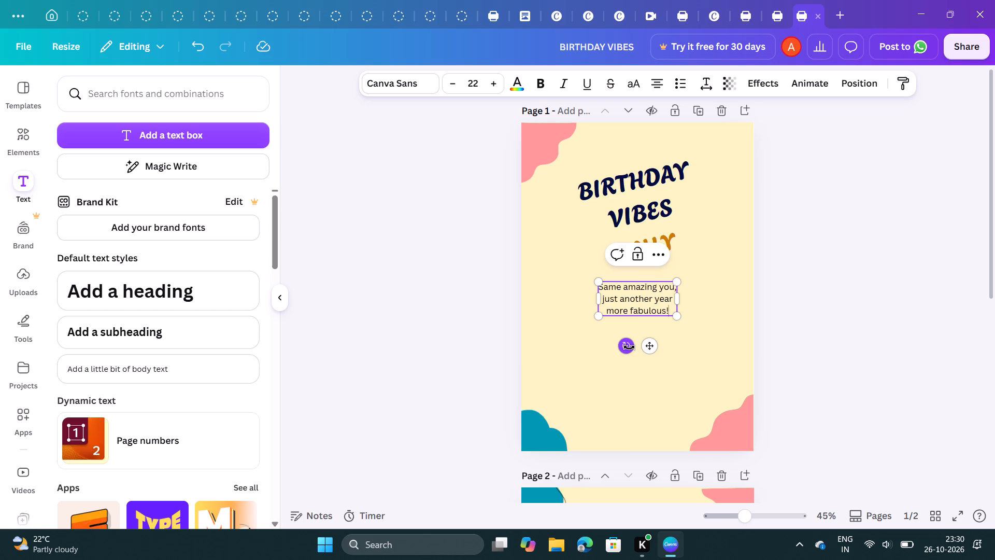
left_click_drag(629, 347, 630, 335)
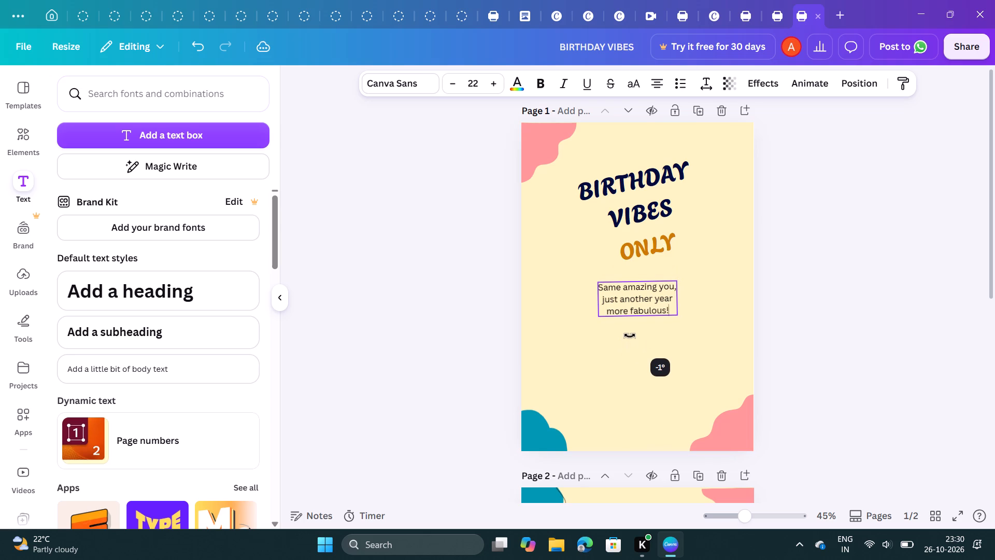
left_click_drag(630, 335, 637, 328)
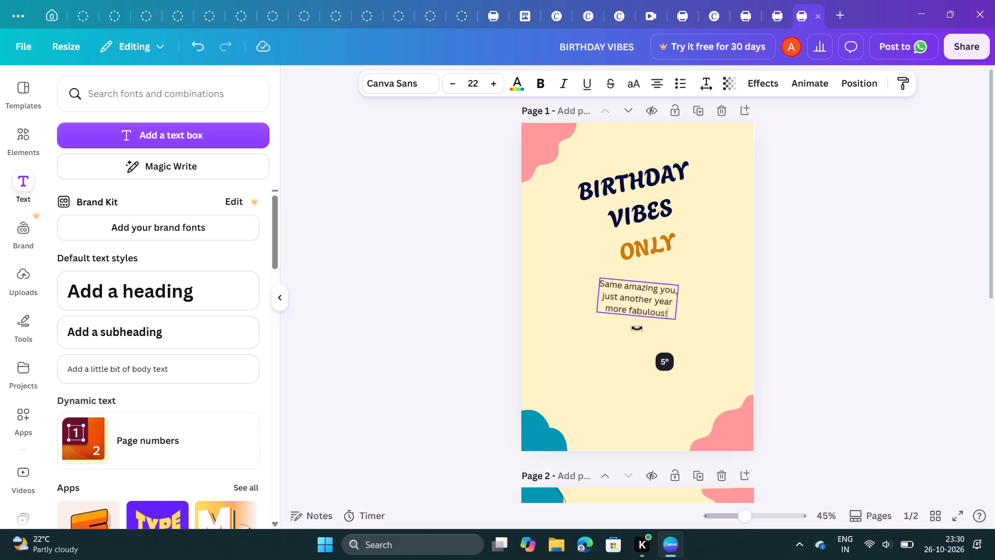
left_click_drag(637, 328, 639, 320)
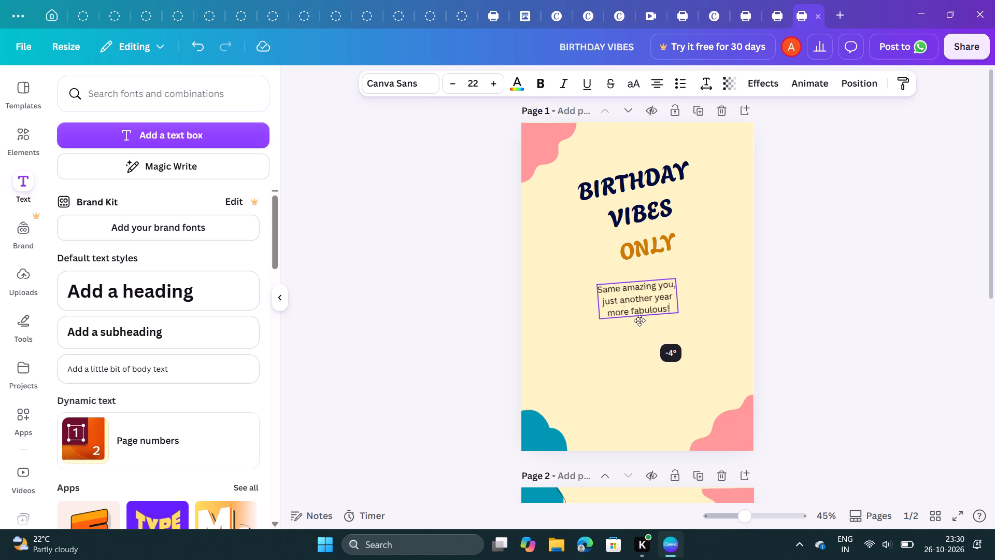
left_click_drag(639, 320, 641, 312)
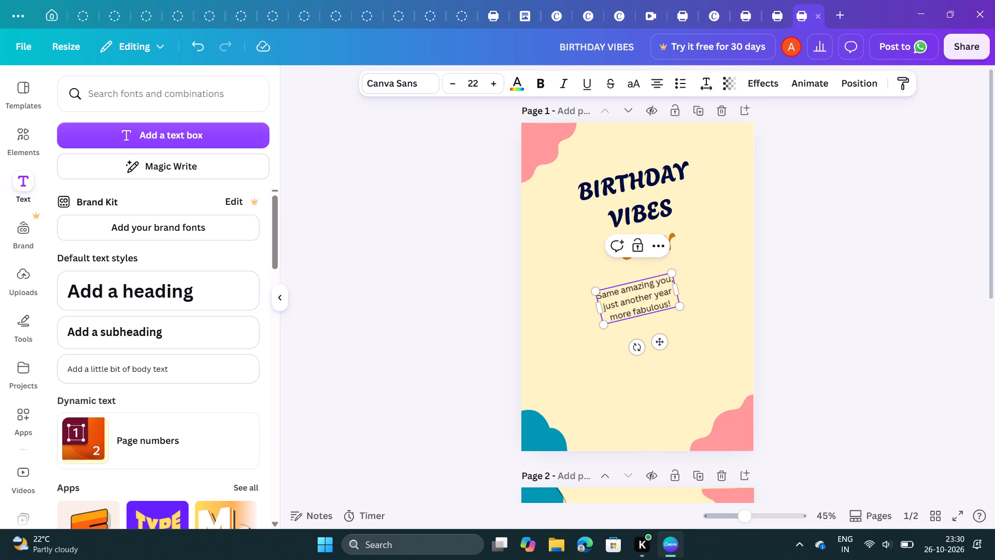
left_click(641, 312)
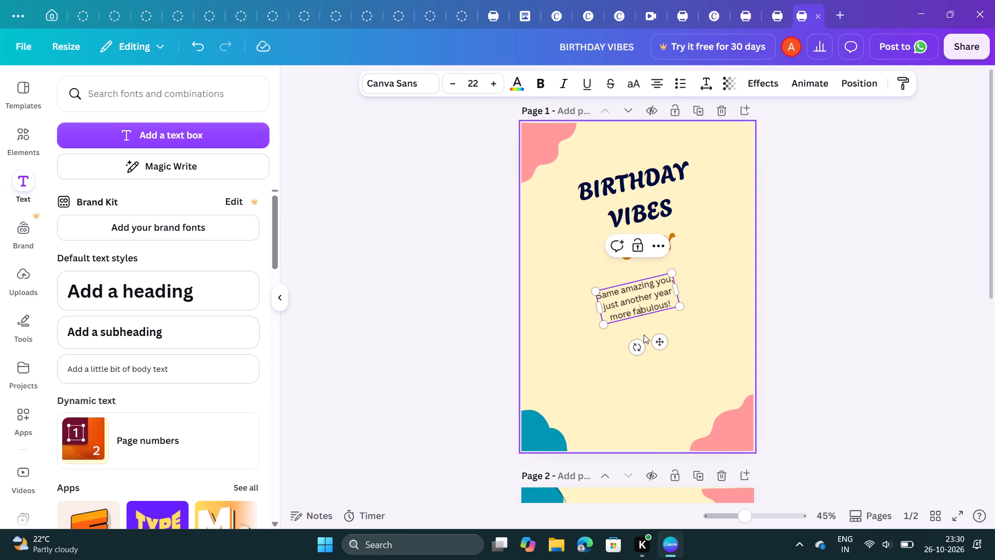
left_click(636, 346)
left_click_drag(636, 346, 629, 346)
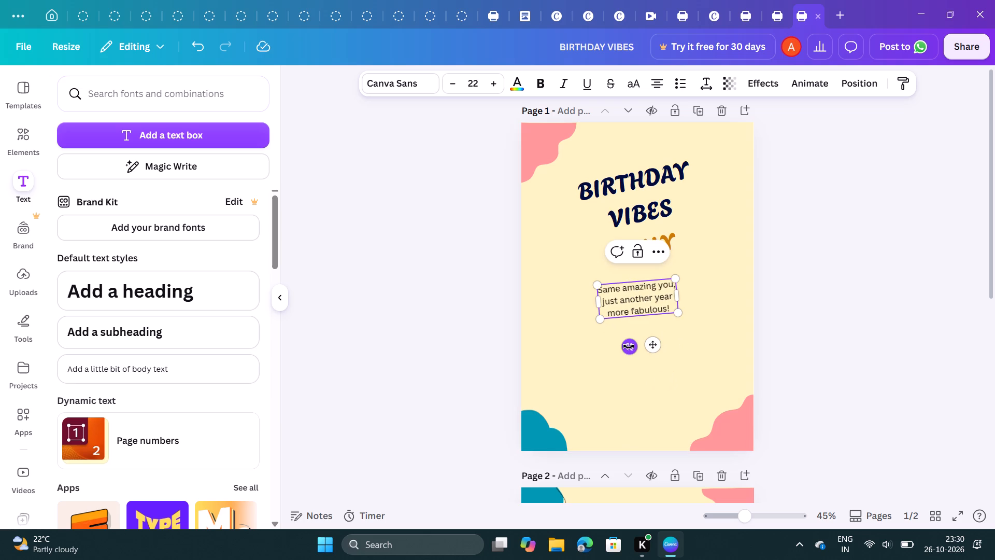
left_click(580, 375)
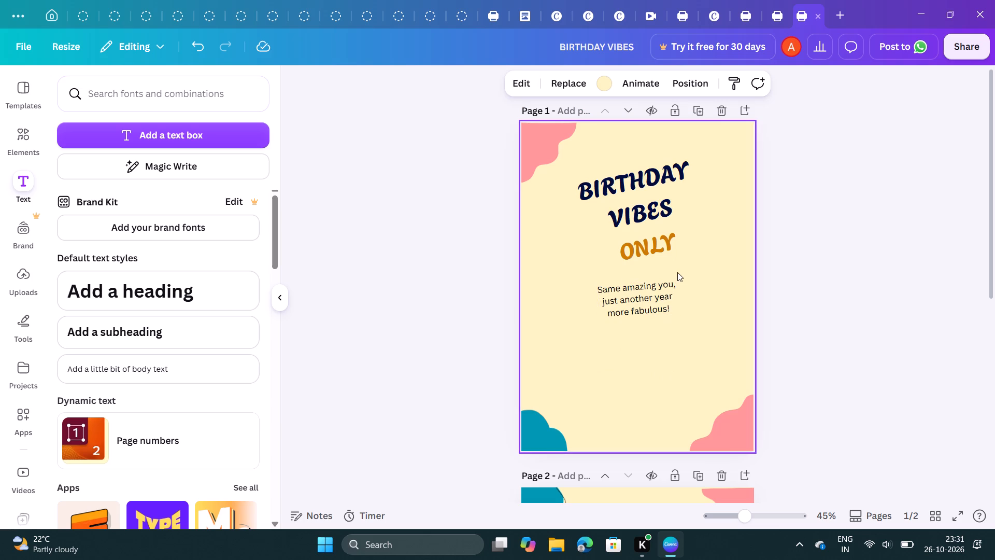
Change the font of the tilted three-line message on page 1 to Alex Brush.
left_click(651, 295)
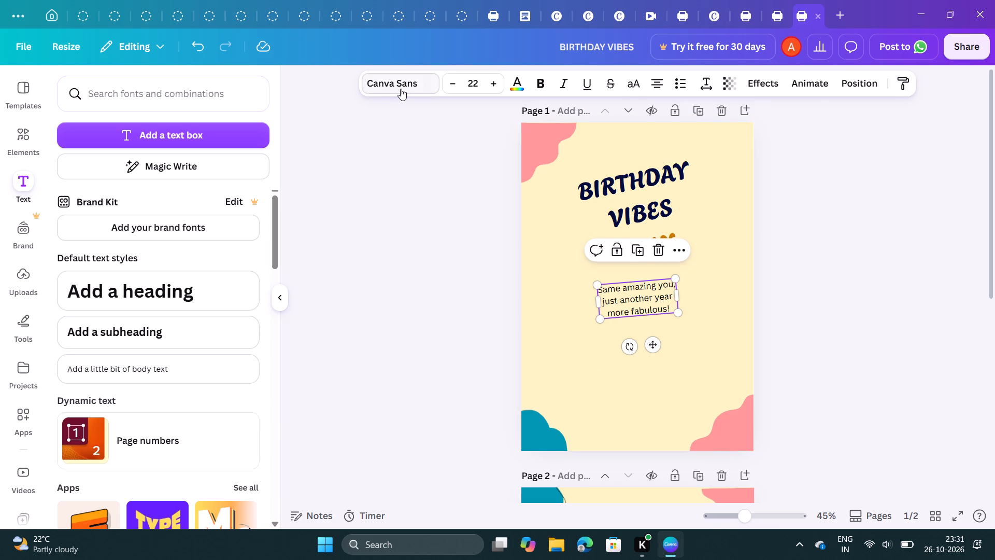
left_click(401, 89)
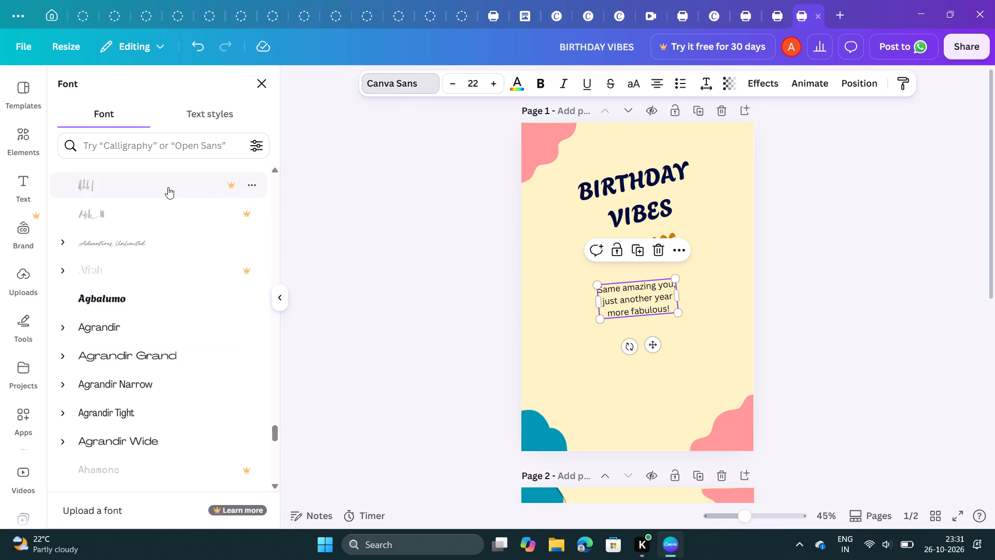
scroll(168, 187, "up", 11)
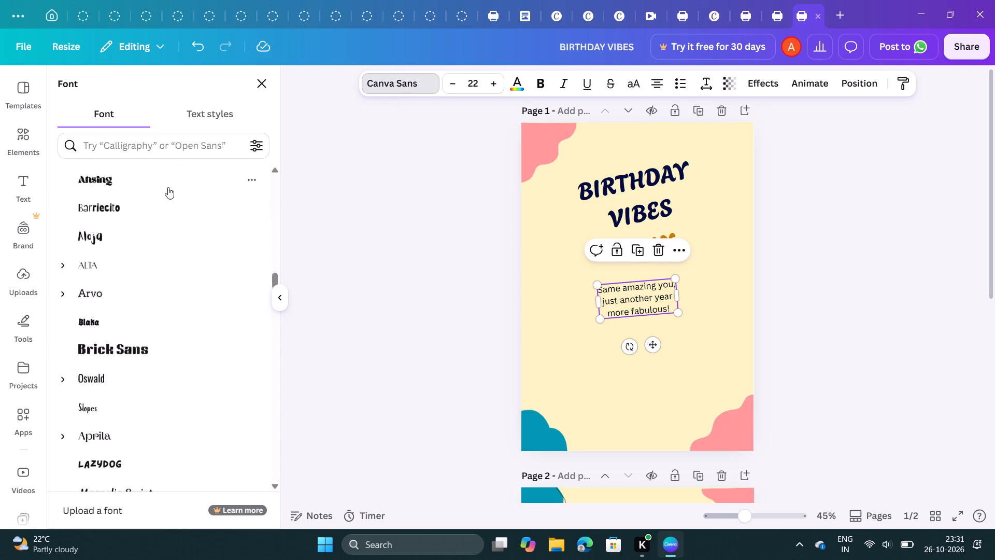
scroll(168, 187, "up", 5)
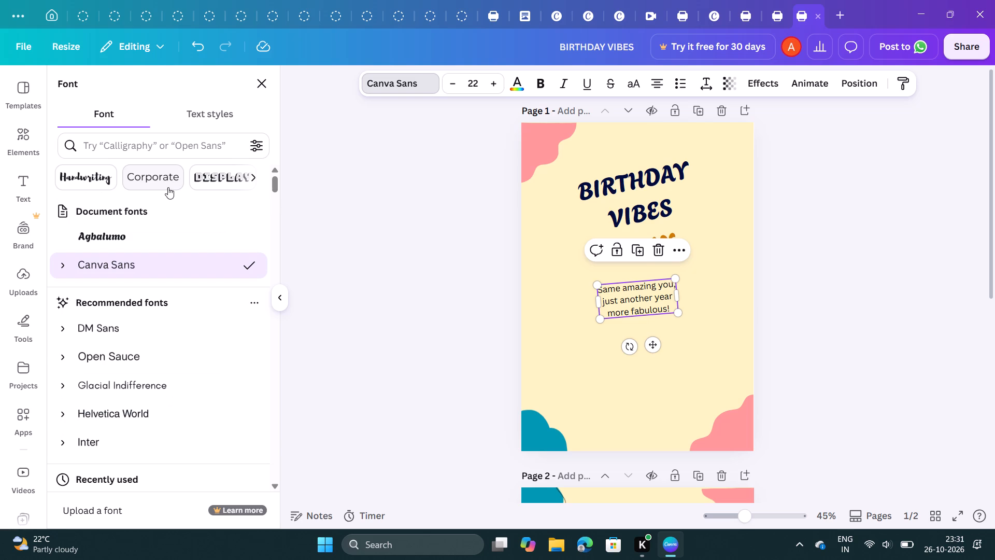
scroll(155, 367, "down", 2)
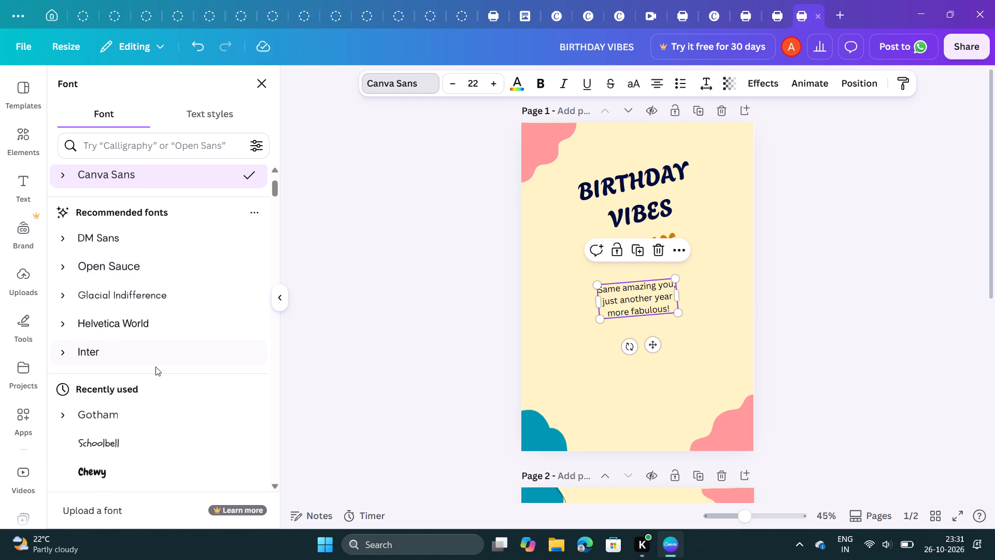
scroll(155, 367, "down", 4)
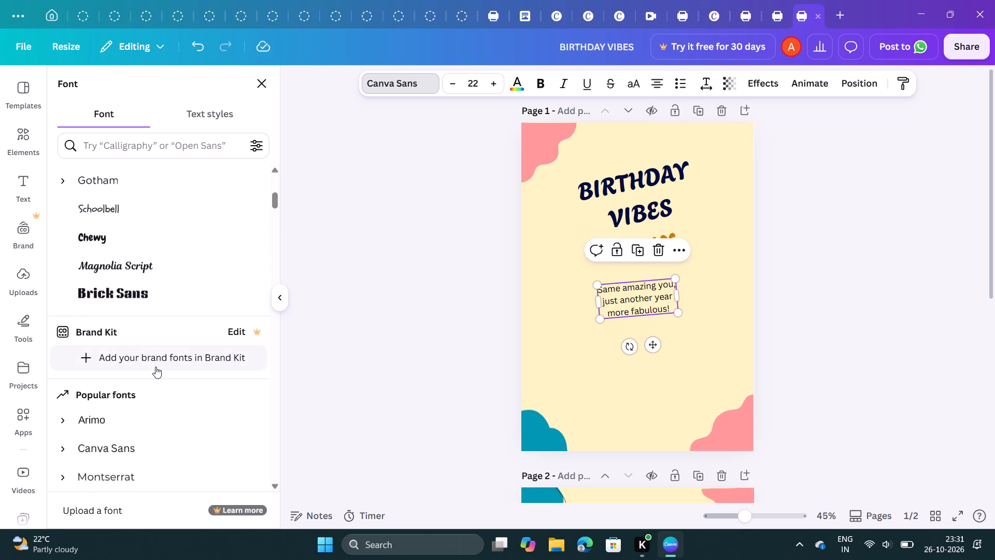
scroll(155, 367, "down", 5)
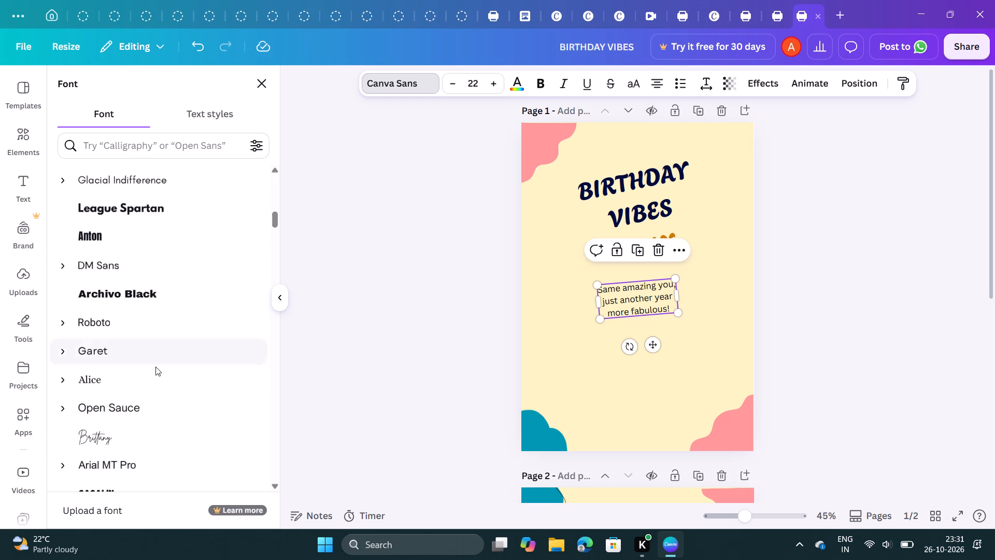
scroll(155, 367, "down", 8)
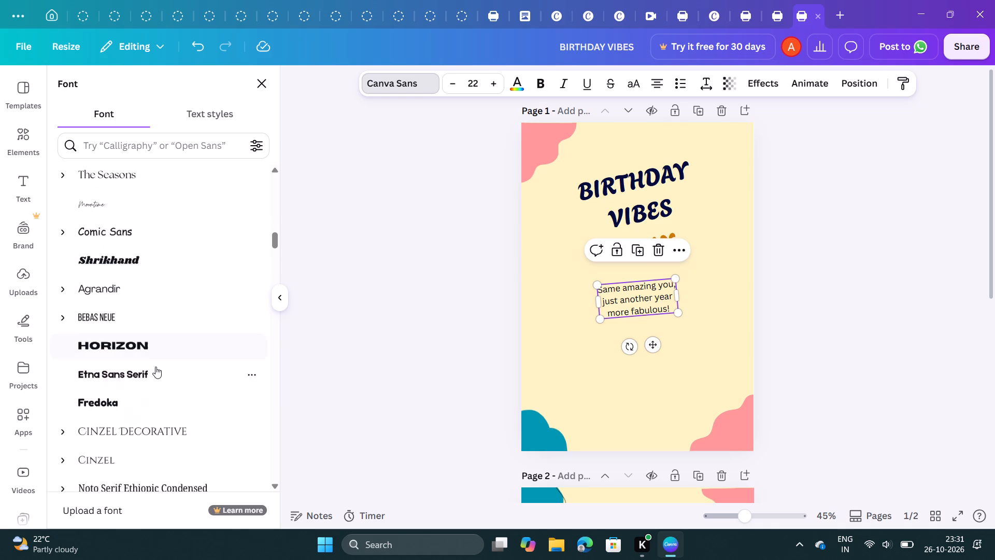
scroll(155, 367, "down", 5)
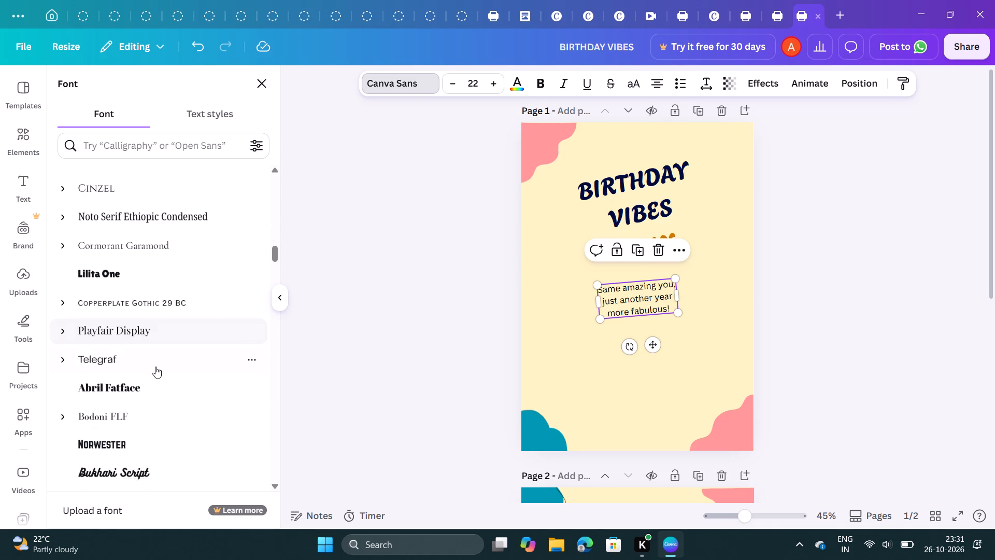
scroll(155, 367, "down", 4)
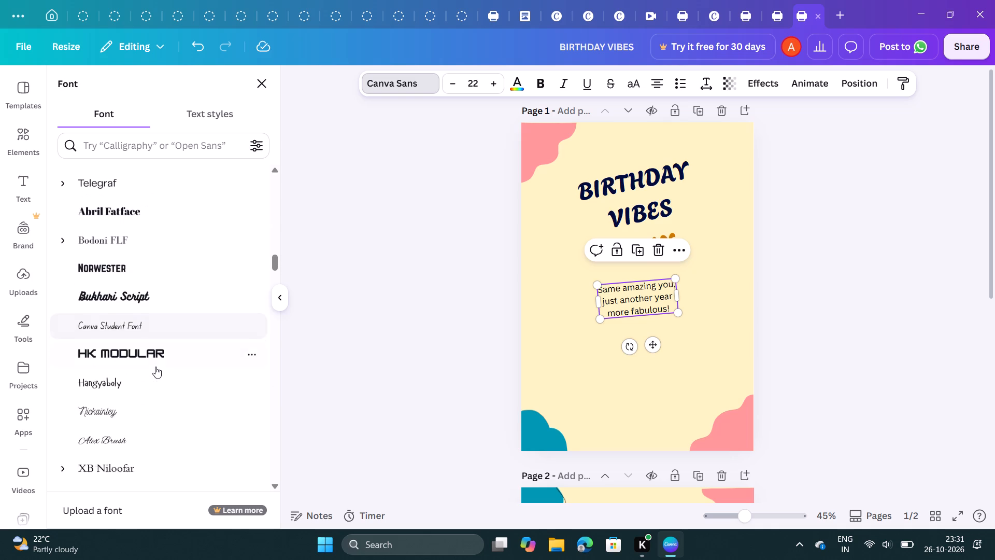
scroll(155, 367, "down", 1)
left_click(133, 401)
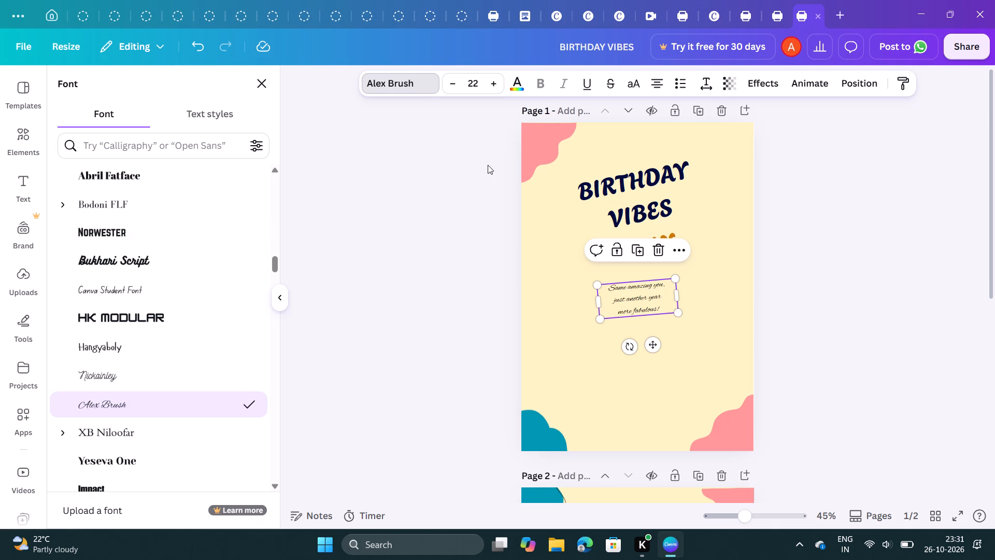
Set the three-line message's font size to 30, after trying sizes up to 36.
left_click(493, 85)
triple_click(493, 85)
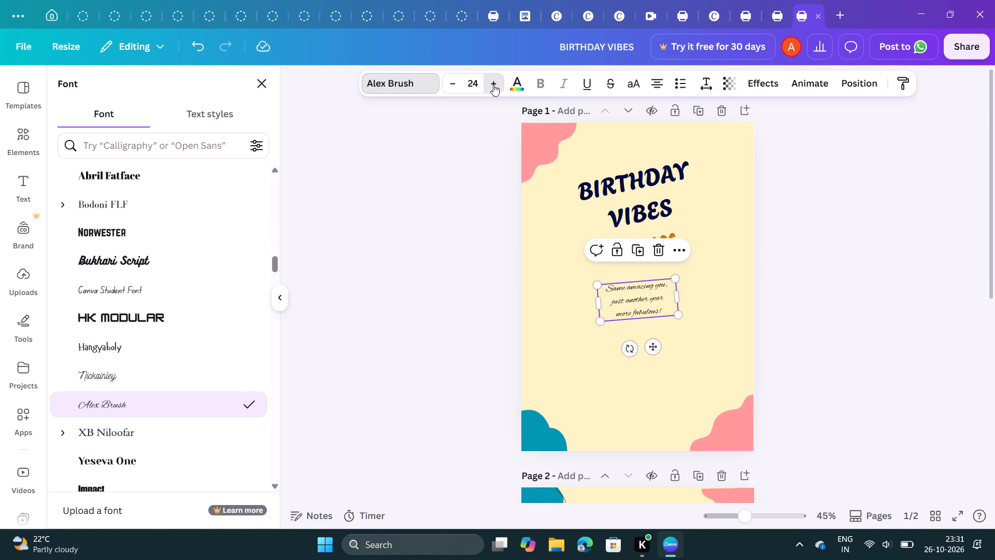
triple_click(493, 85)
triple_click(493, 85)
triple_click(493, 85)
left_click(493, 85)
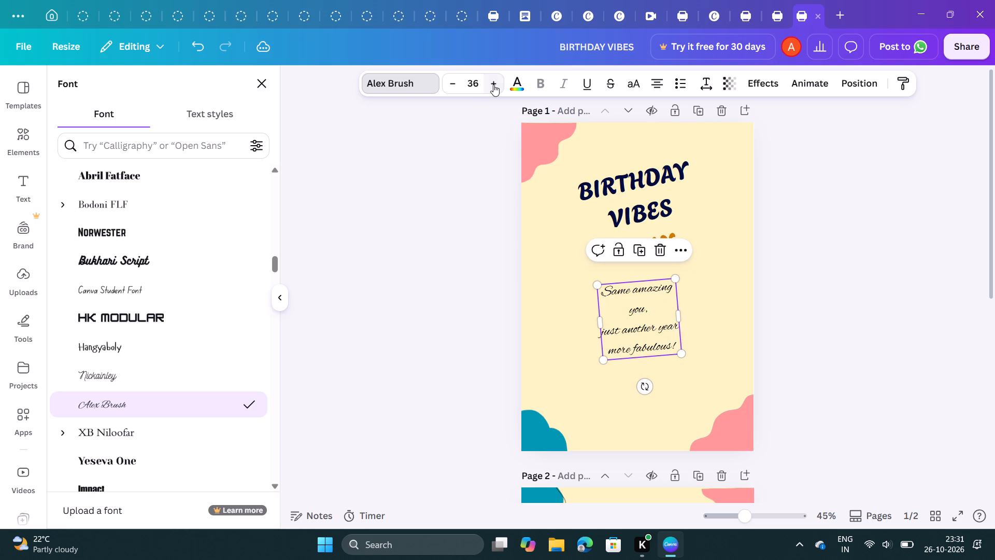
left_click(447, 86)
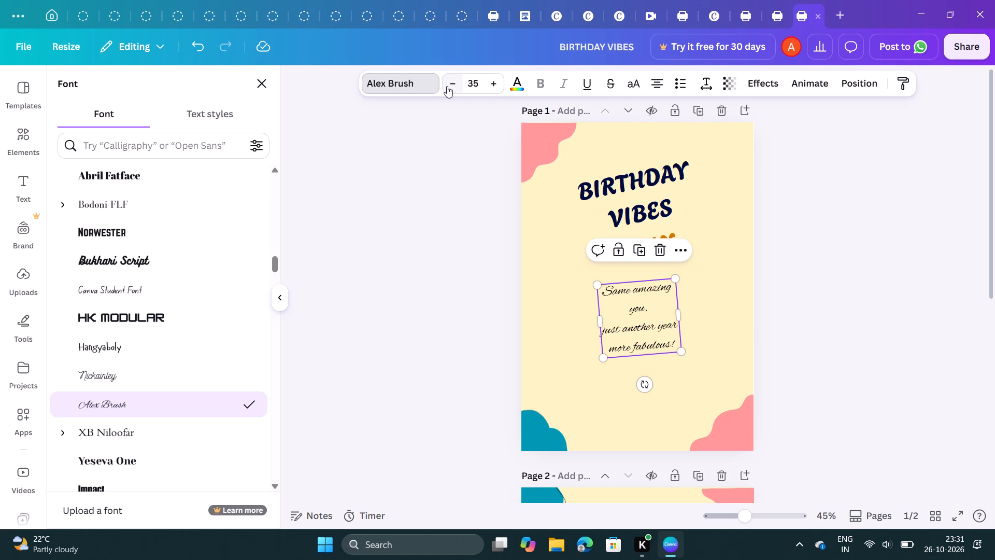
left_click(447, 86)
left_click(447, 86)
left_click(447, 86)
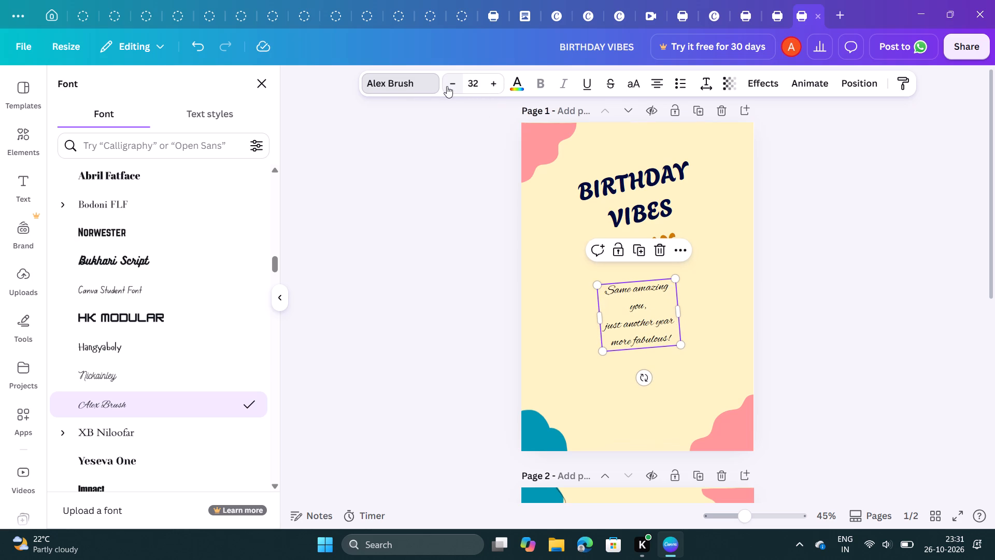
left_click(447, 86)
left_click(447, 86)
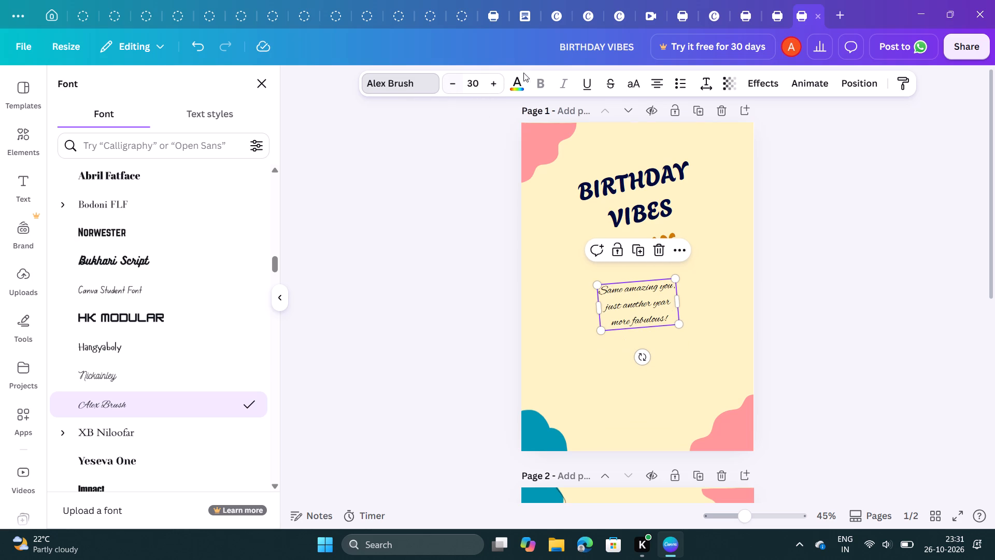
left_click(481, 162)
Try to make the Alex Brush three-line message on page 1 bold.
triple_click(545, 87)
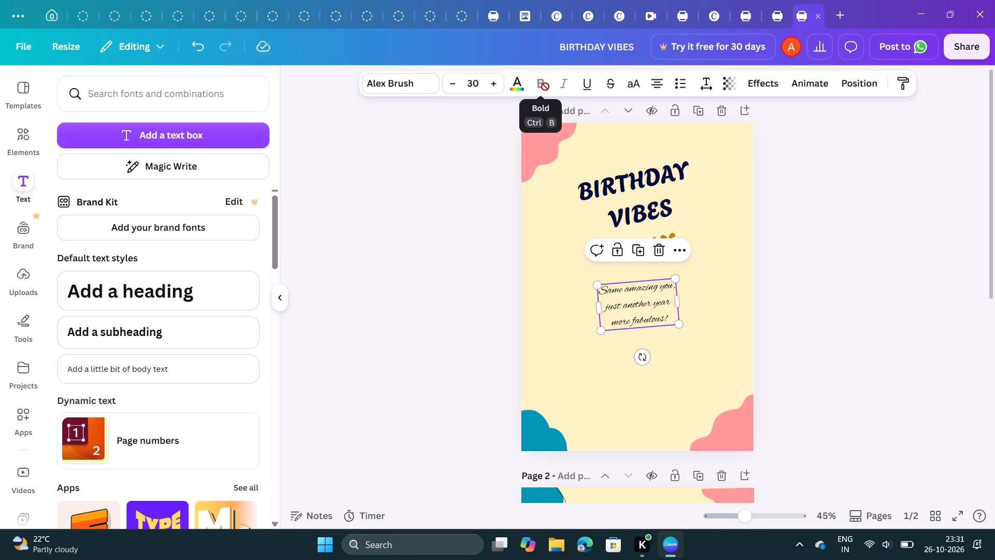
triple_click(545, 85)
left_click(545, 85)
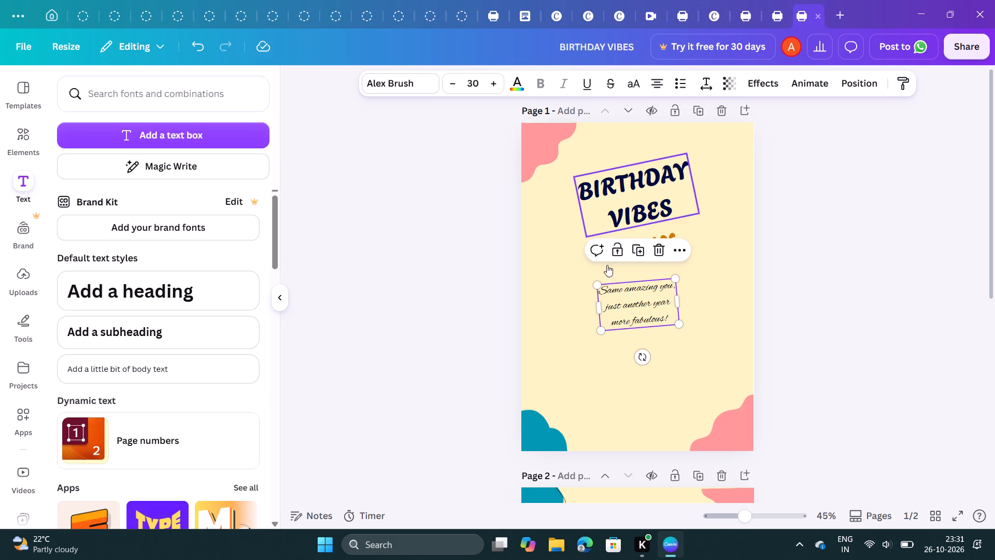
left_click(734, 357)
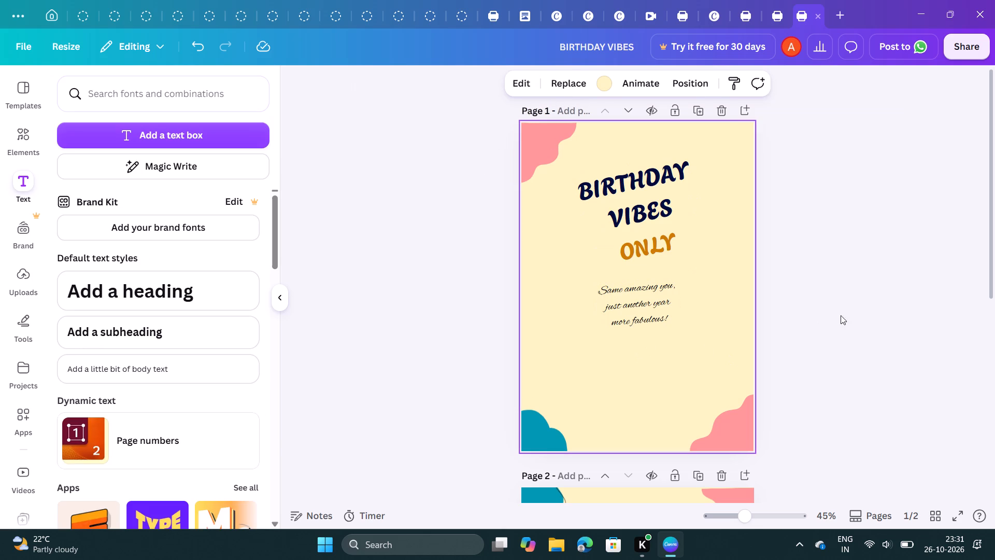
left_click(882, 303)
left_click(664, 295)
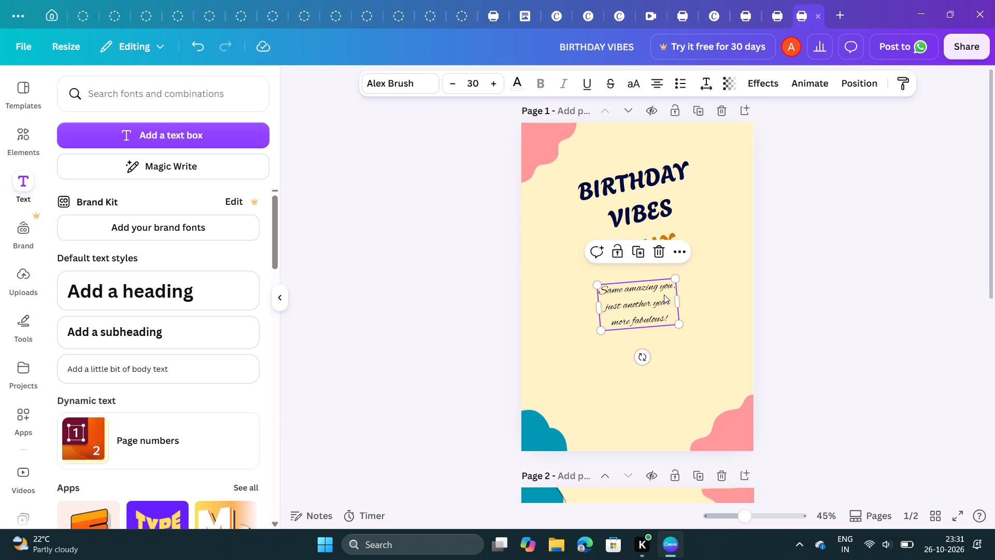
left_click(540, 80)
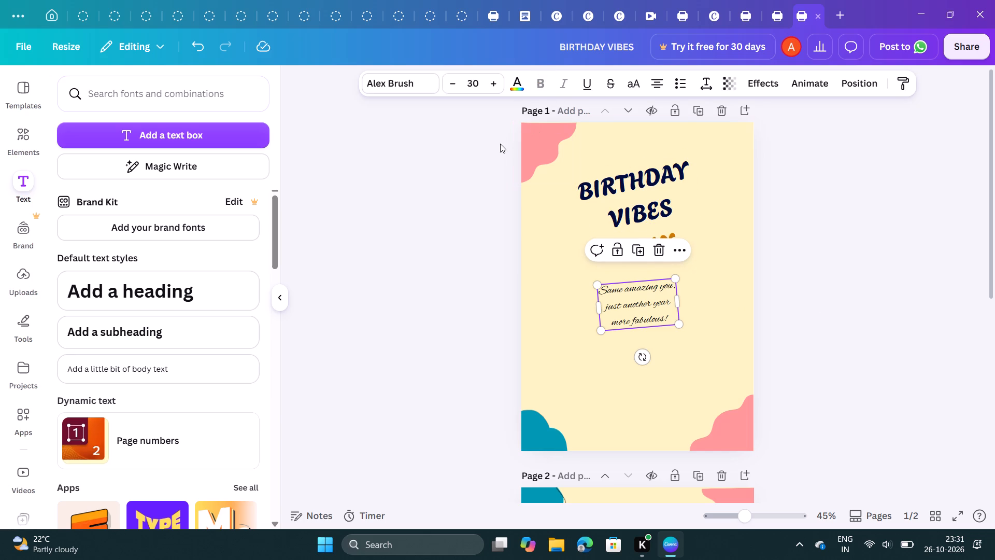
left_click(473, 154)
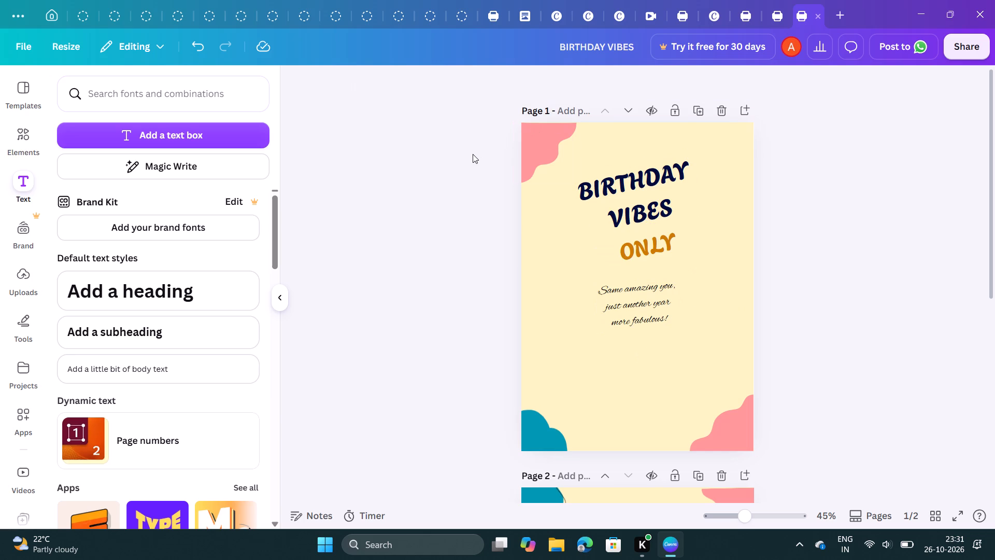
Add a placeholder subheading on page 1, then delete both the tilted three-line message and that placeholder.
left_click(241, 329)
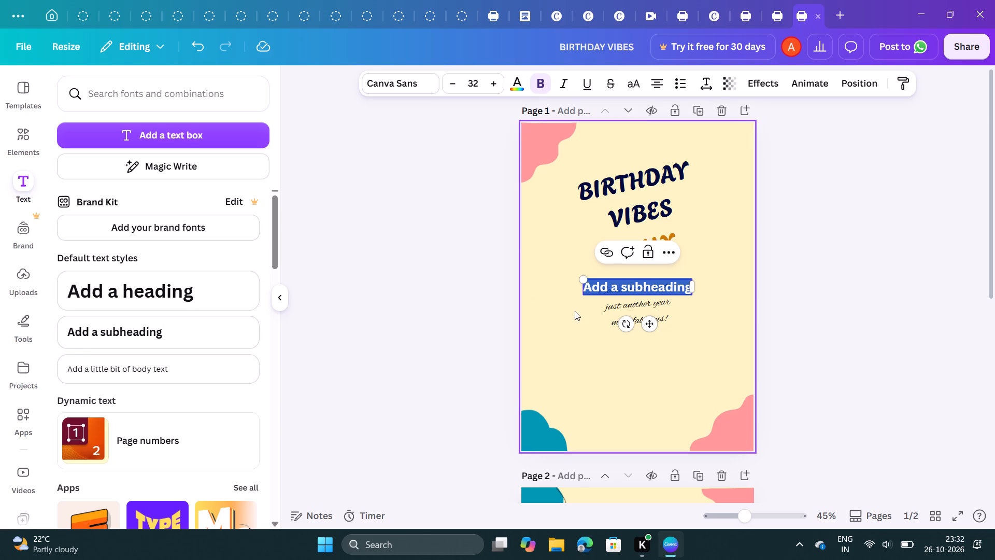
left_click(632, 303)
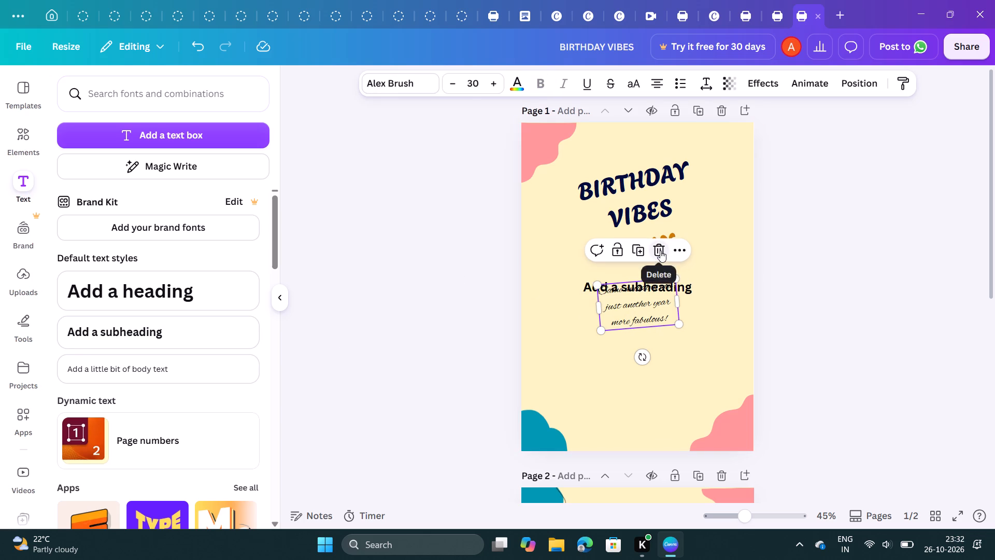
left_click(660, 250)
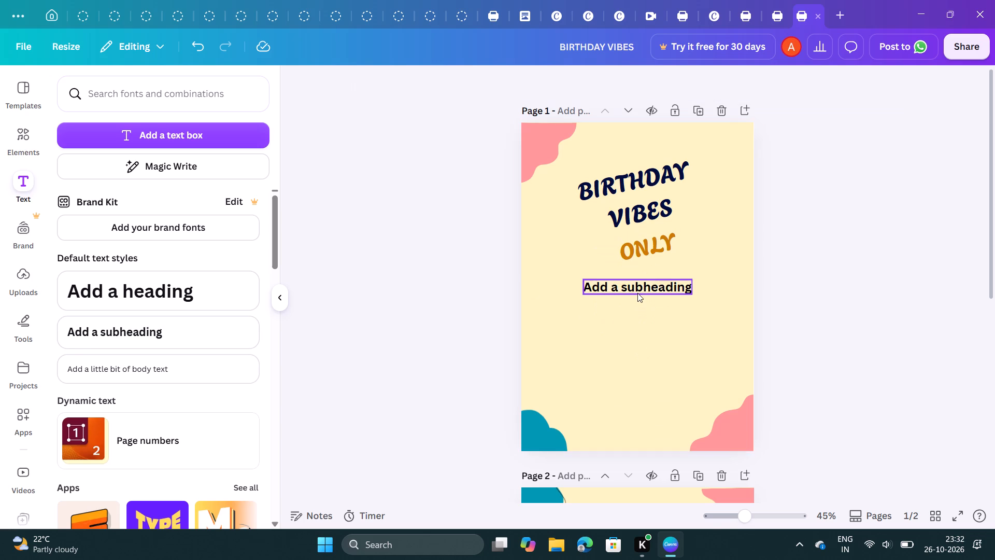
key("BackSpace")
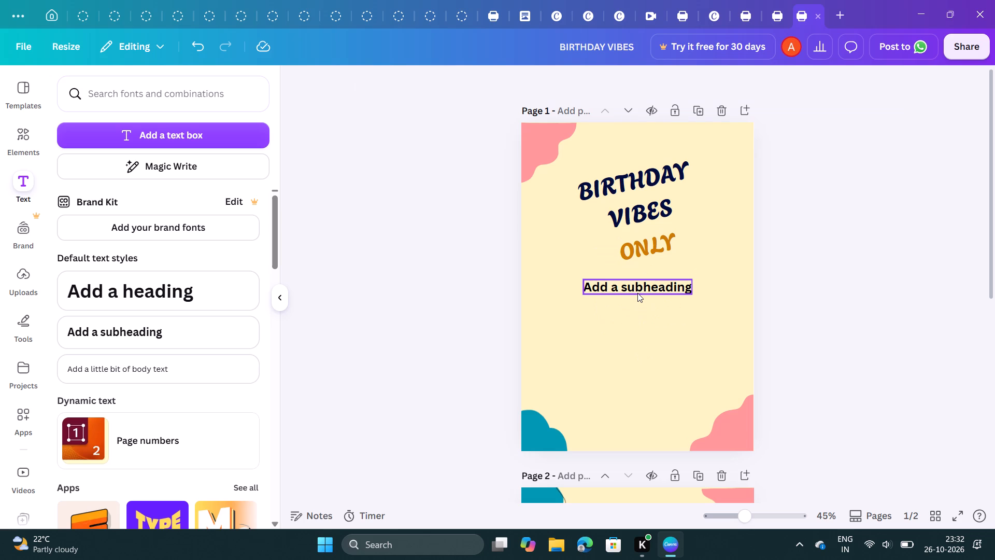
left_click(639, 284)
key("BackSpace")
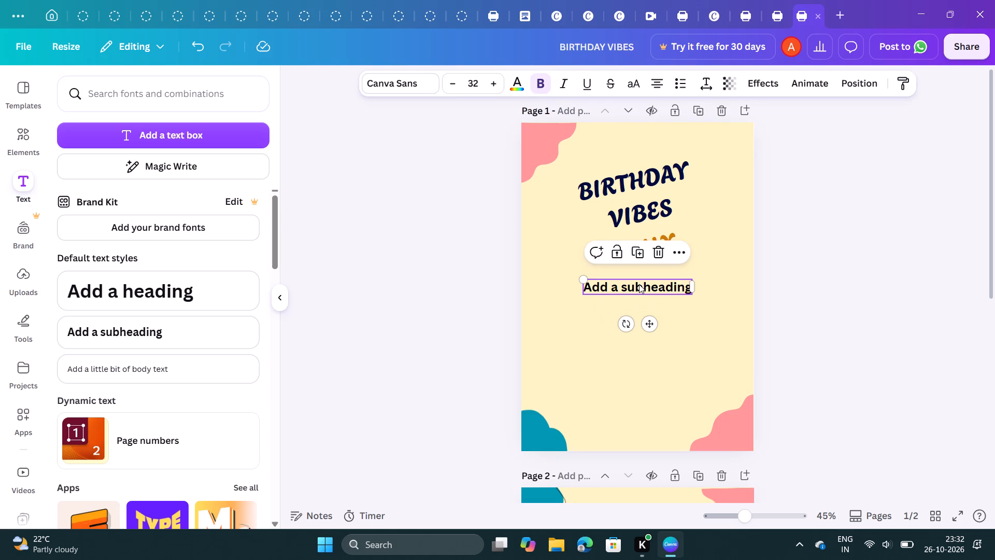
Add a subheading on page 1 reading "Same amazing you, / just another year / more fabulous!" on three lines.
left_click(190, 320)
key("BackSpace")
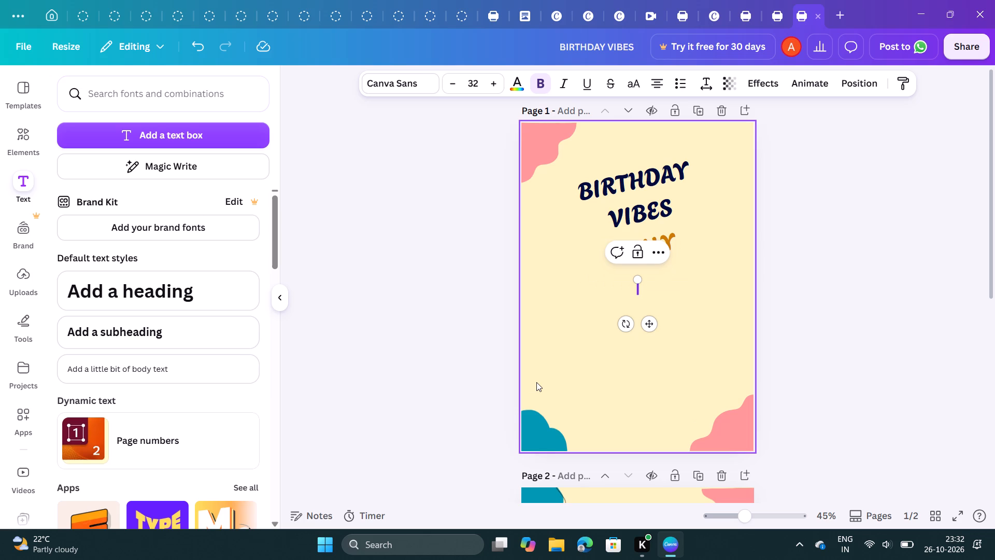
key("s")
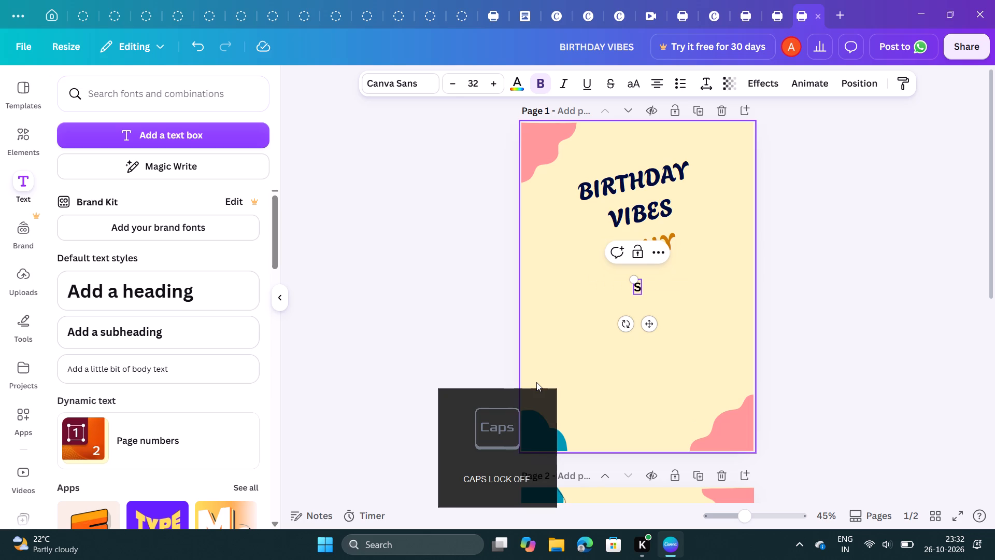
type("ame")
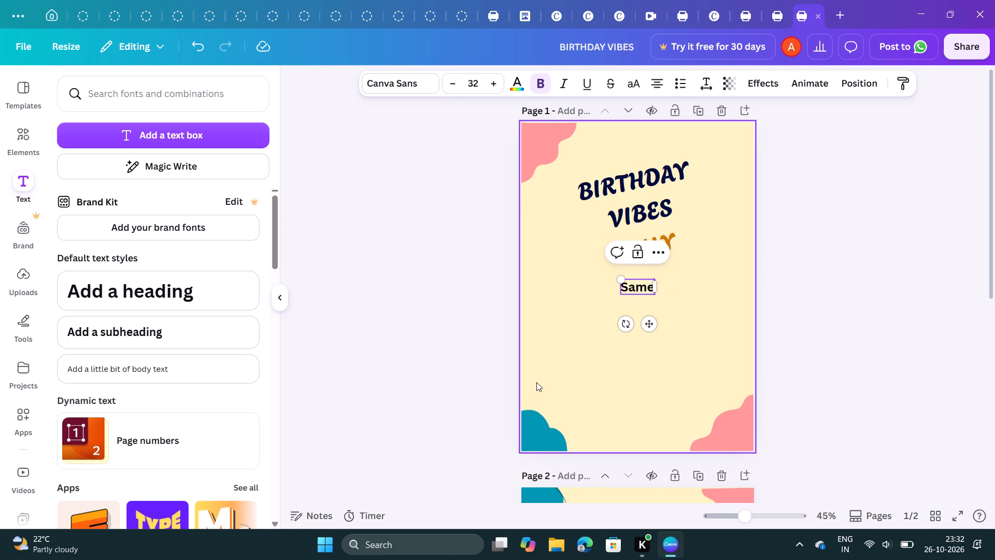
key("space")
type("ama")
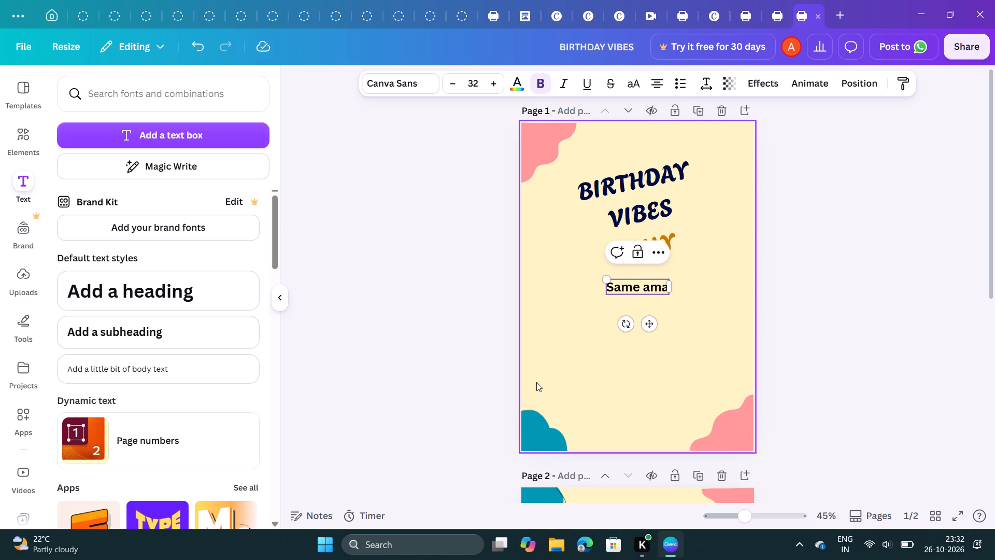
type("zing")
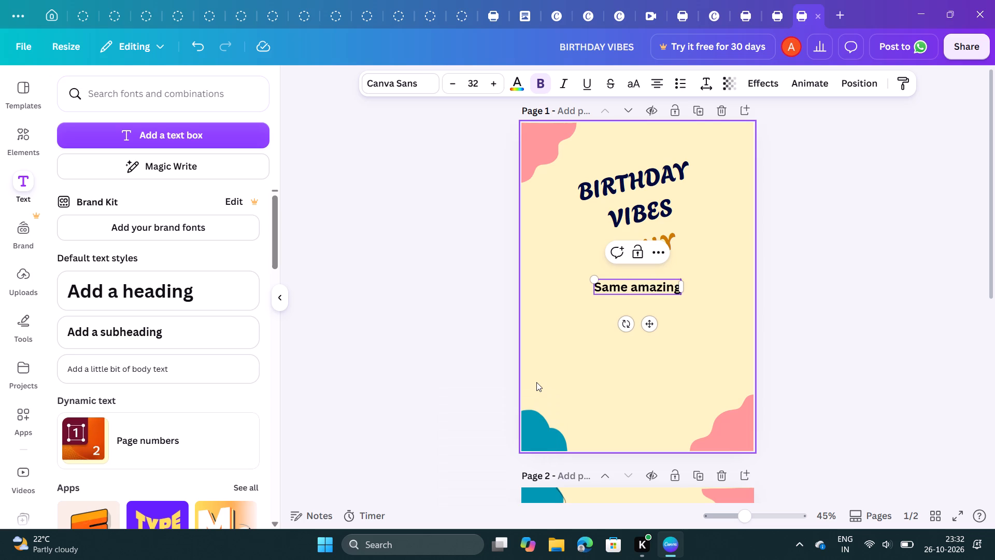
key("space")
key("y")
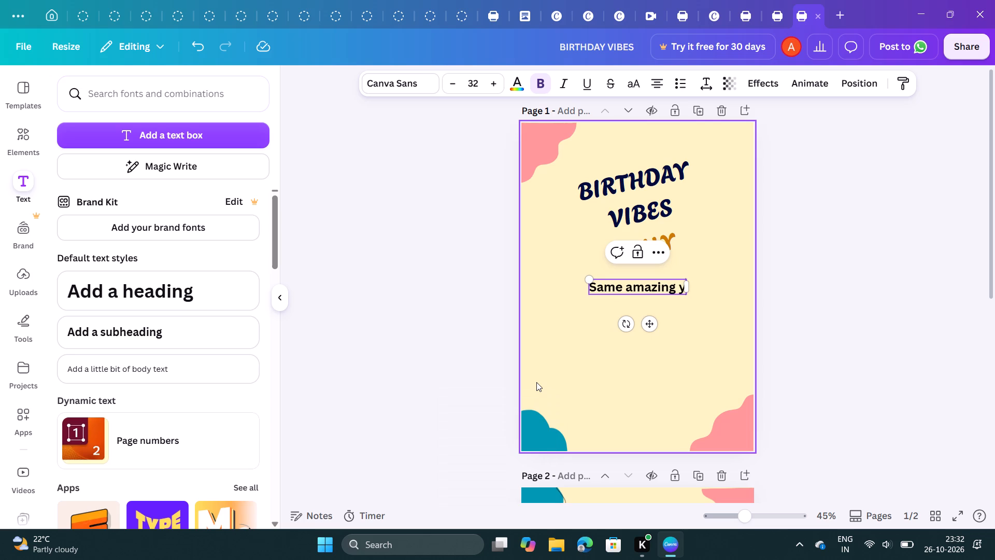
type("ou")
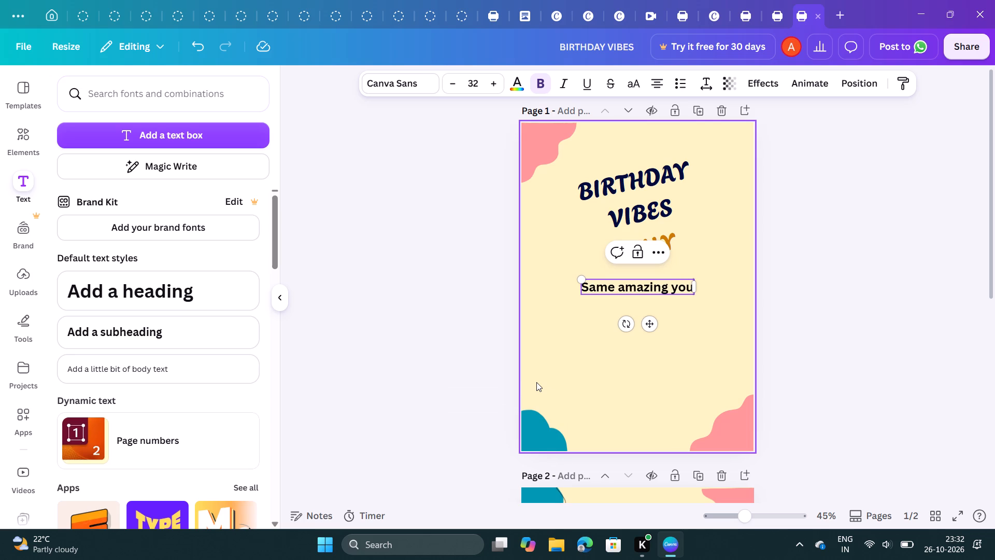
key("comma")
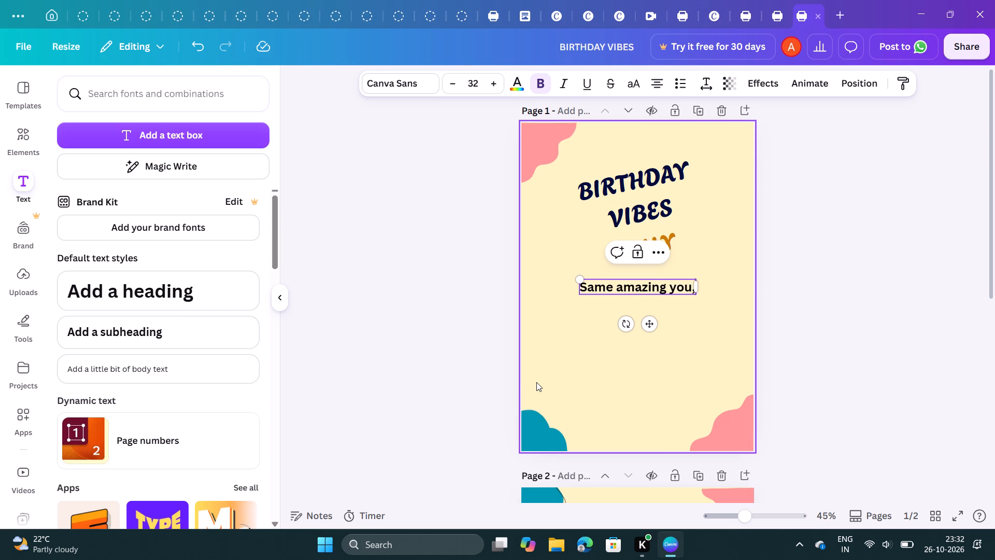
key("Return")
type("just")
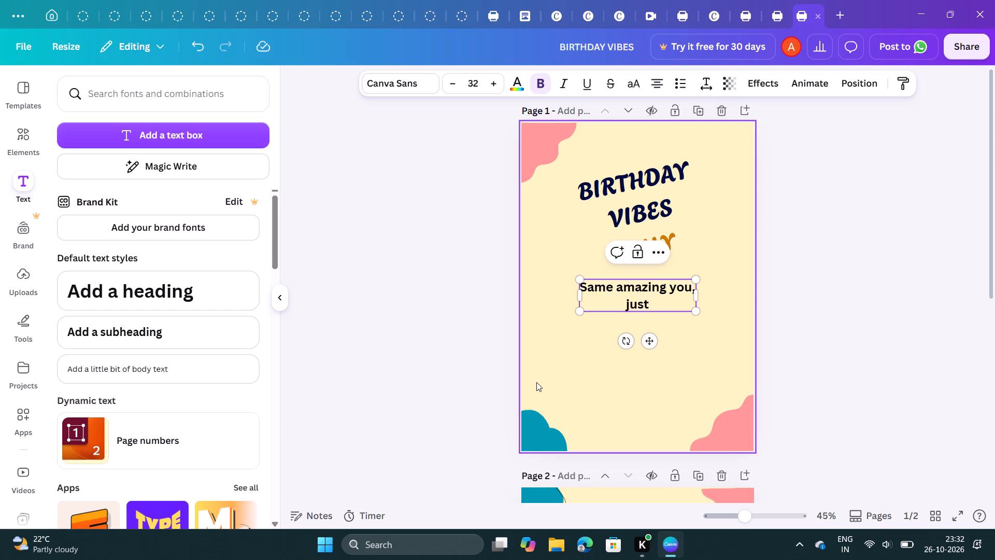
key("space")
type("anoth")
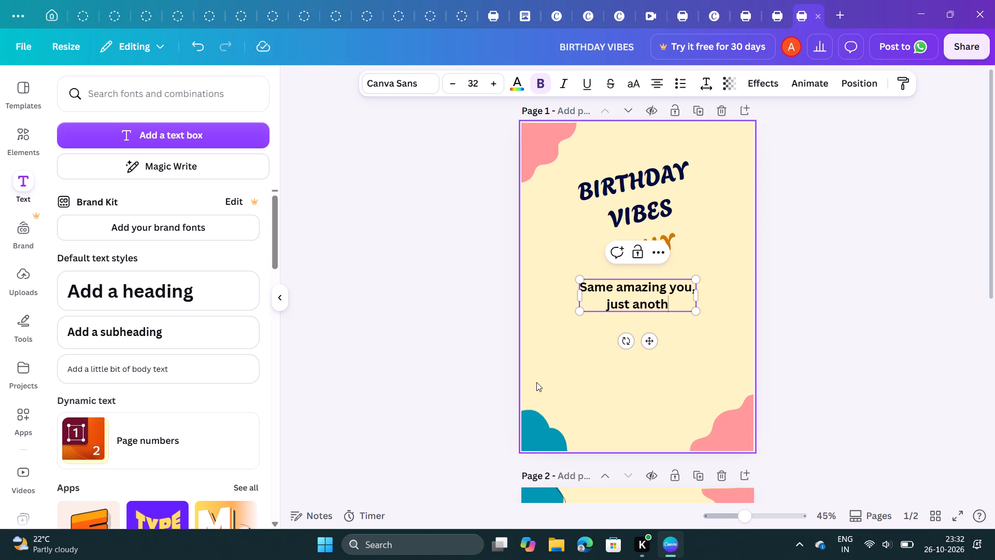
key("e")
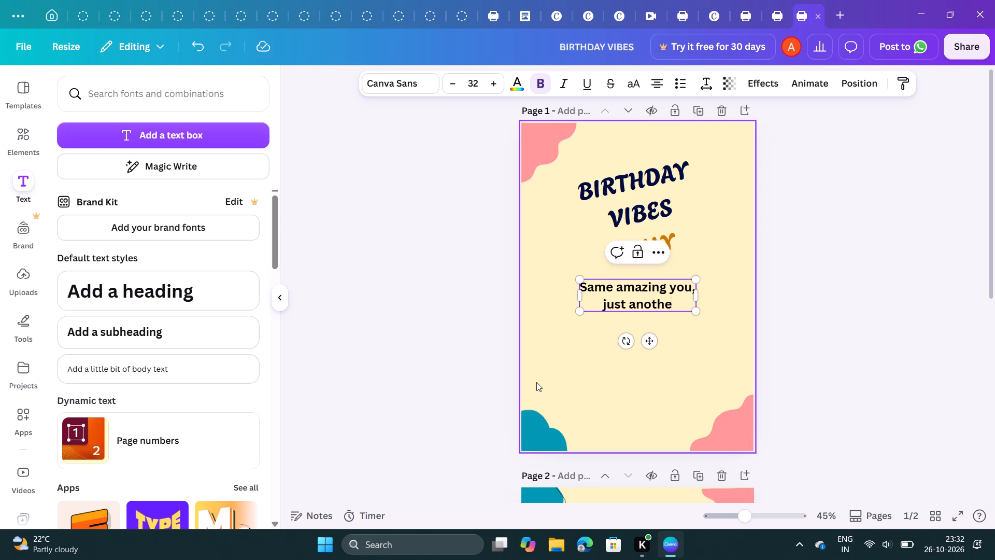
key("r")
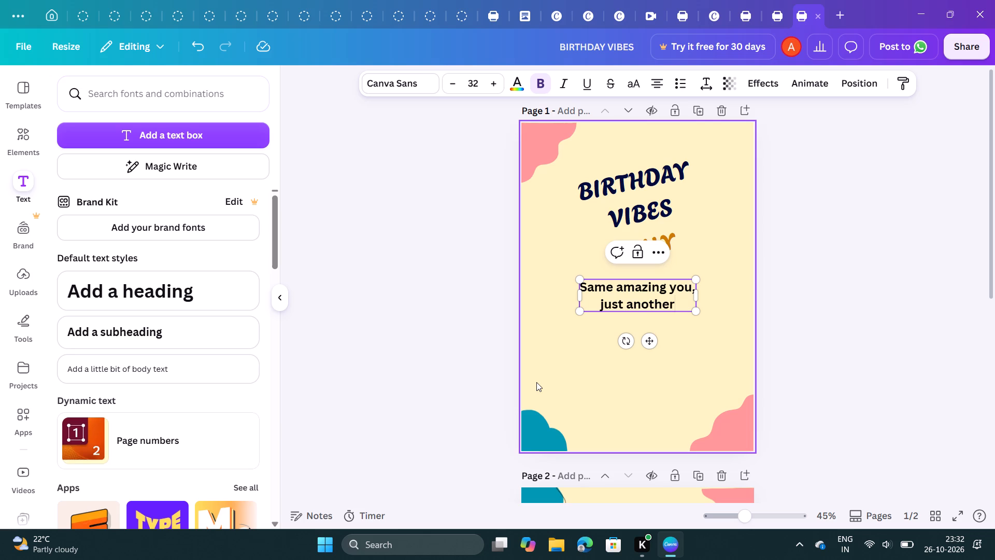
key("space")
type("year")
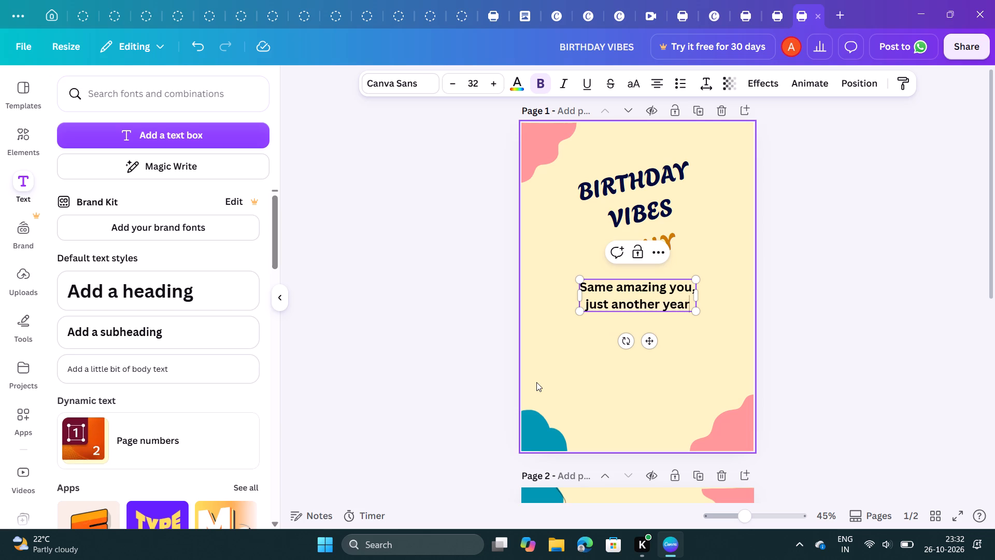
key("Return")
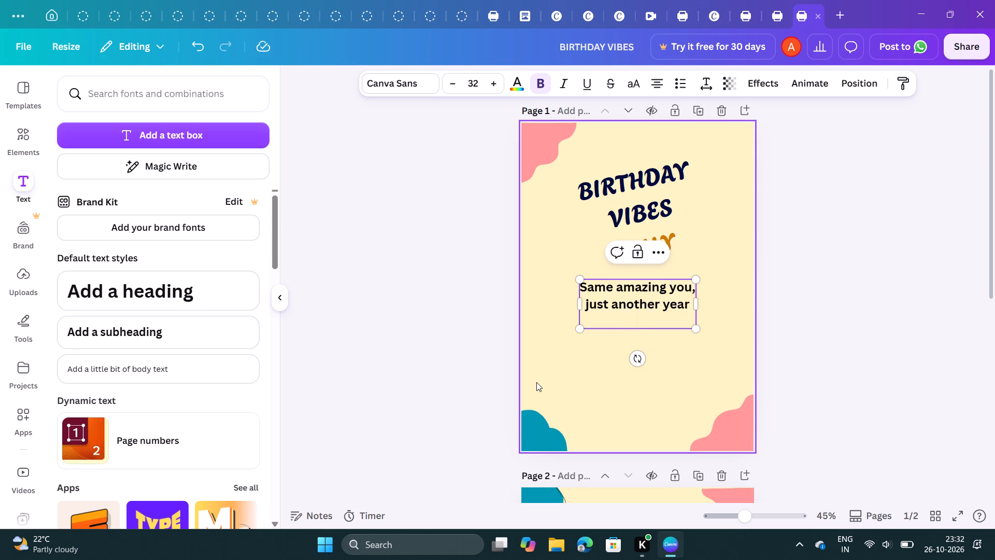
type("more")
key("space")
type("fa")
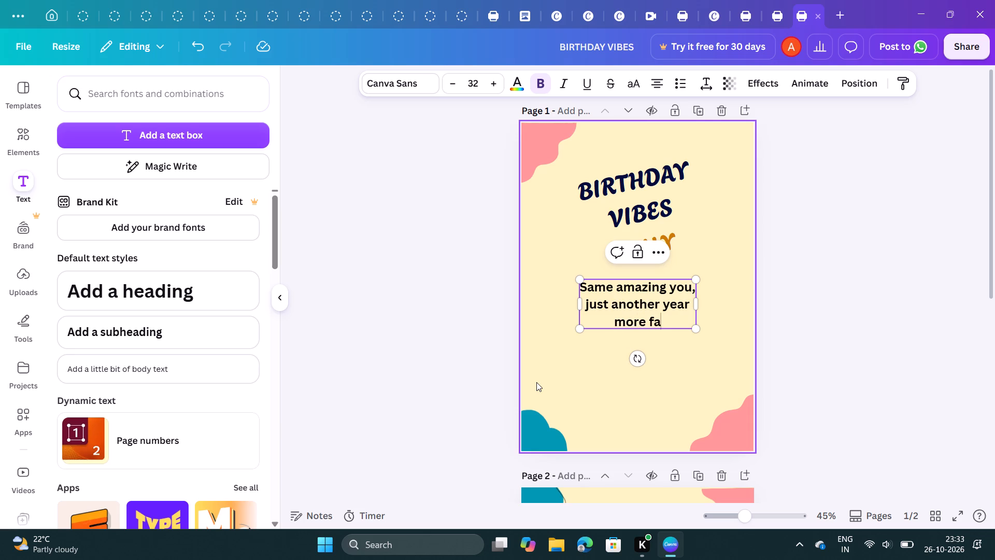
type("bu")
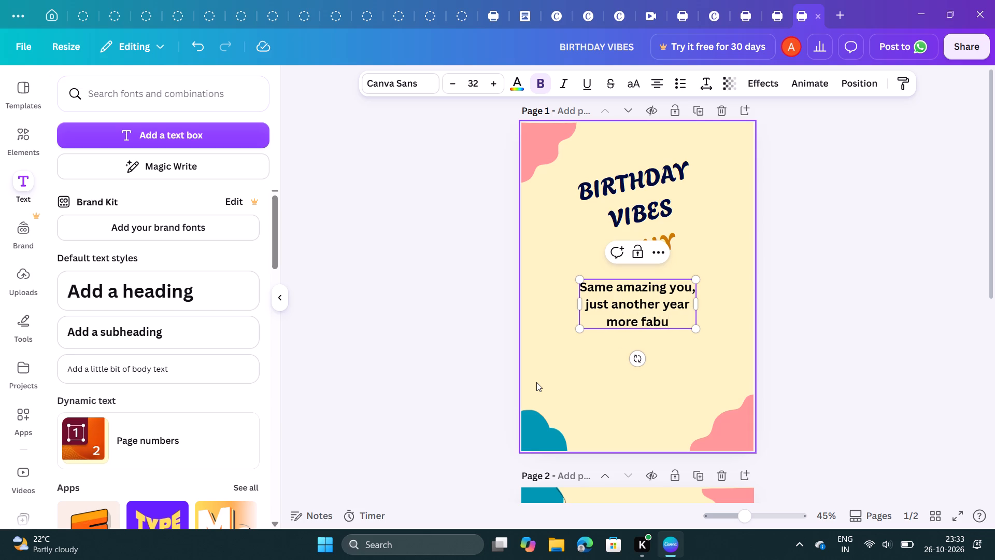
type("lous")
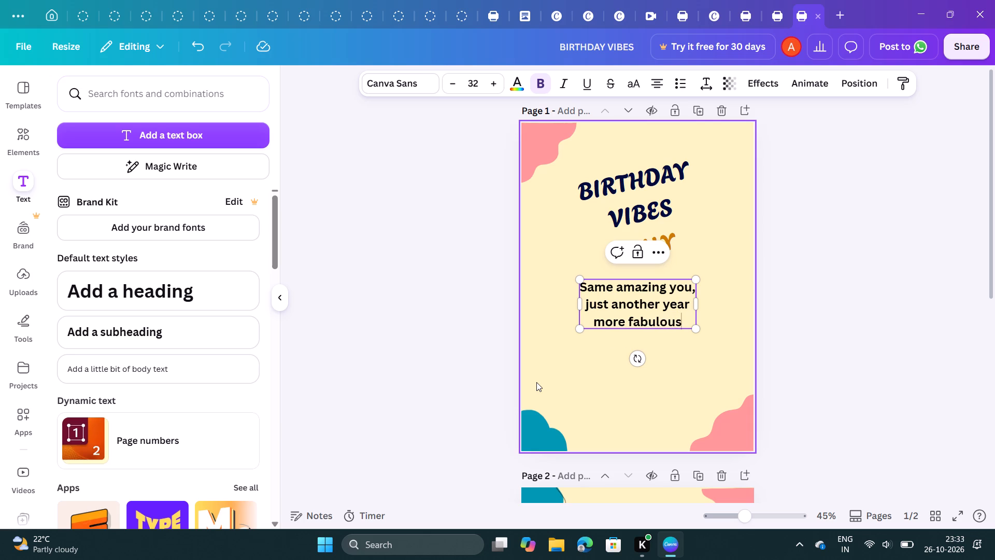
key("shift+exclam")
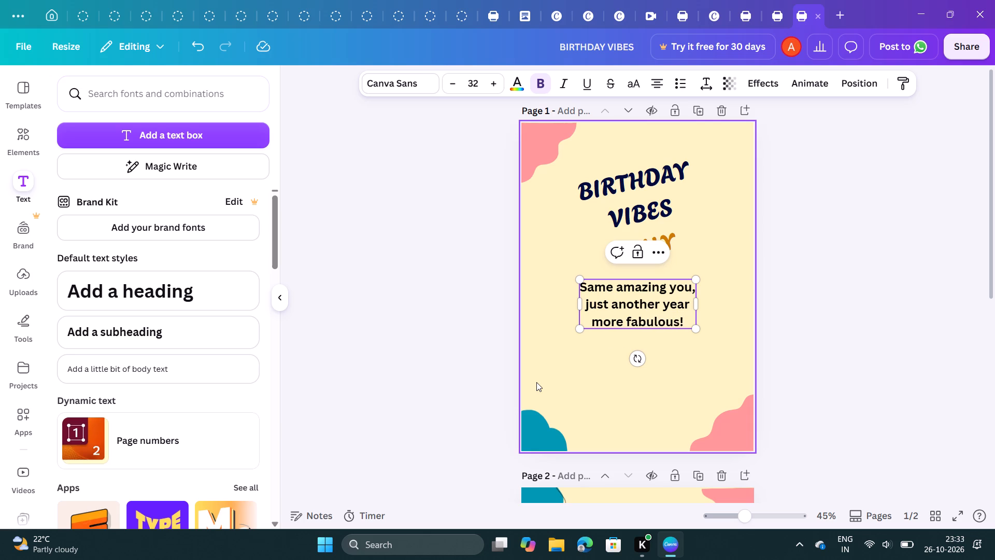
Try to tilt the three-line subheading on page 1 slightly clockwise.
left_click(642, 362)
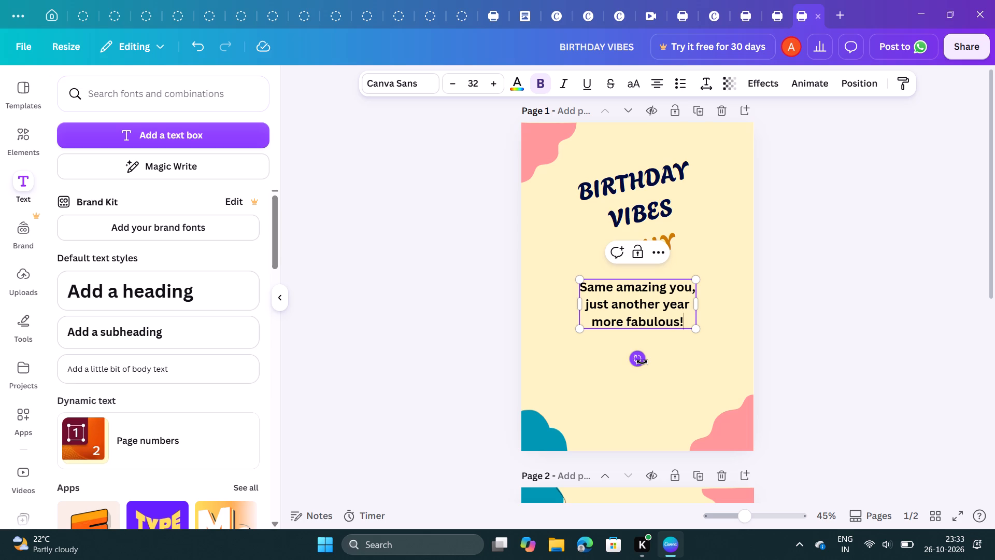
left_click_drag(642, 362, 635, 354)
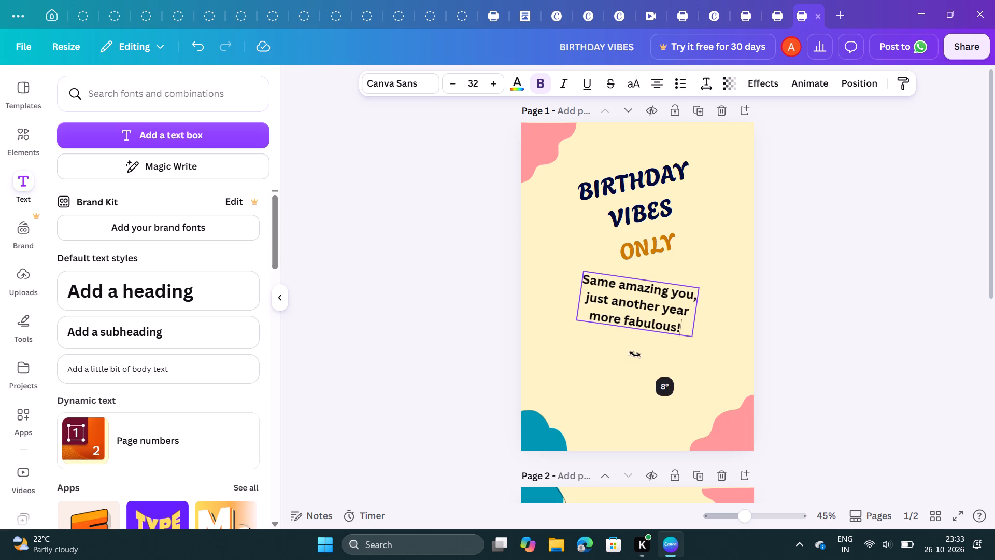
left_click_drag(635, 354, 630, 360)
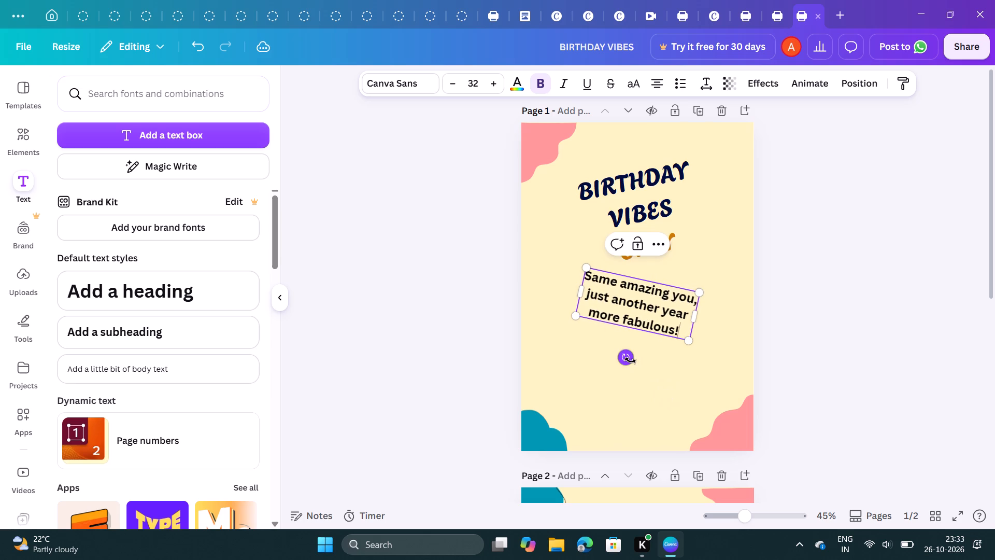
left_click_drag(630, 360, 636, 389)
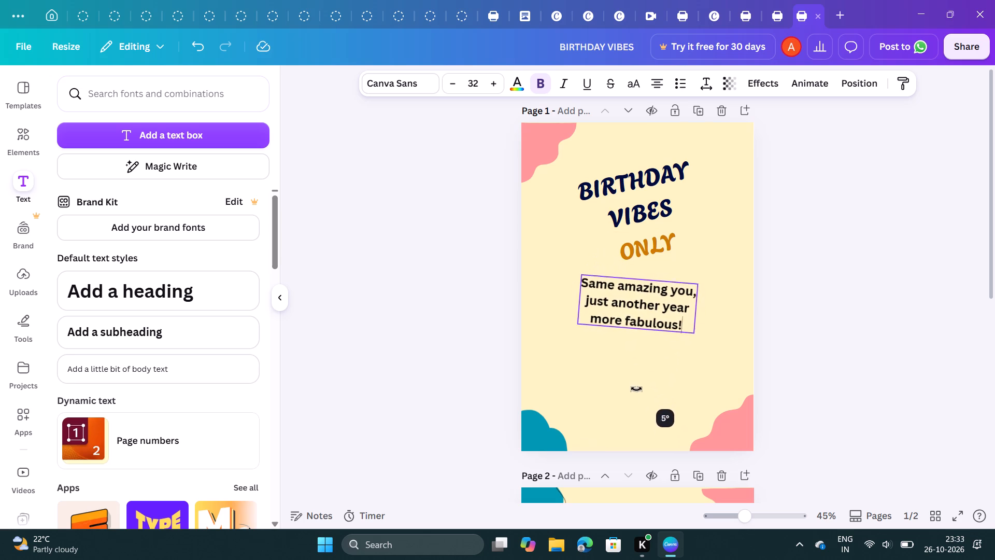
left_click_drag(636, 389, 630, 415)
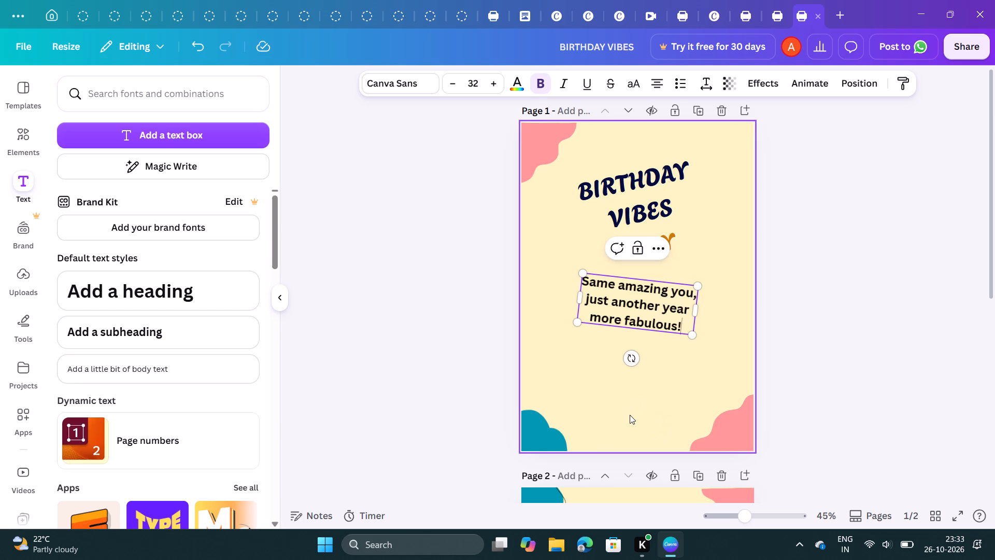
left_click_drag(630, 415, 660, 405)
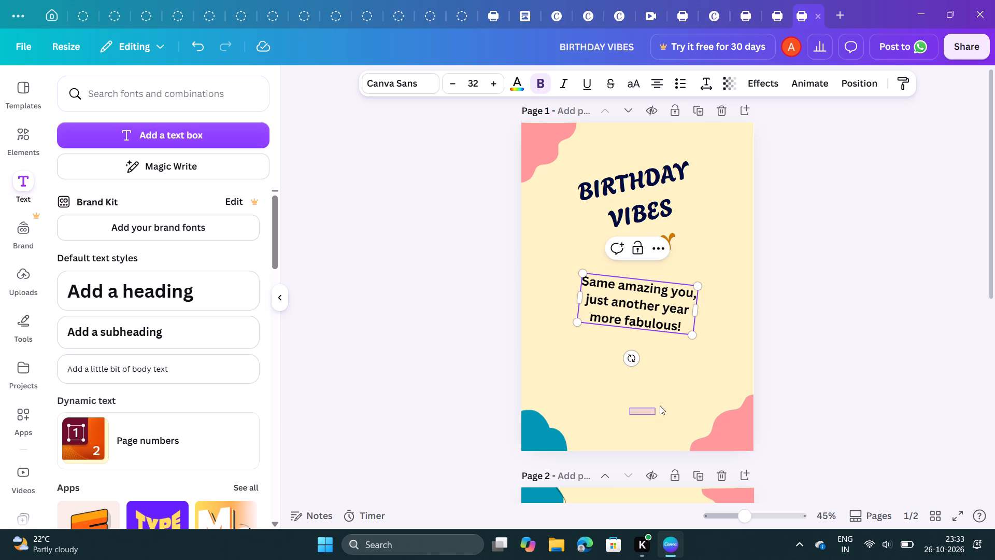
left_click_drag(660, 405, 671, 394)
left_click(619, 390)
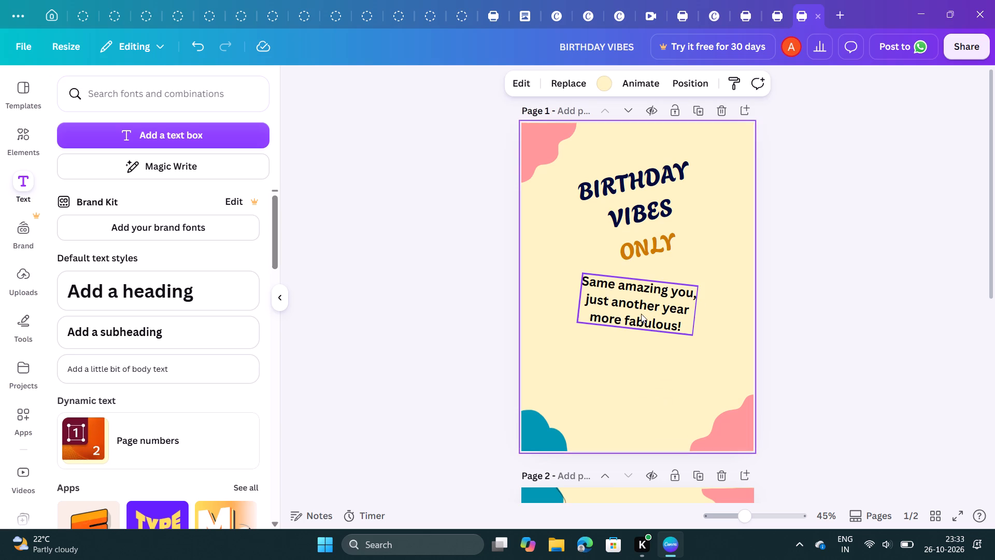
Rotate the three-line subheading on page 1 counterclockwise to follow the upward slant of the "BIRTHDAY VIBES ONLY" heading.
left_click(641, 313)
left_click(632, 356)
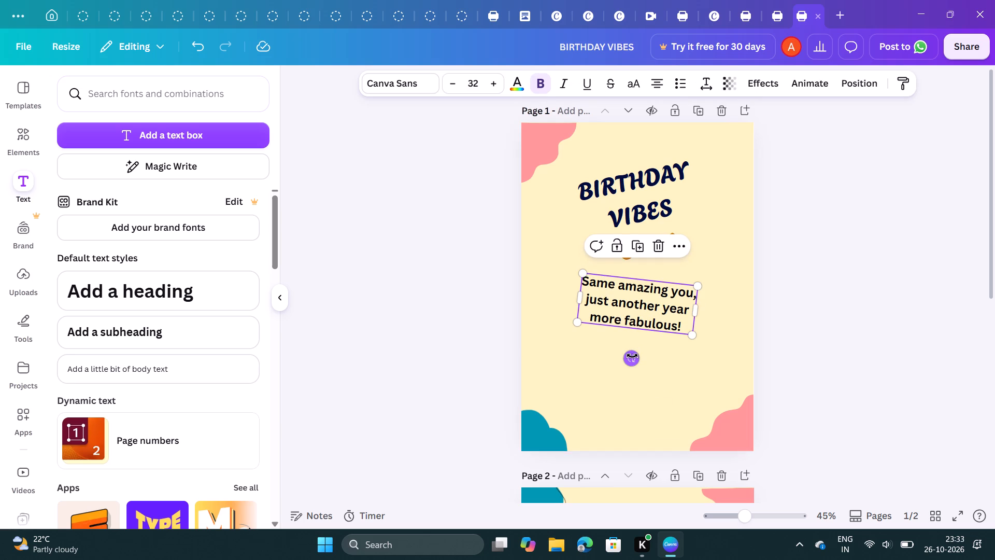
left_click_drag(632, 356, 635, 323)
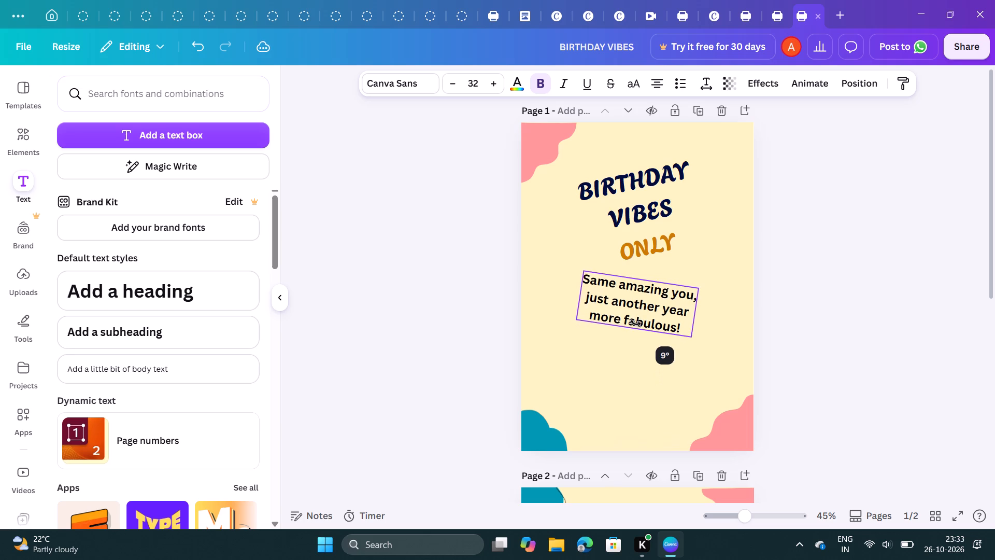
left_click_drag(635, 323, 636, 302)
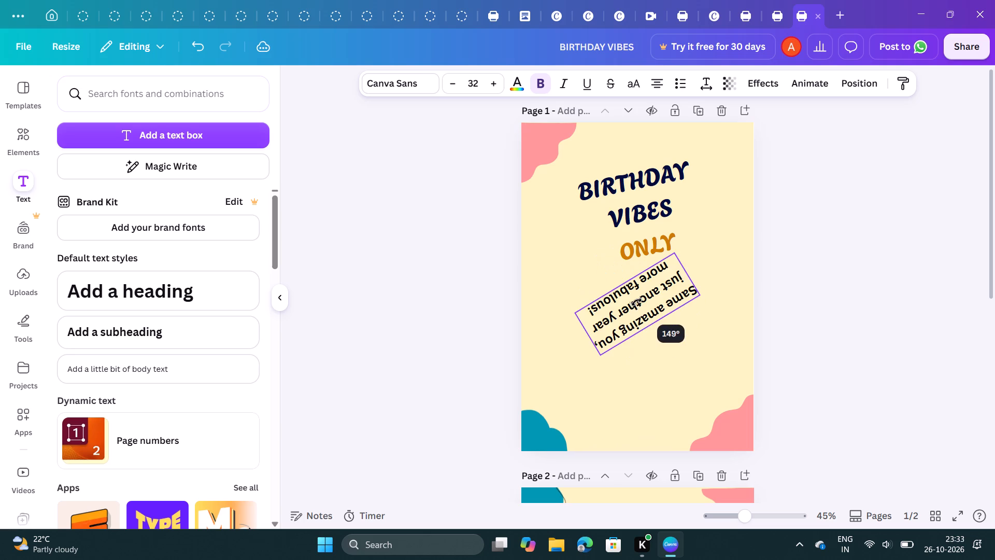
left_click_drag(636, 302, 621, 341)
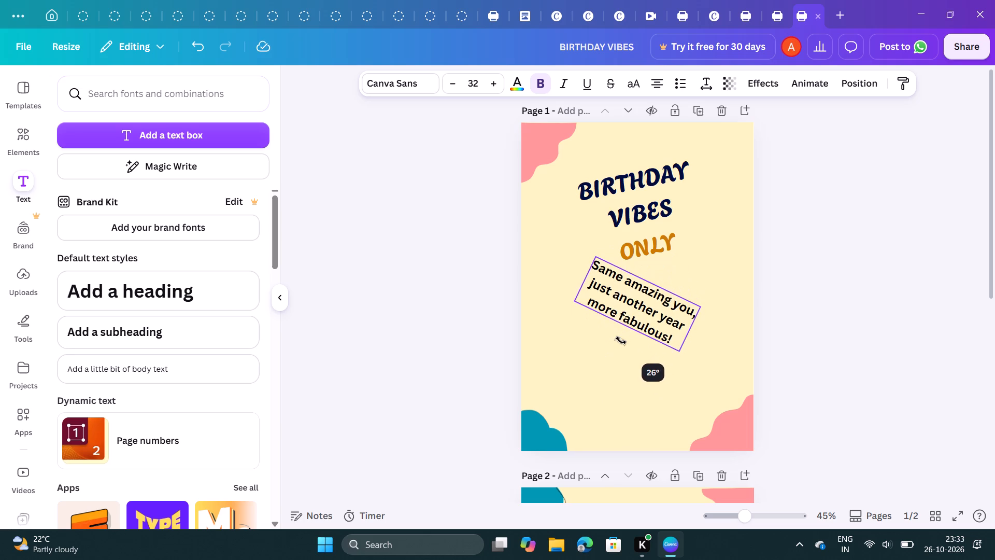
left_click_drag(621, 341, 640, 311)
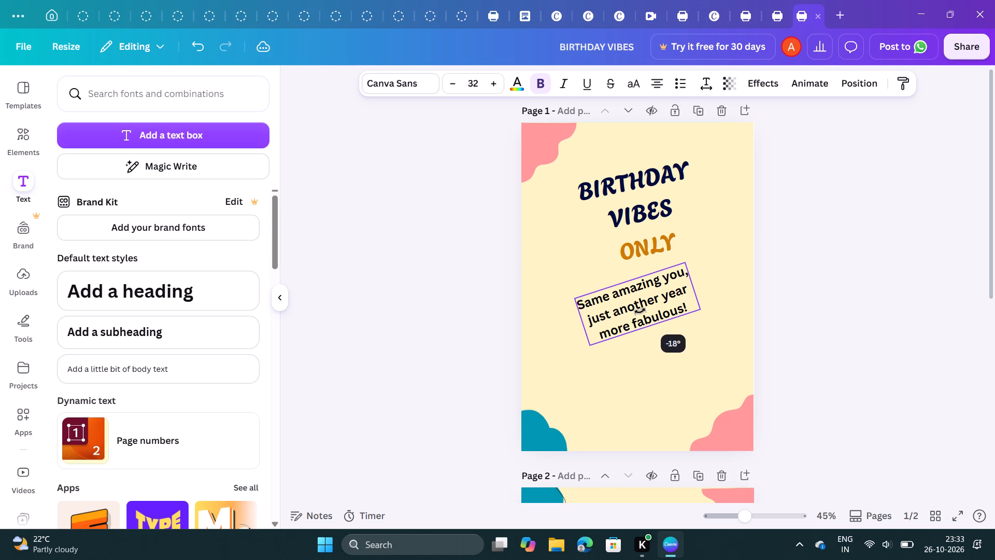
left_click_drag(640, 311, 639, 314)
left_click(639, 314)
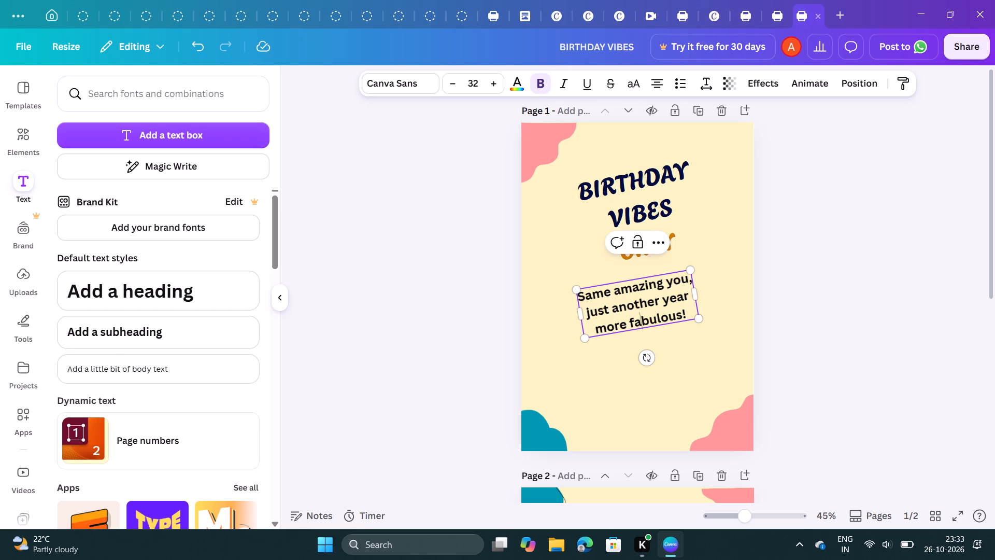
left_click(530, 299)
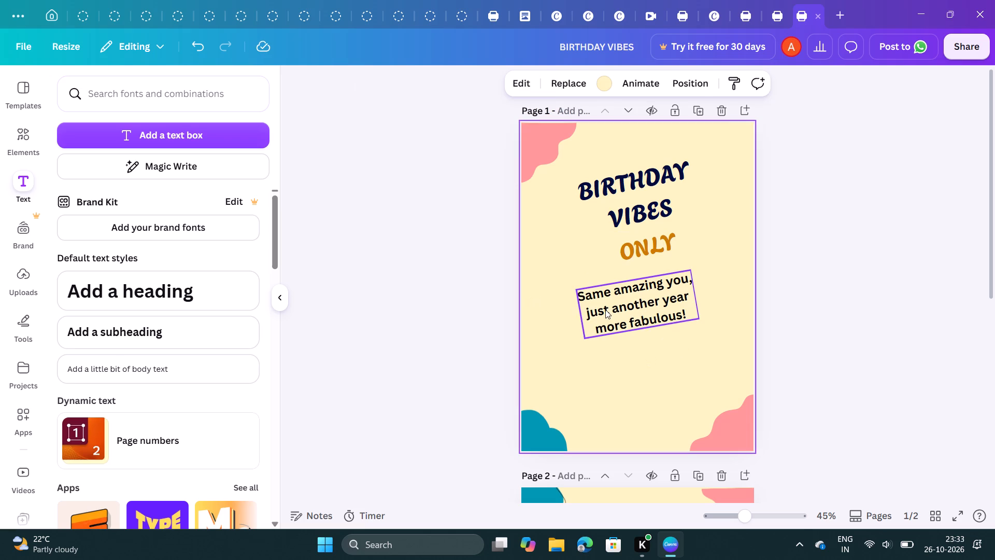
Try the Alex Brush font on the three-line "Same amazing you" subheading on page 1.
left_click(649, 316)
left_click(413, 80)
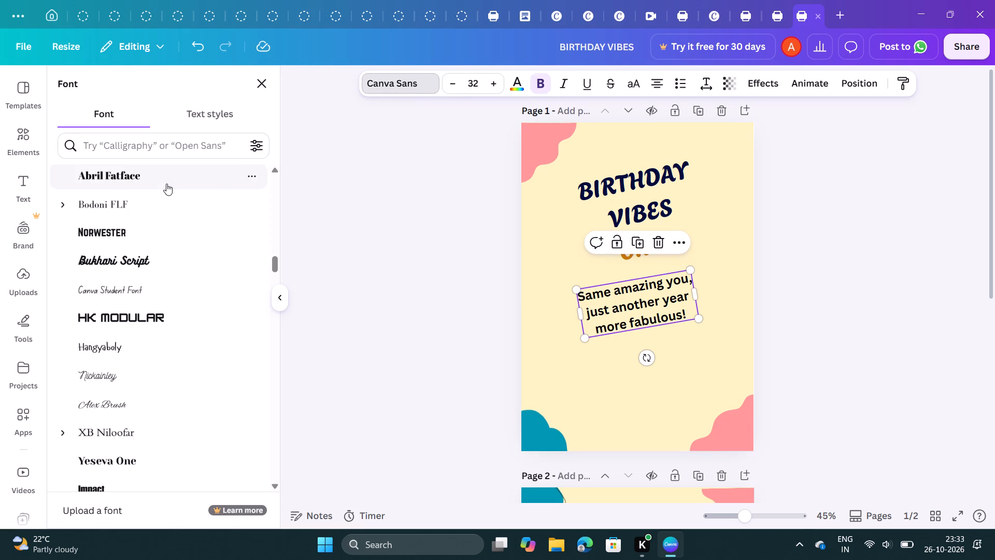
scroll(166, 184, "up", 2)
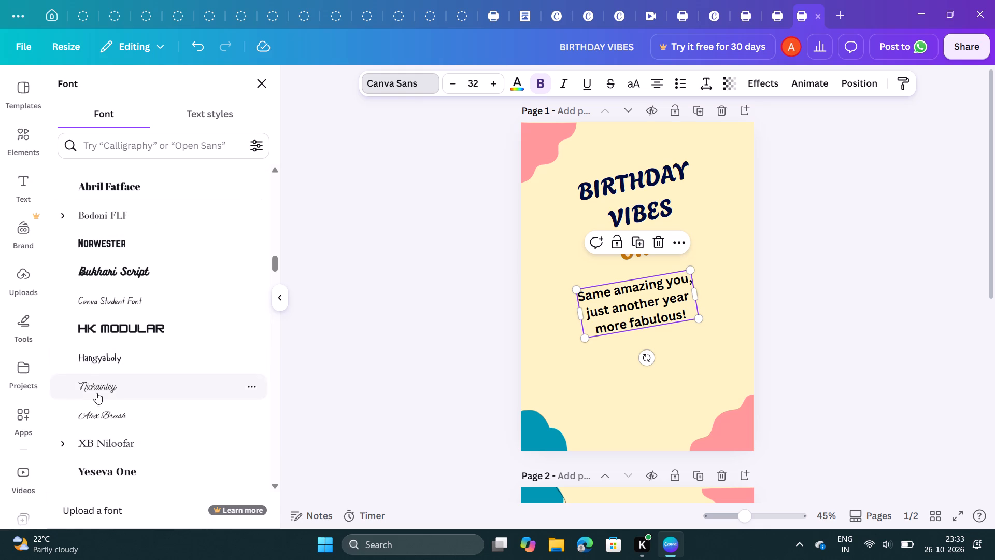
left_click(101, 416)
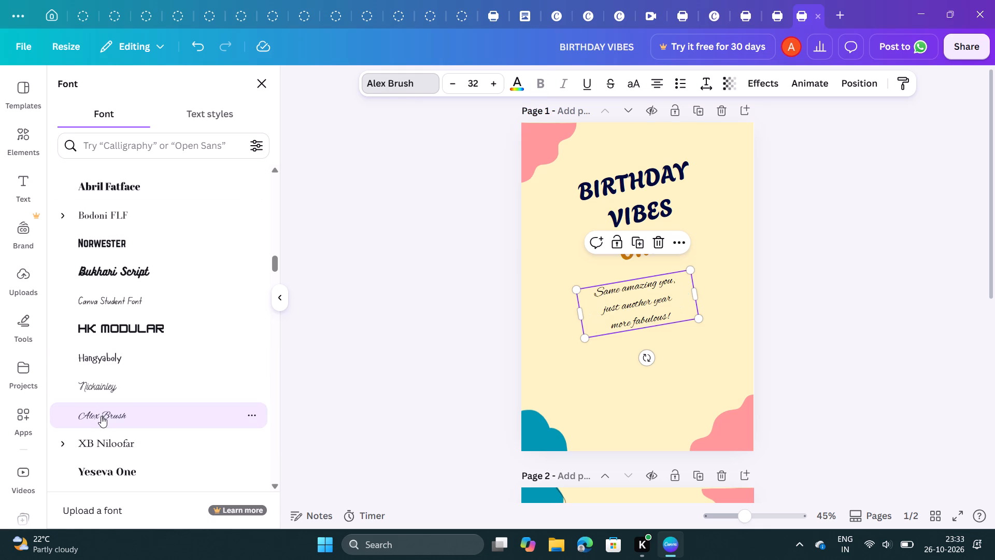
Browse the available fonts for the subheading and filter them to the Handwriting category.
scroll(101, 416, "down", 1)
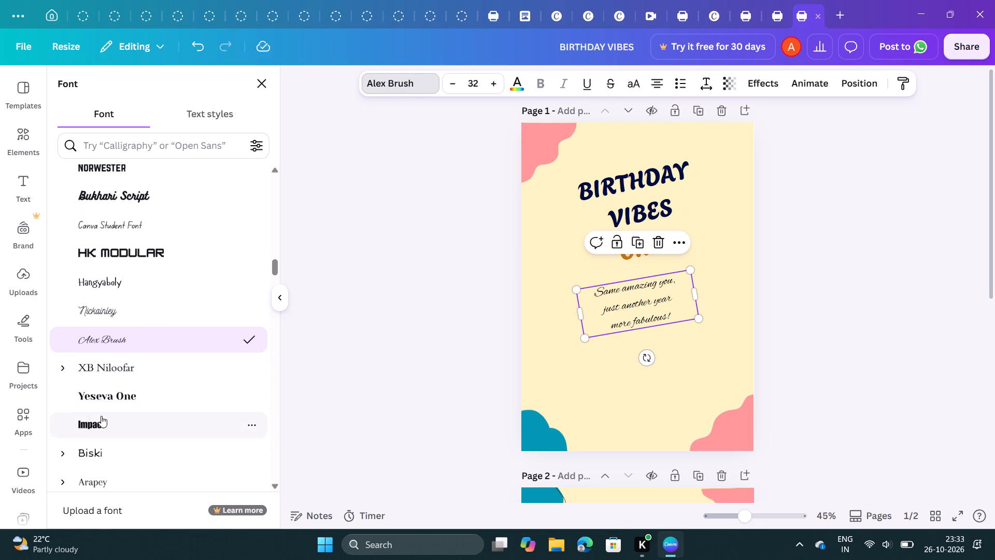
scroll(101, 416, "down", 5)
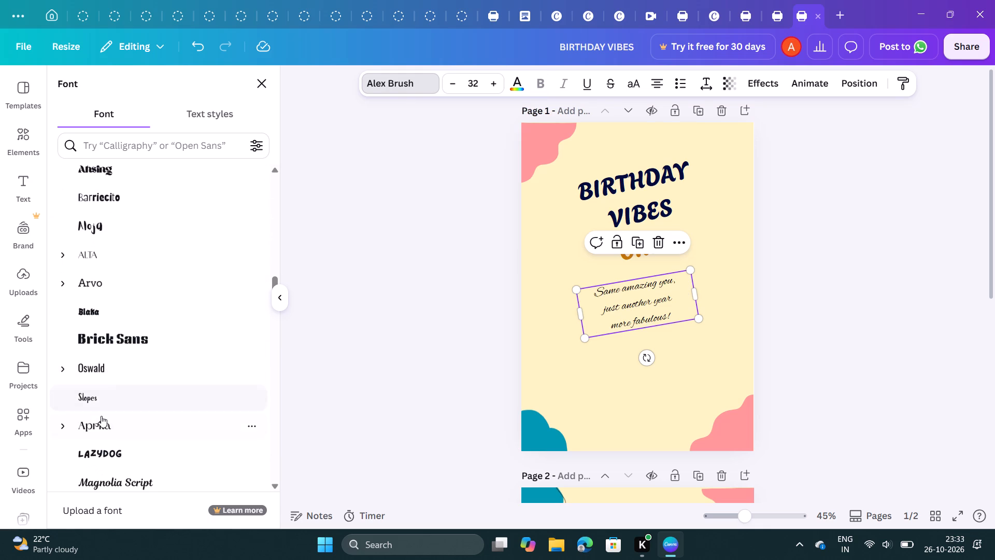
scroll(101, 416, "down", 2)
scroll(118, 262, "up", 2)
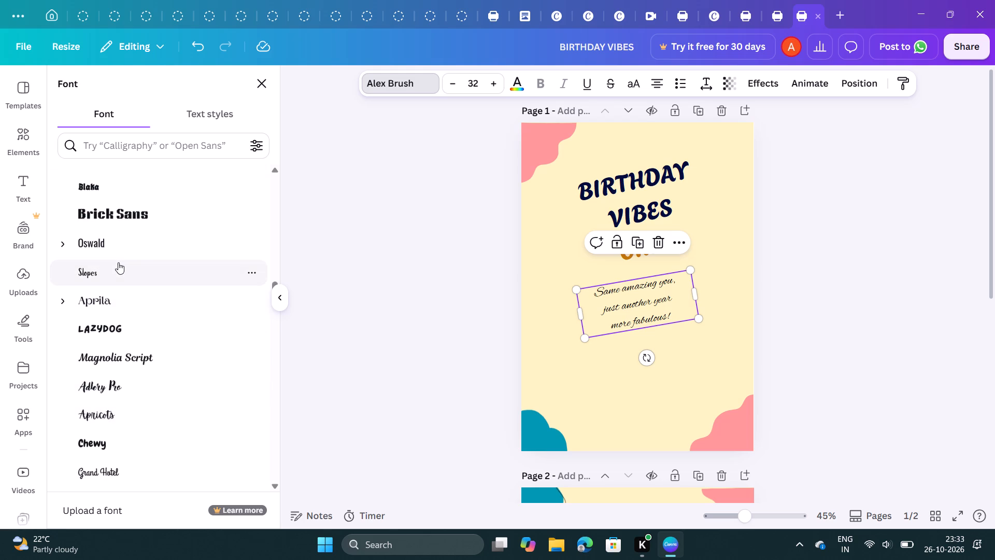
scroll(118, 262, "up", 6)
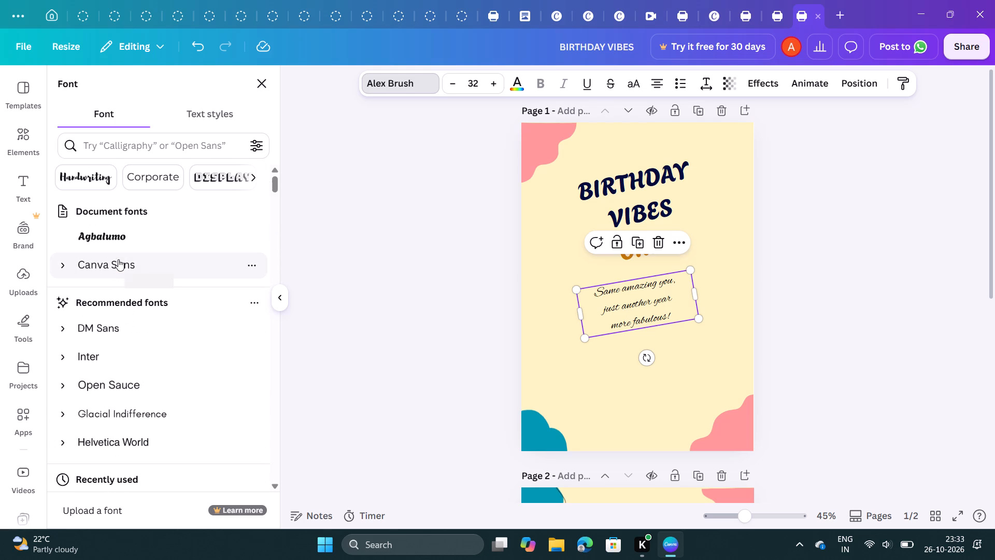
left_click(88, 171)
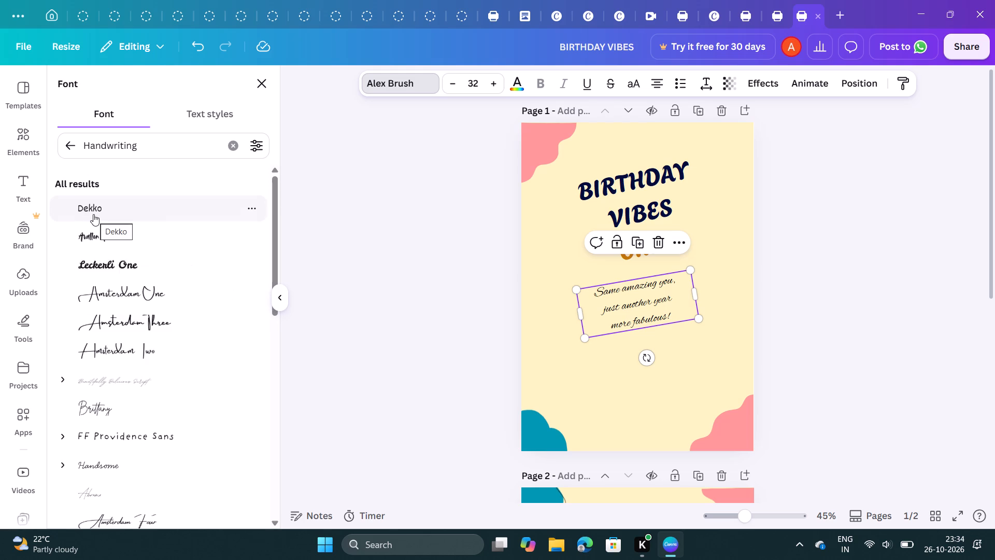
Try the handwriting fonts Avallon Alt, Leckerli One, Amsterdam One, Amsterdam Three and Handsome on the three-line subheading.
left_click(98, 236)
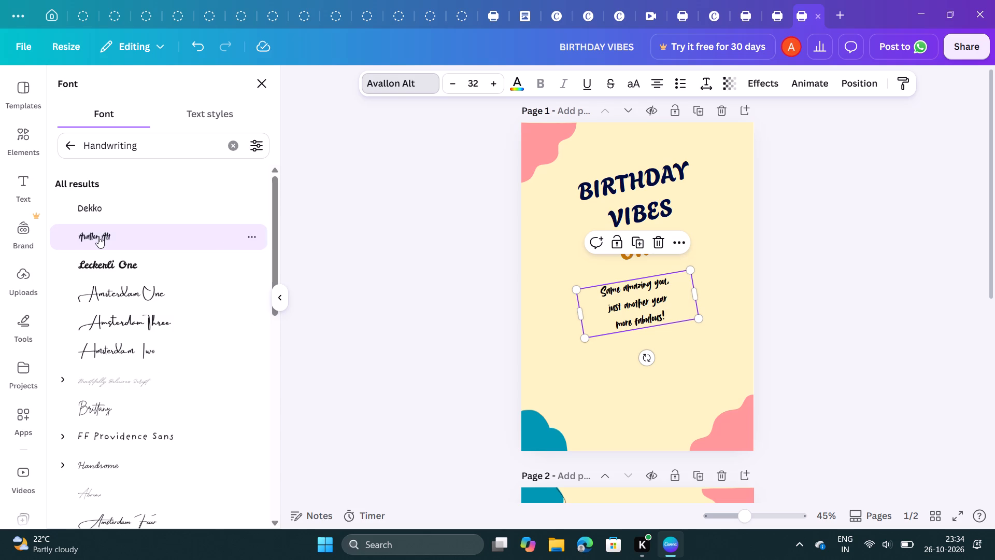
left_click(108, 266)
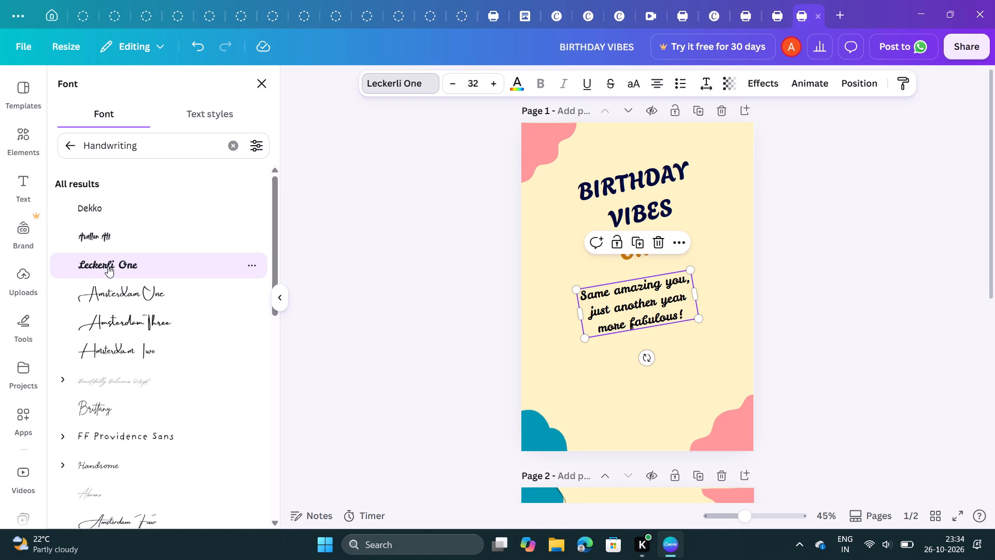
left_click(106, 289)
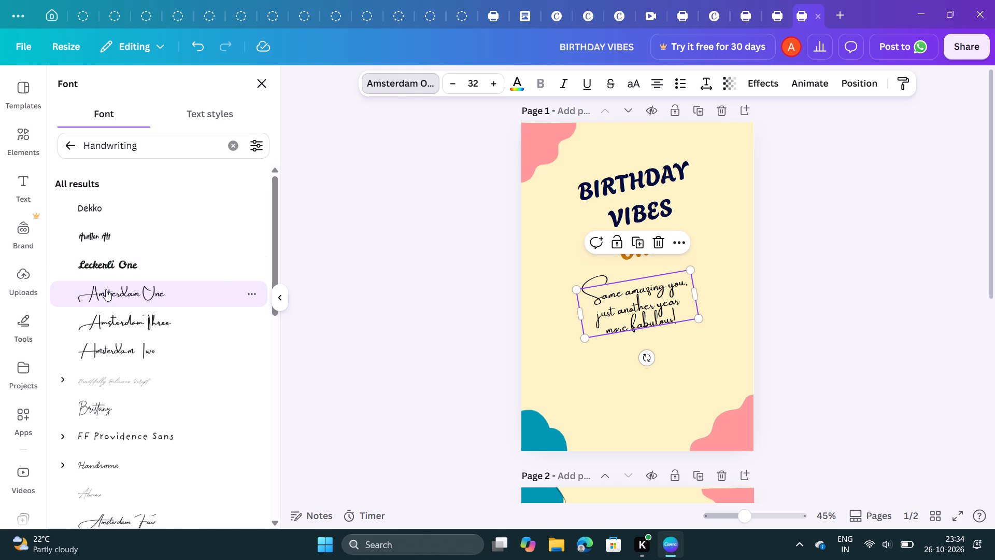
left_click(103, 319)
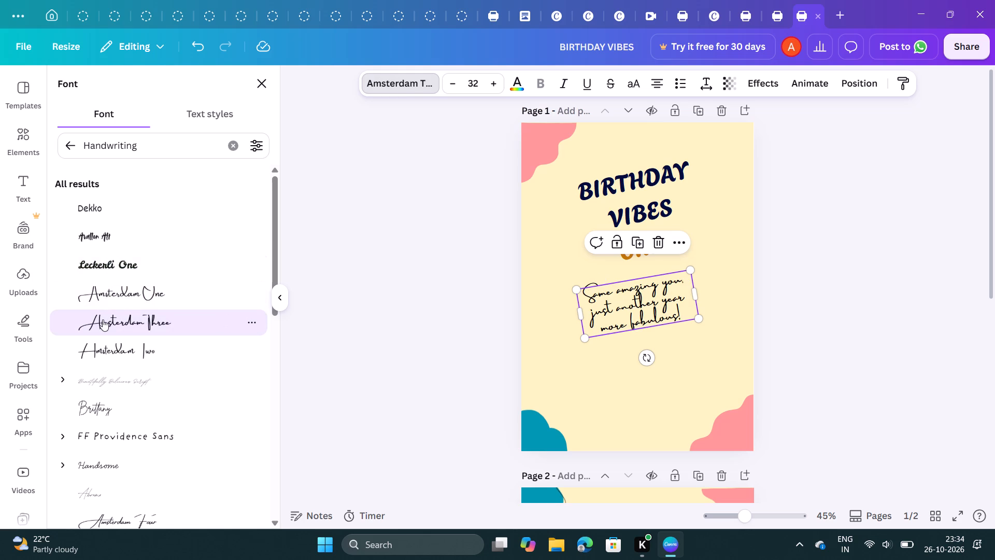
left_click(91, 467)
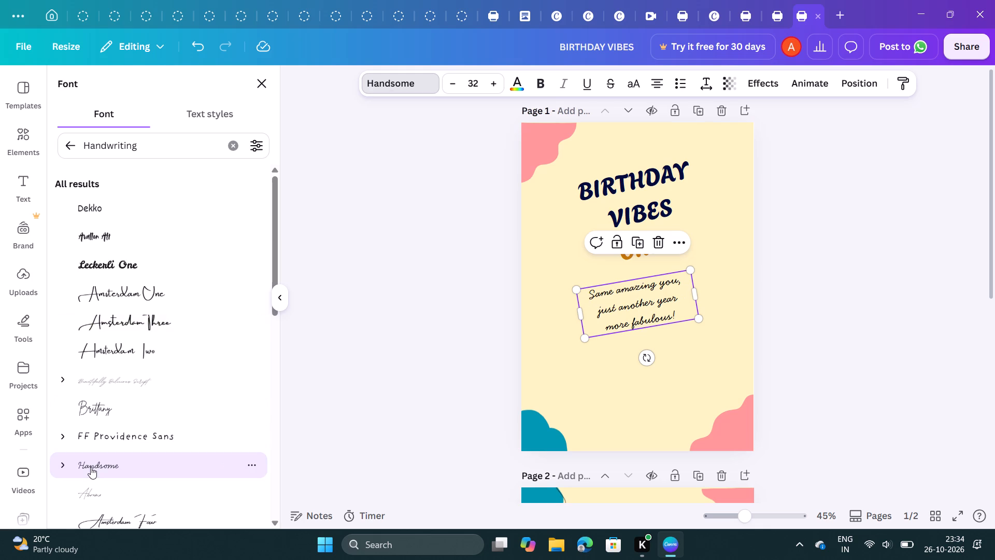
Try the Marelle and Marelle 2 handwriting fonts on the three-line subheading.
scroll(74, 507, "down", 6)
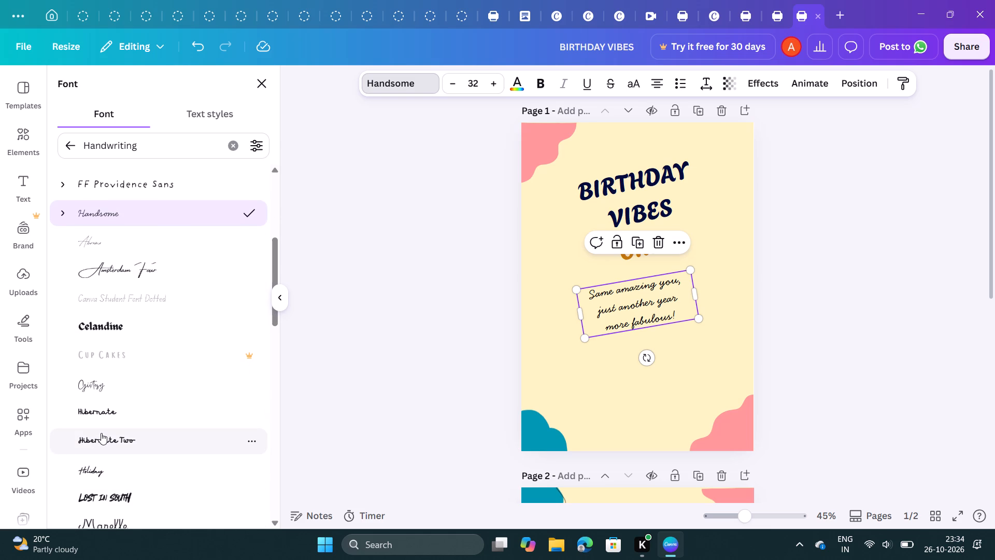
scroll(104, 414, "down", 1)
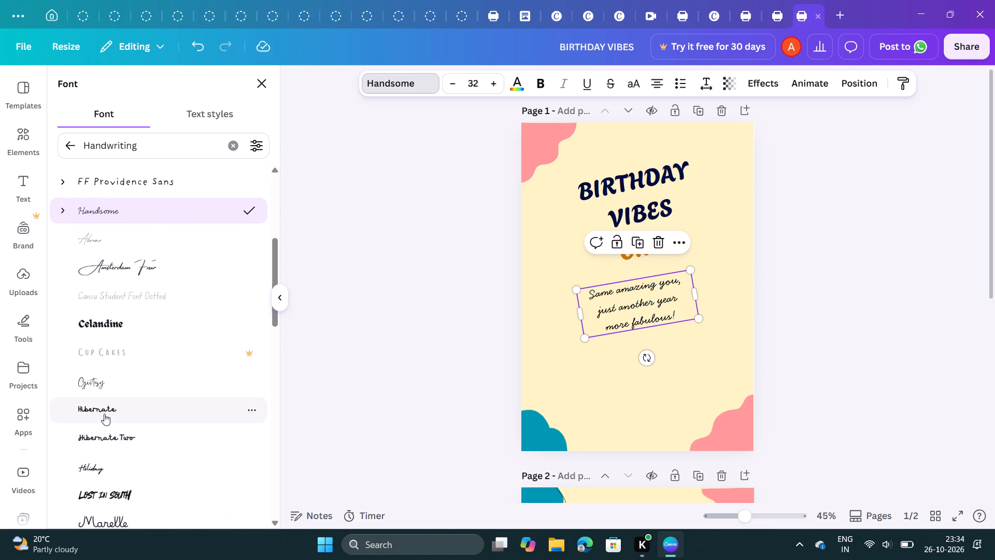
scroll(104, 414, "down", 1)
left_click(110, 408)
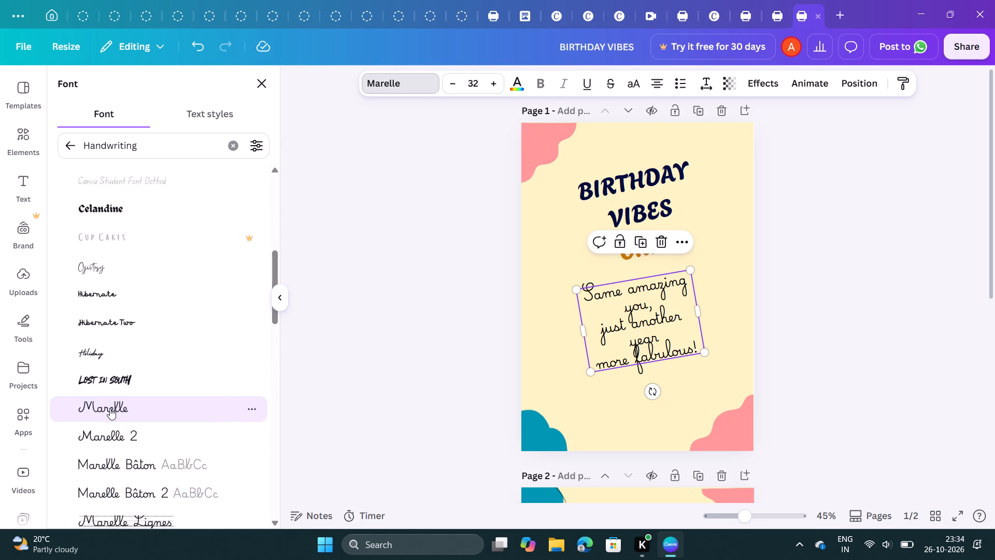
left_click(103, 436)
Set the three-line subheading's font to Playwrite US Trad.
scroll(103, 436, "down", 3)
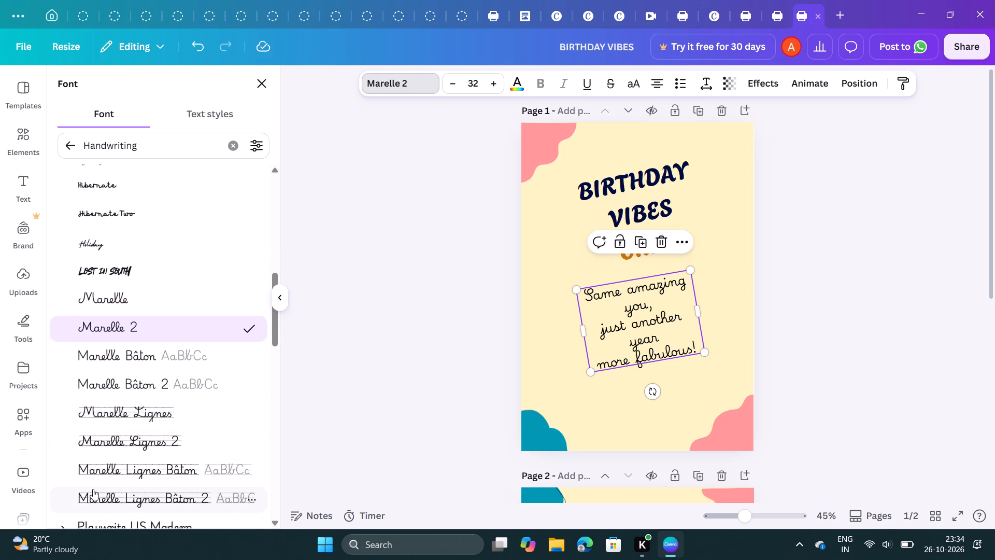
scroll(93, 489, "down", 3)
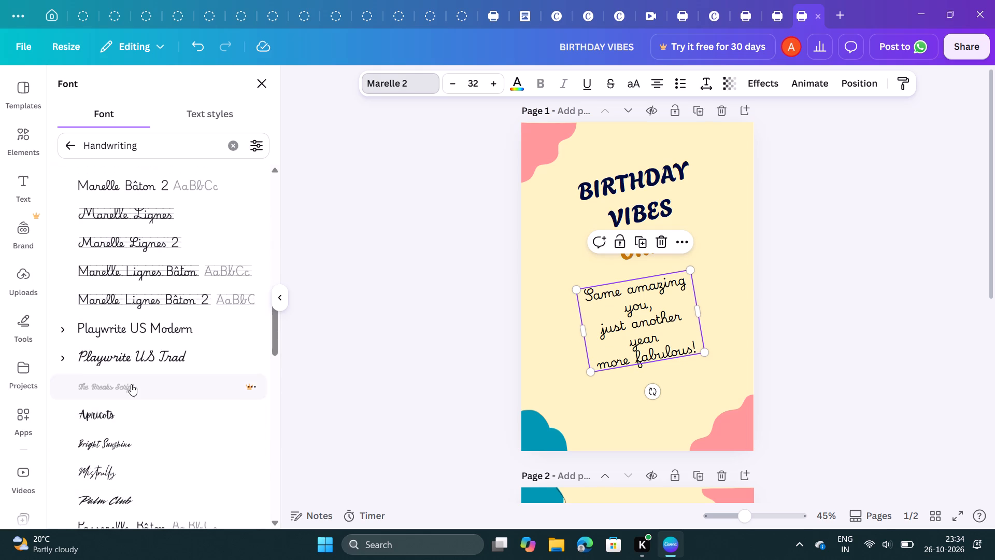
left_click(138, 369)
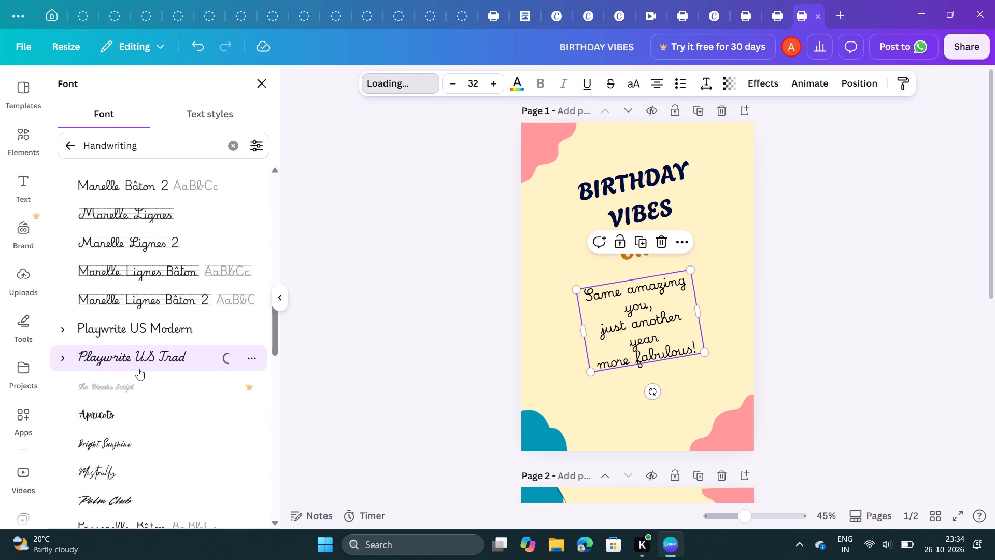
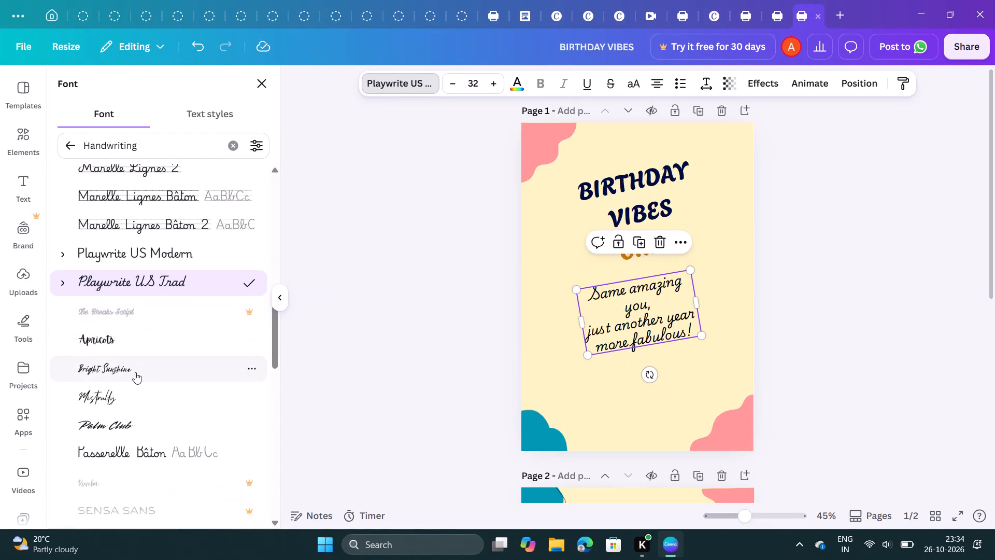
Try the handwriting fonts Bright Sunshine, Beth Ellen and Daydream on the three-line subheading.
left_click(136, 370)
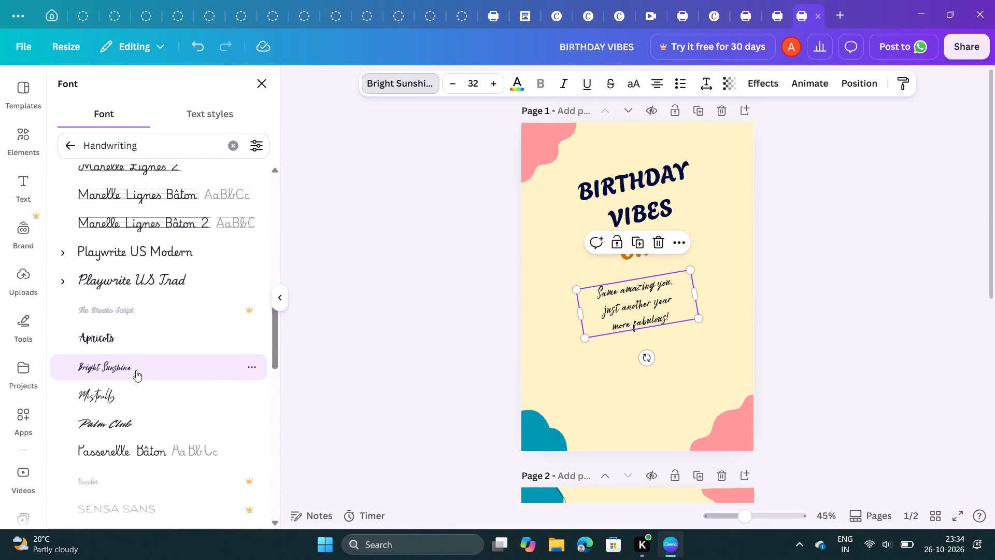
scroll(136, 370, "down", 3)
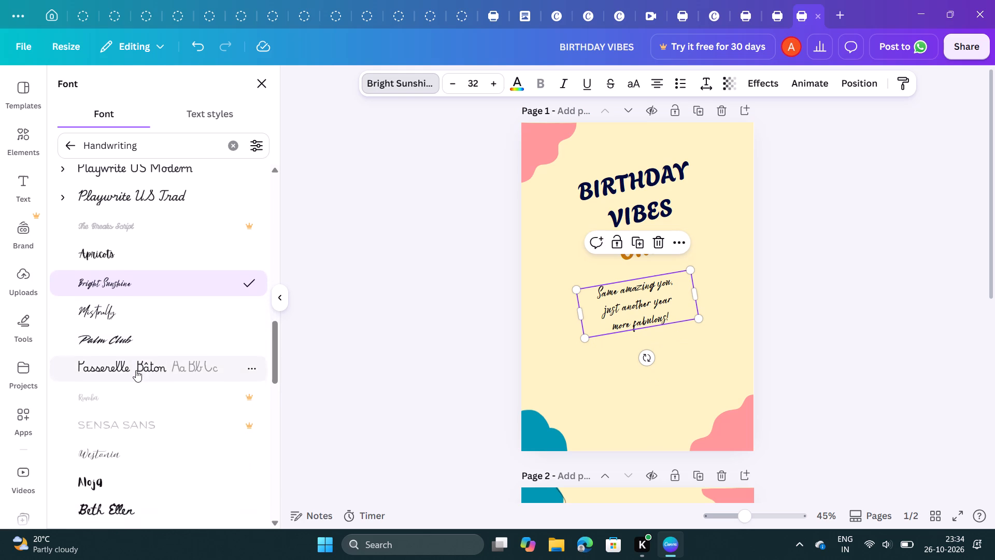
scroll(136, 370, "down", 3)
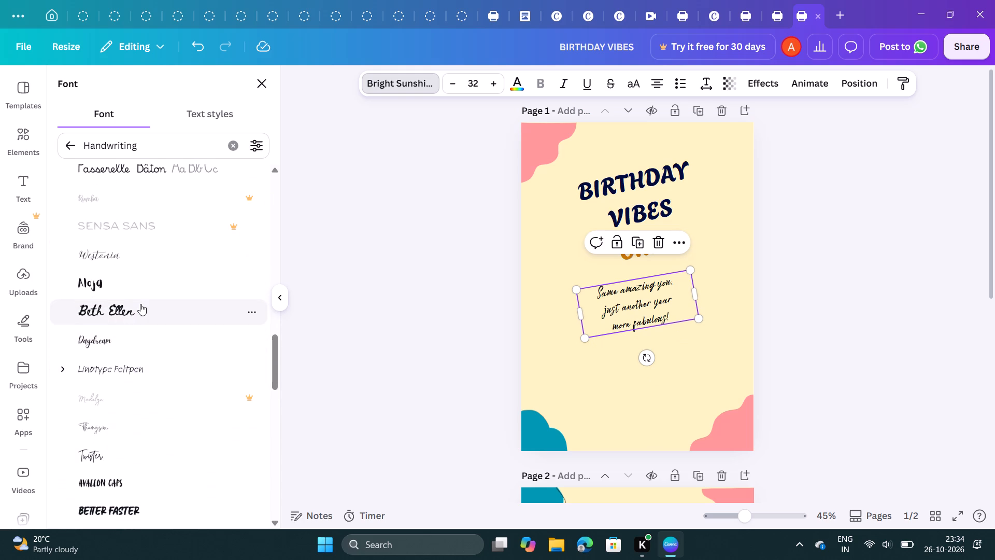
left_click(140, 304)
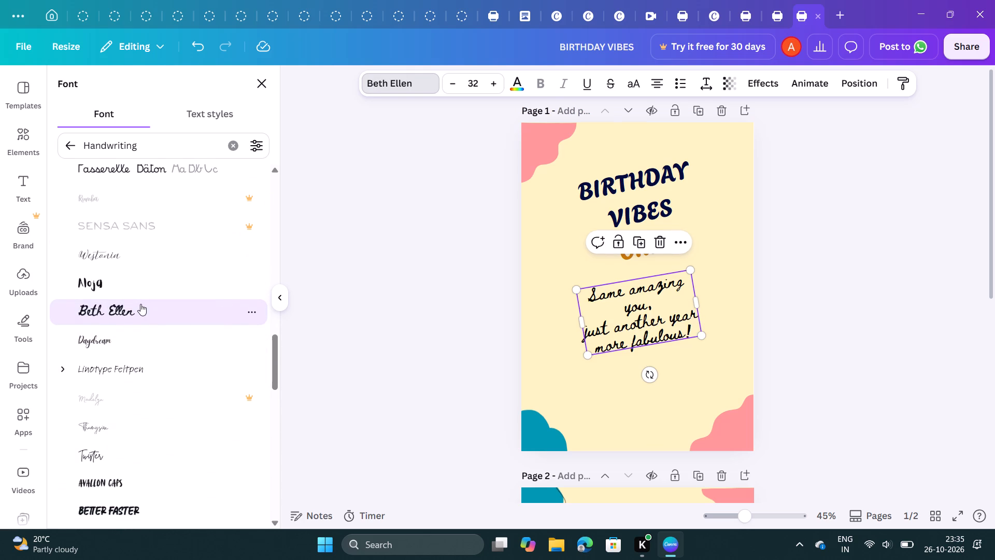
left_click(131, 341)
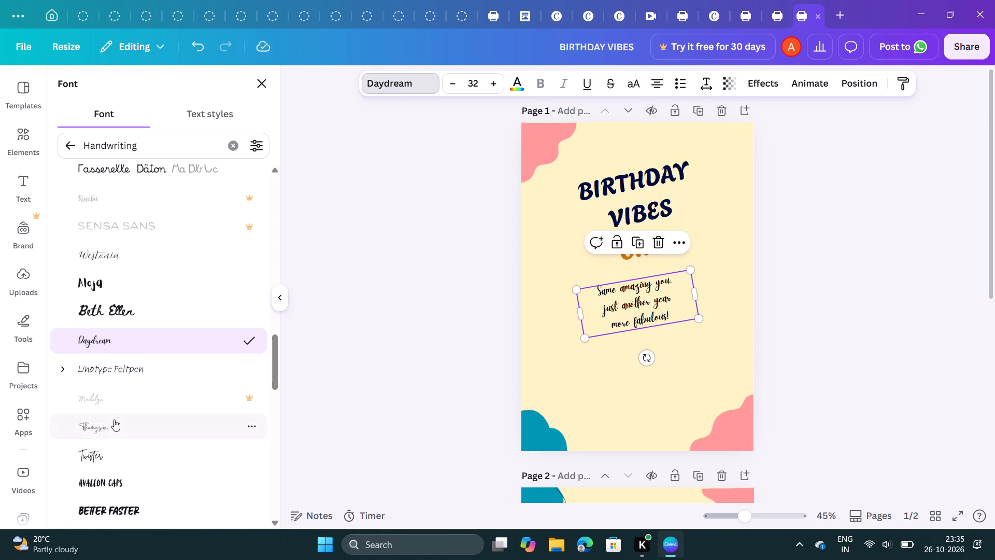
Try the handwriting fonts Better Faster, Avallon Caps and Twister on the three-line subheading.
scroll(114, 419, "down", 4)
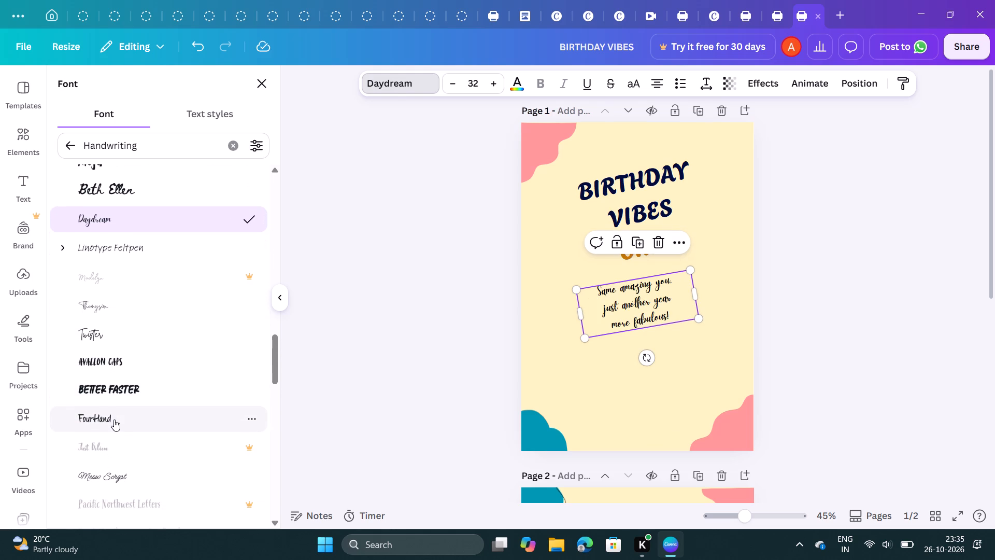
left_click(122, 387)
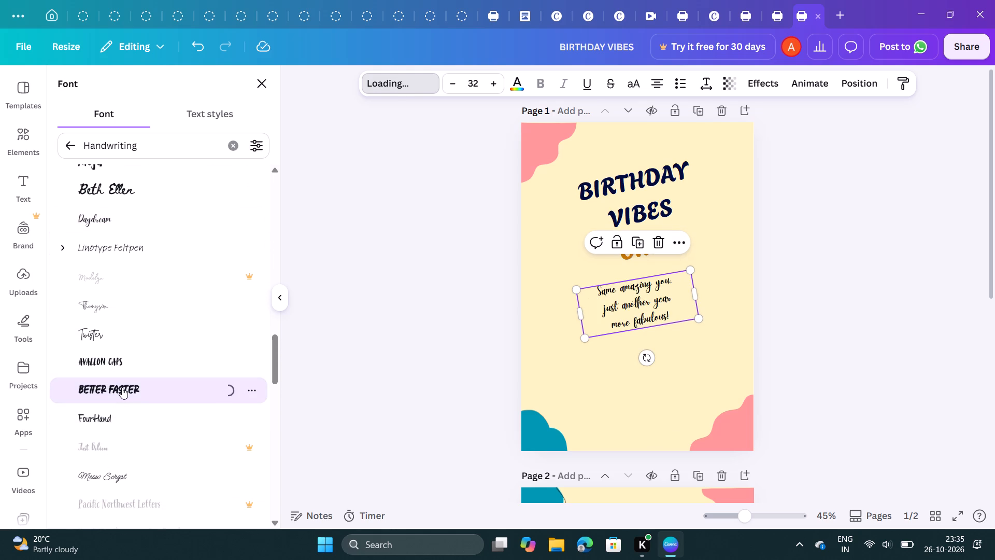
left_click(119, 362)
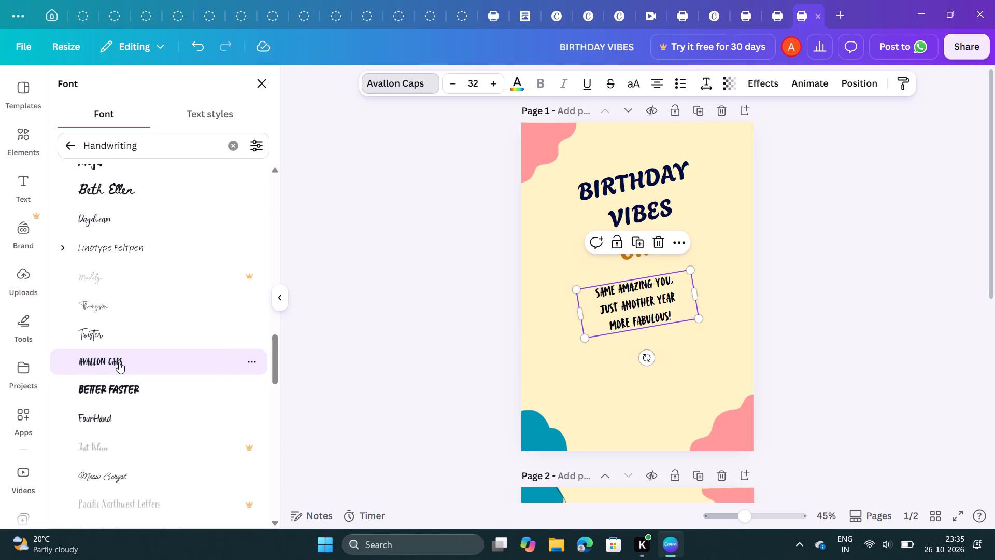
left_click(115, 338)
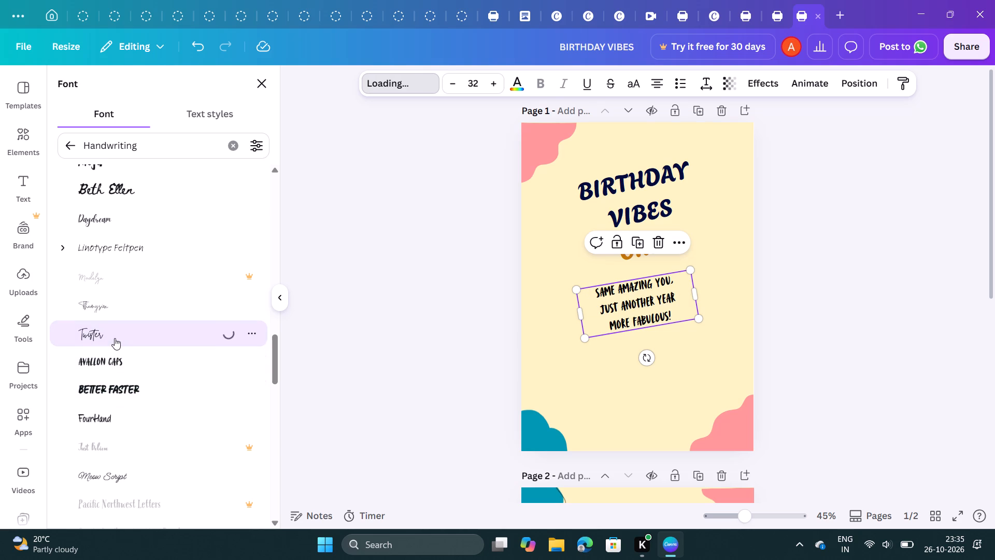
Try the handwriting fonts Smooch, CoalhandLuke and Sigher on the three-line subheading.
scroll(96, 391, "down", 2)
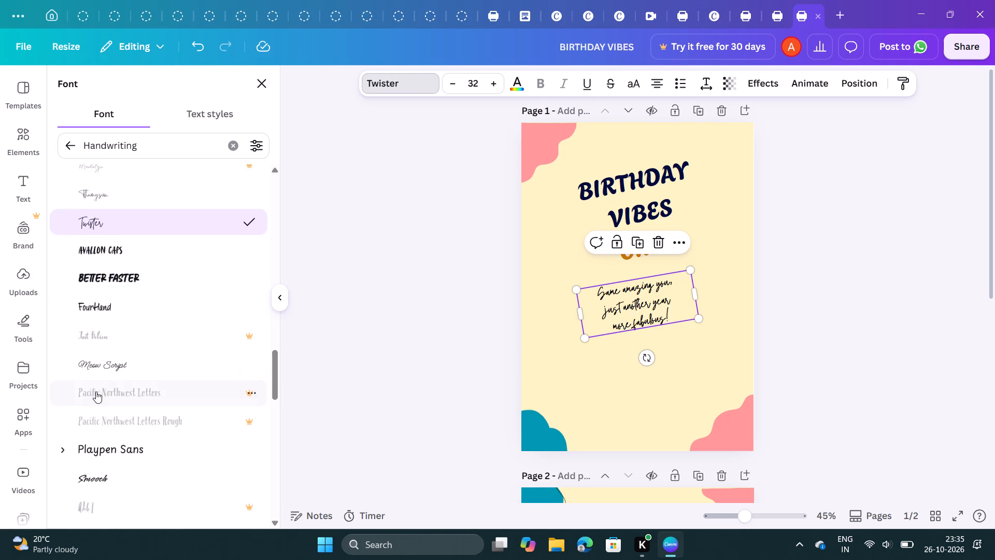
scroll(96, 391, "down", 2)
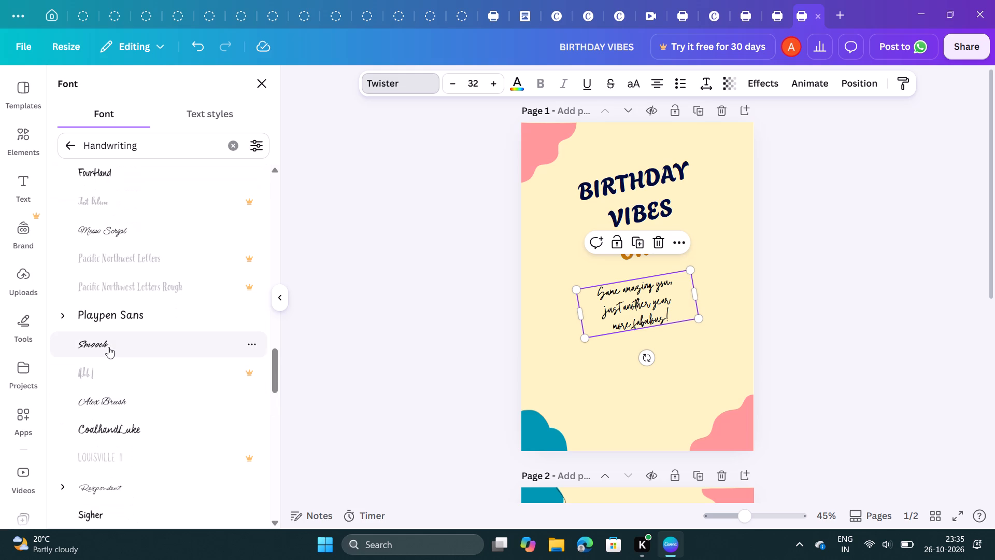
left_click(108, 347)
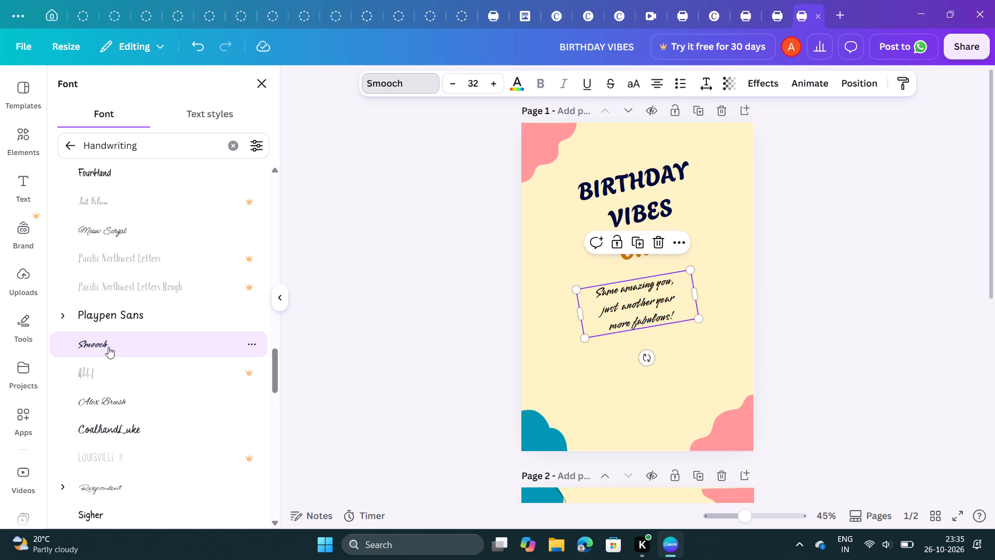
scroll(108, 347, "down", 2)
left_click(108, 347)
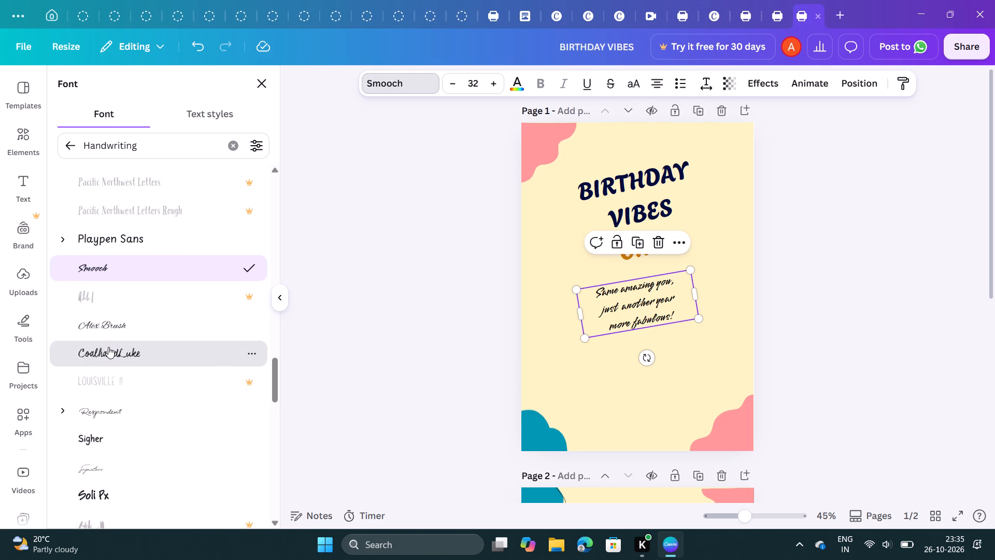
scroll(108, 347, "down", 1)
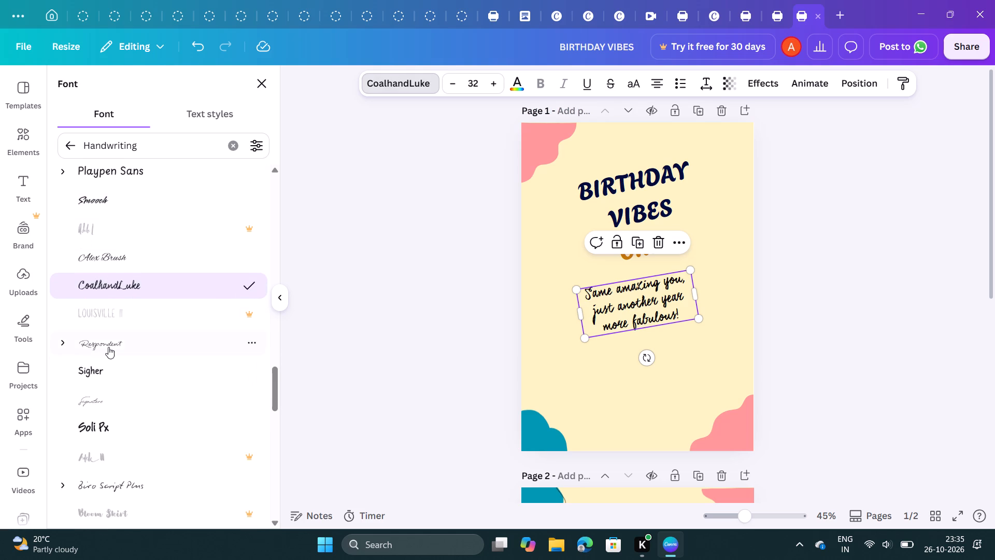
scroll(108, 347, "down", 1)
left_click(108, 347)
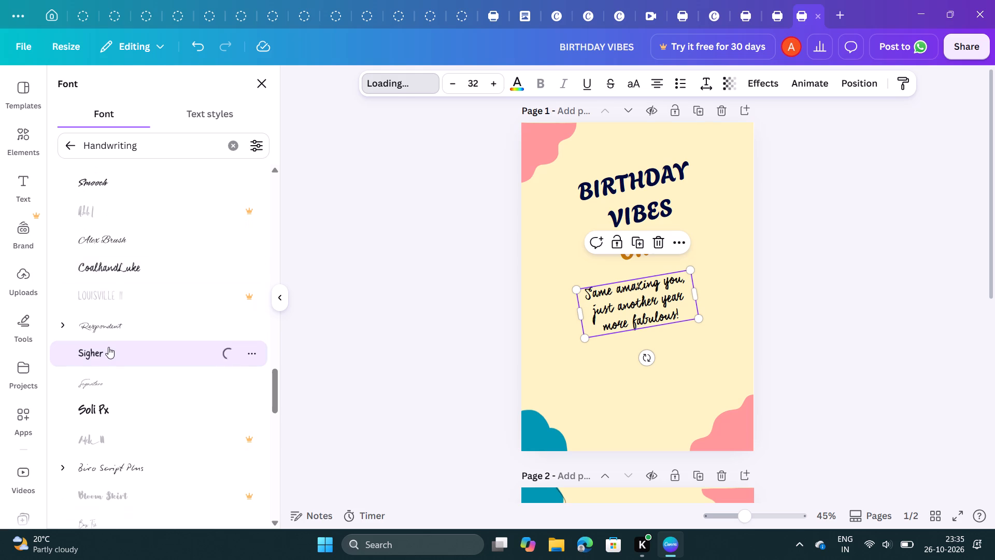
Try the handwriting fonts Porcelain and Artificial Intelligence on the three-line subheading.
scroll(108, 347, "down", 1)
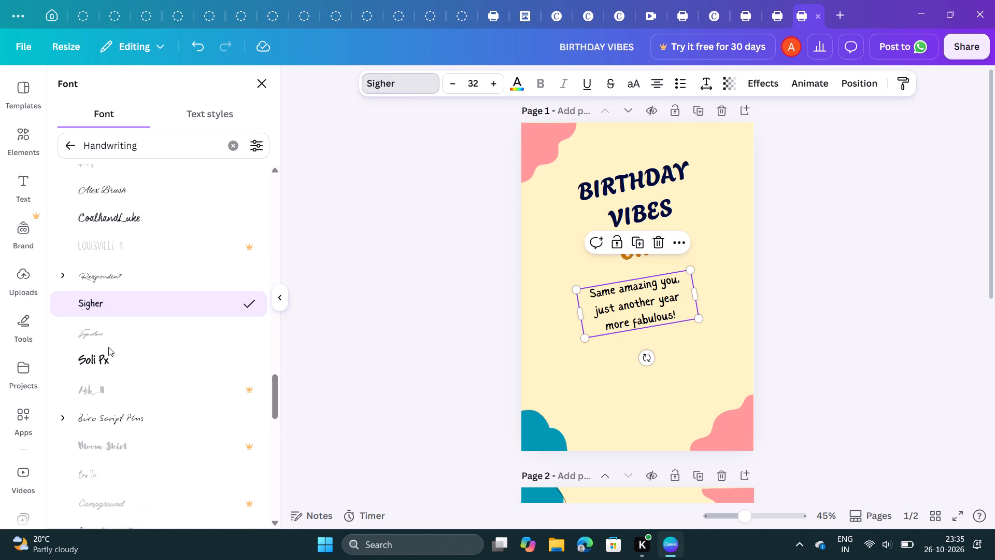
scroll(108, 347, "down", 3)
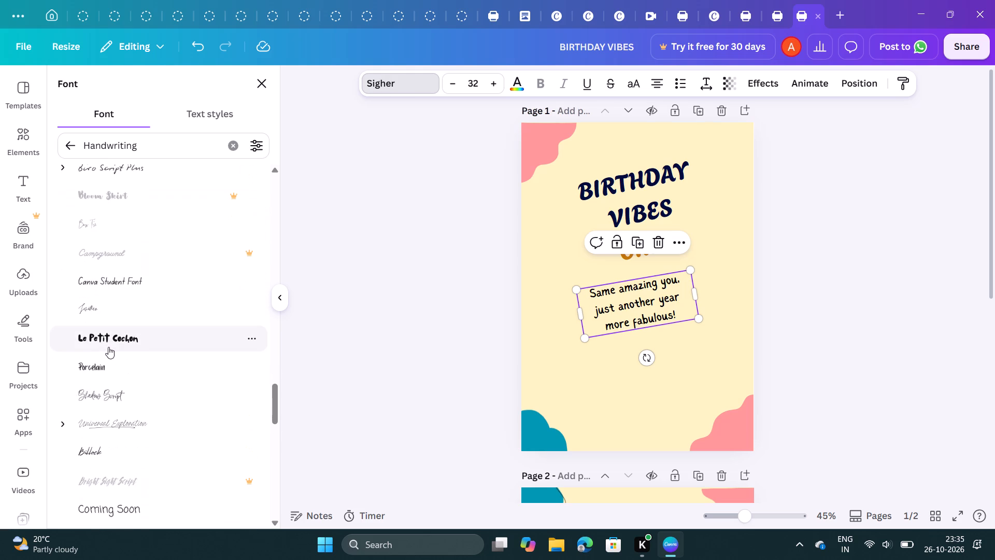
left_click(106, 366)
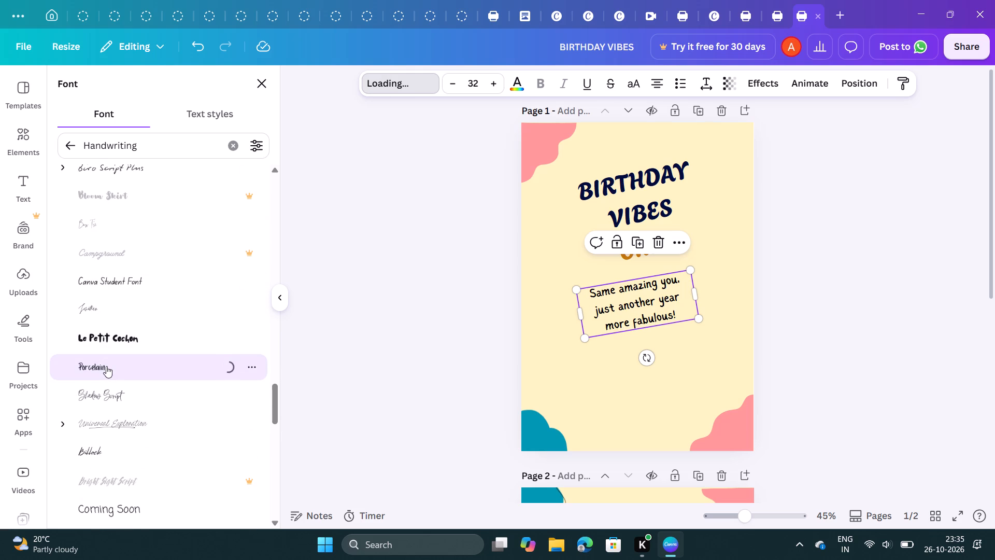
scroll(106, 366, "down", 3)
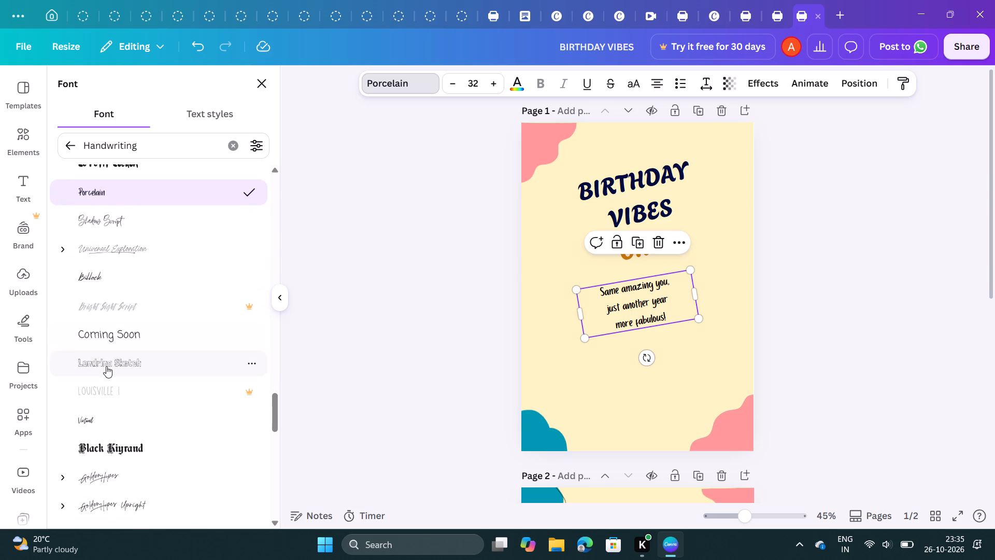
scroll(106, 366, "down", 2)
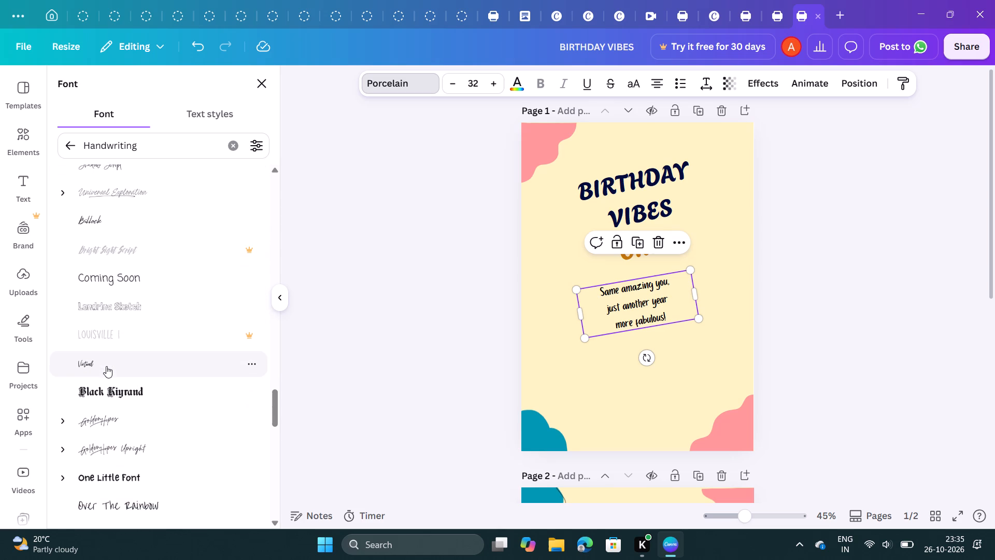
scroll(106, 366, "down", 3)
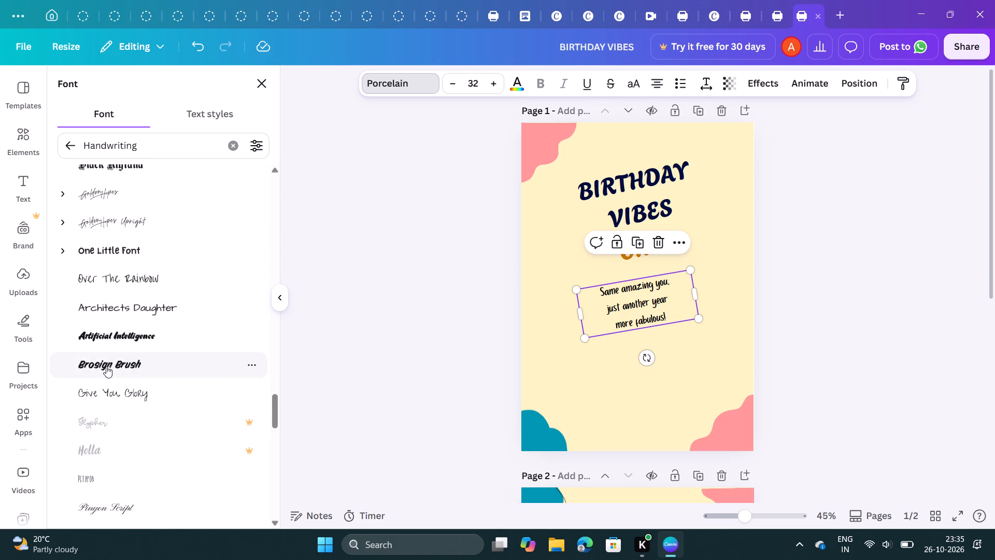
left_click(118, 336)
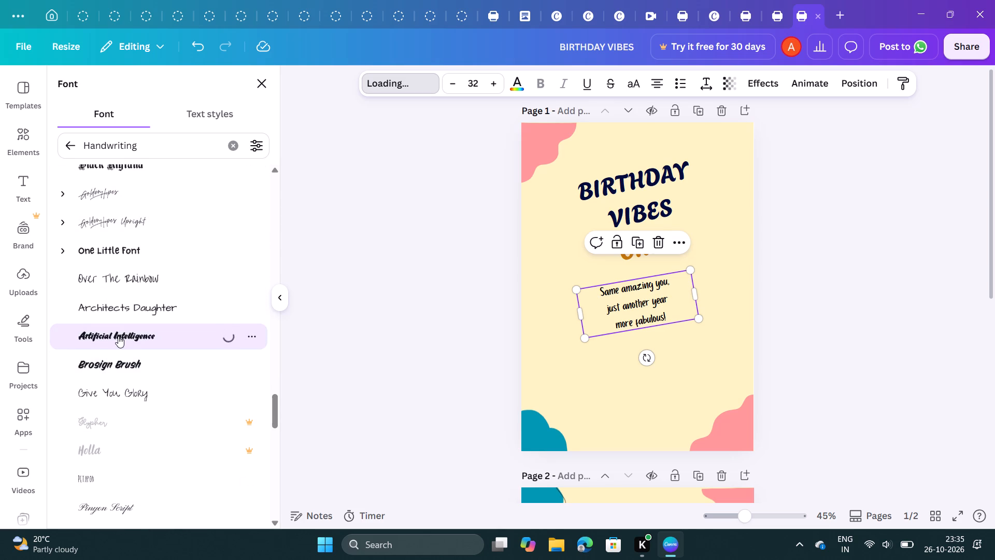
Set the three-line subheading's font to Pony Club from the handwriting fonts.
scroll(118, 336, "down", 1)
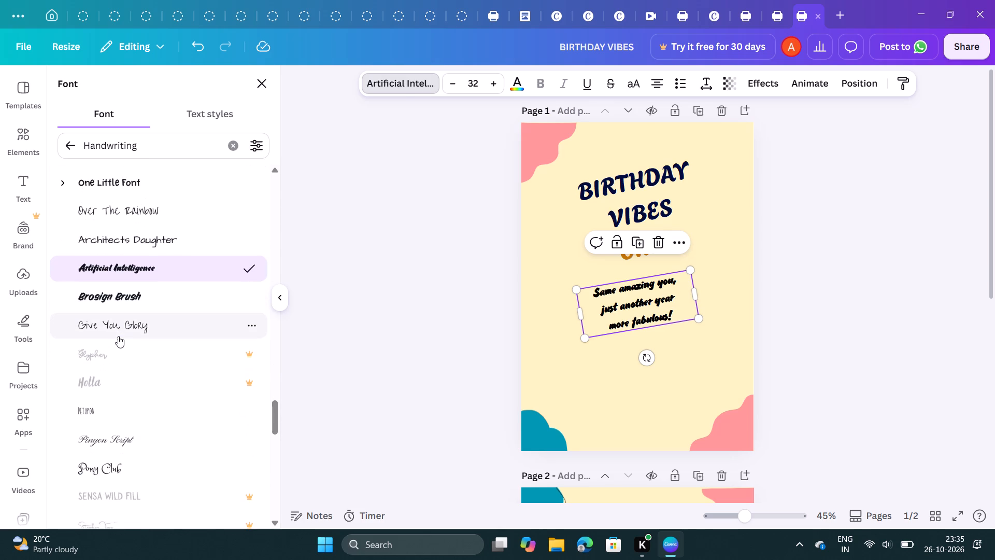
scroll(118, 336, "down", 2)
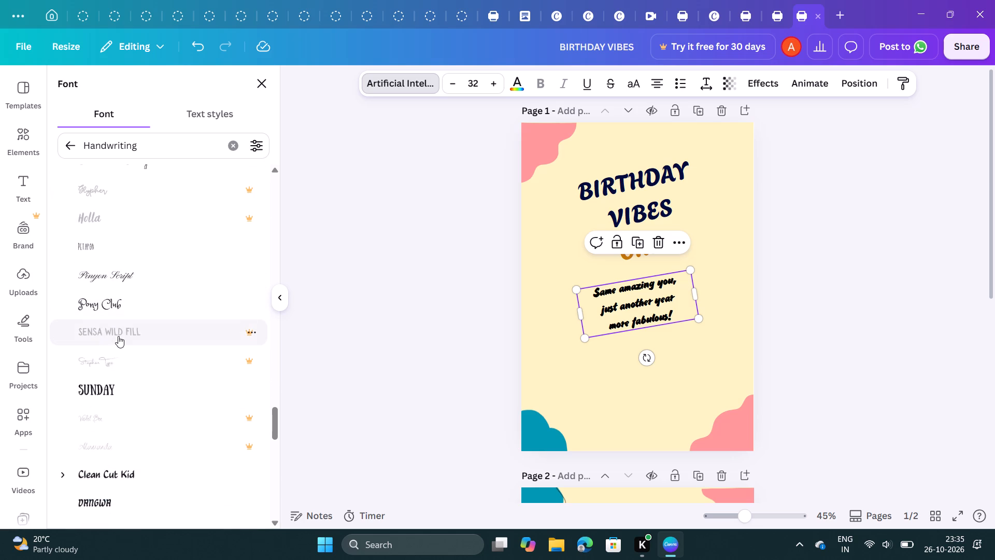
left_click(123, 305)
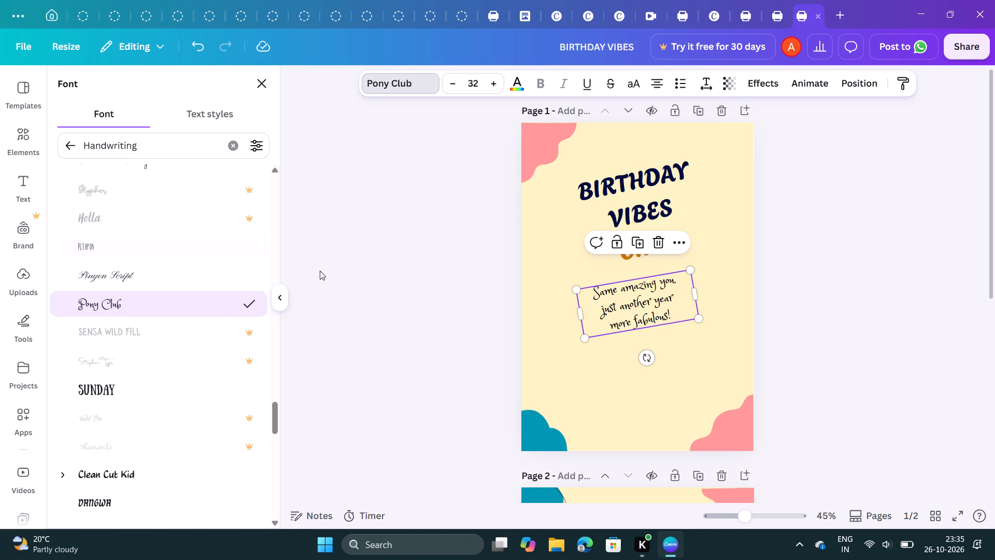
left_click(715, 286)
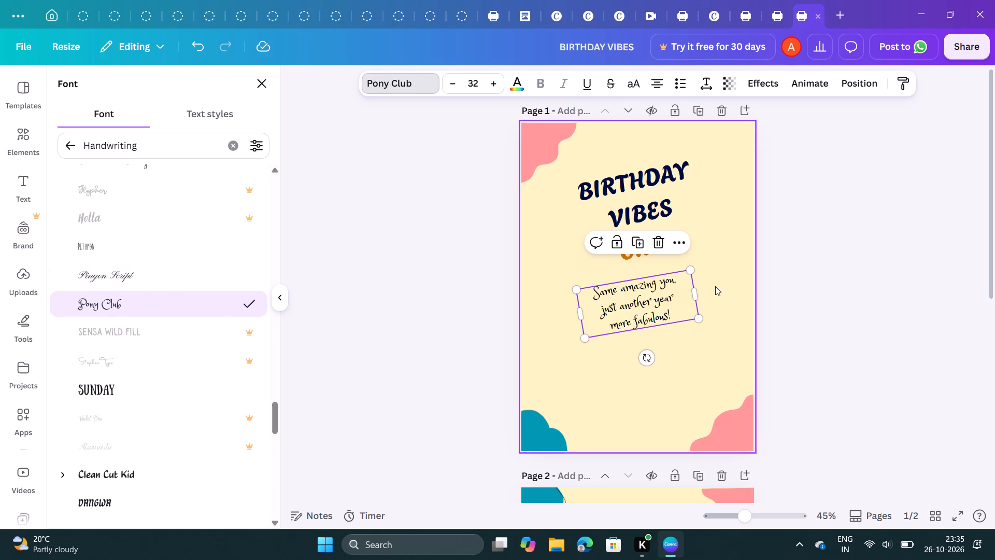
Increase the three-line subheading's font size to 44 and deselect it.
left_click(669, 310)
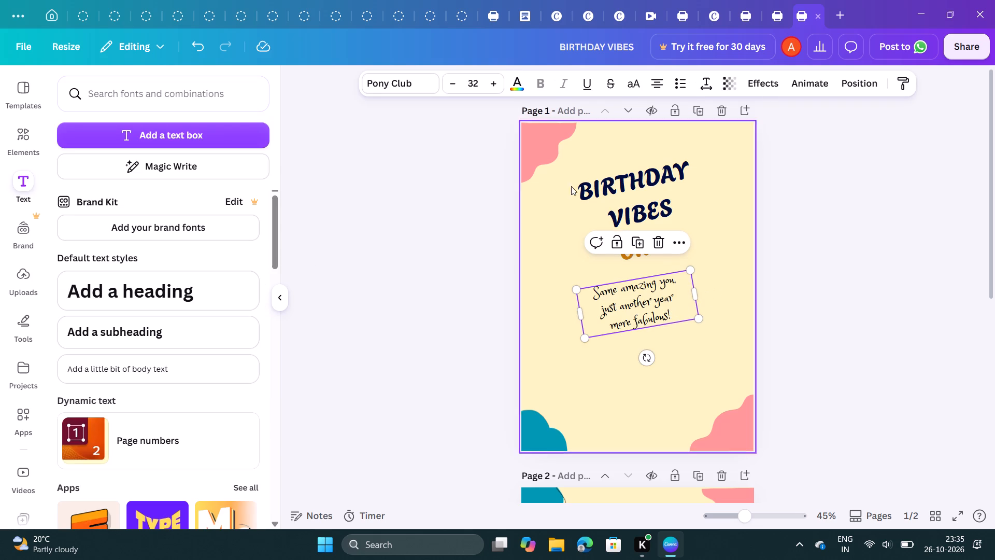
left_click(545, 86)
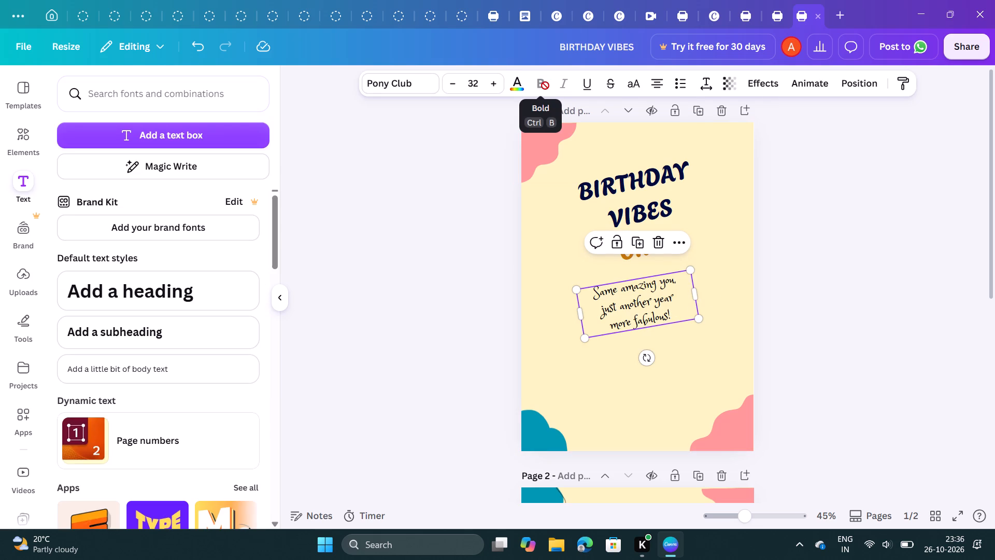
triple_click(497, 83)
triple_click(497, 83)
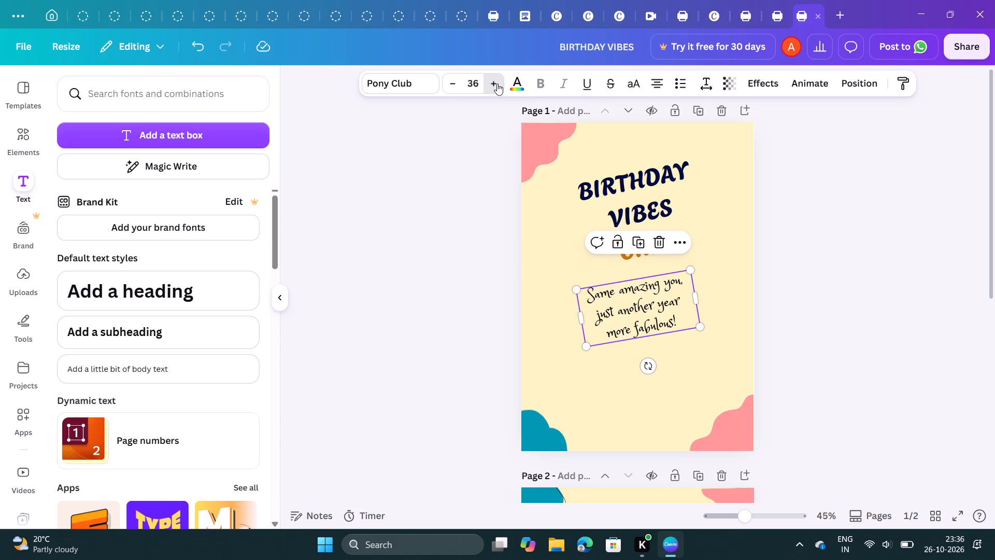
triple_click(497, 83)
triple_click(497, 83)
double_click(497, 83)
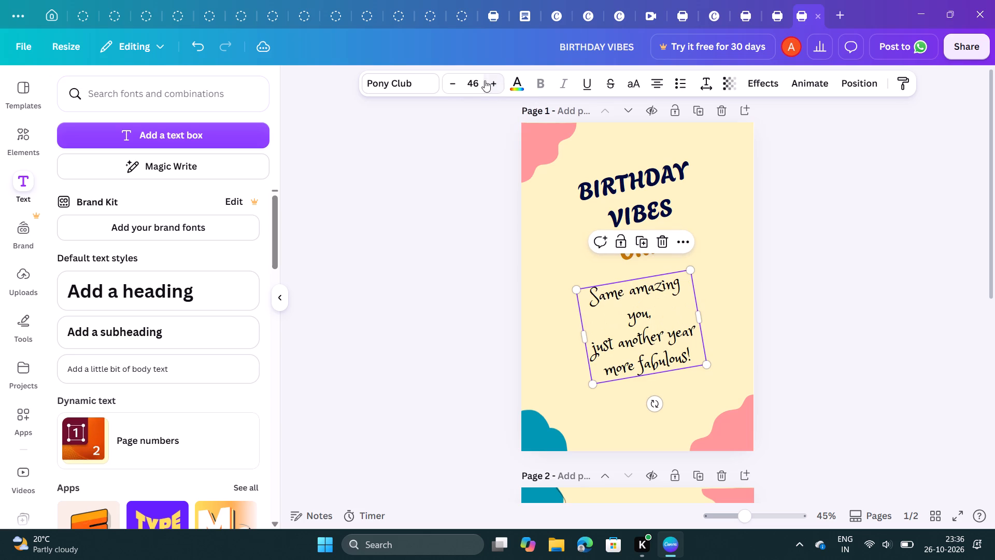
left_click(454, 86)
left_click(454, 86)
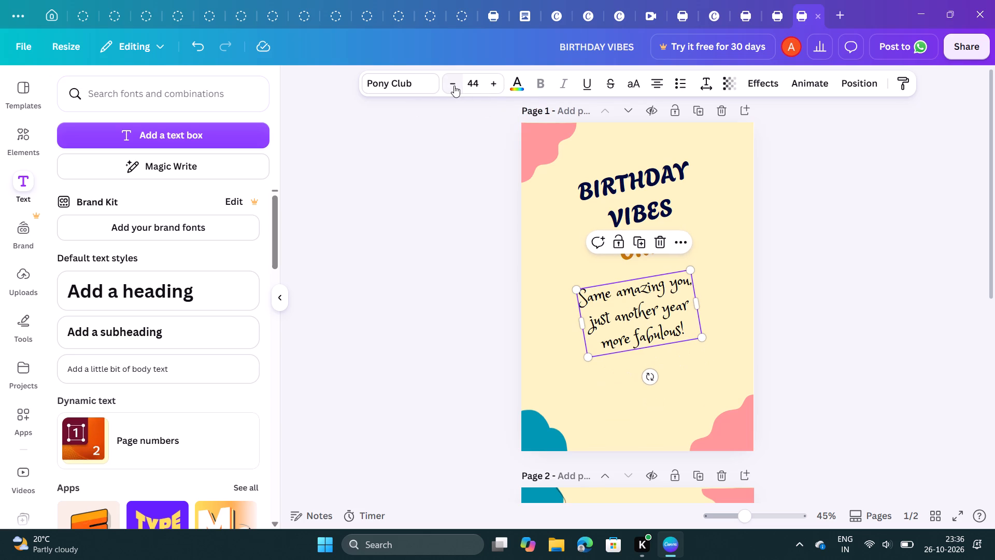
left_click(460, 163)
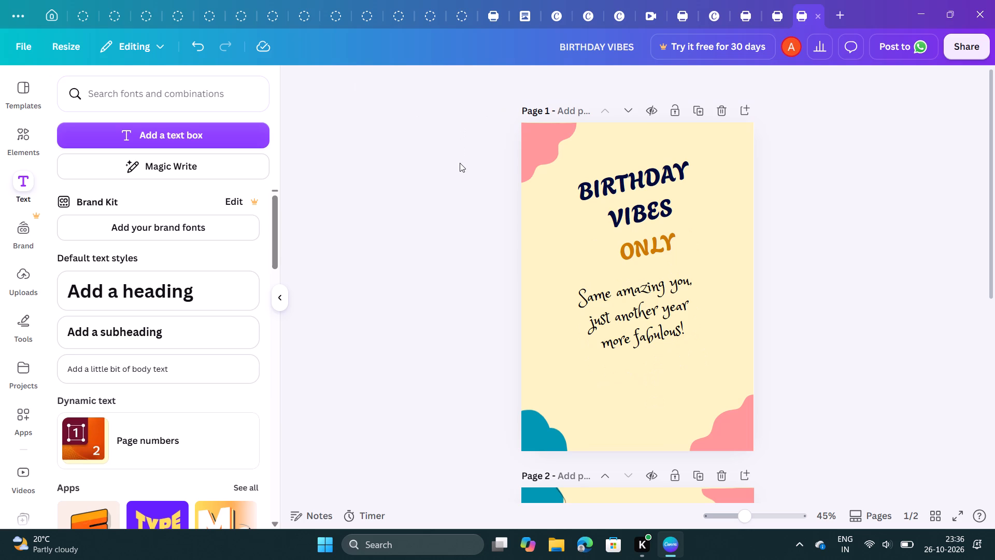
Increase the font size of the orange word "ONLY" on page 1 to 61 and deselect it.
left_click(626, 246)
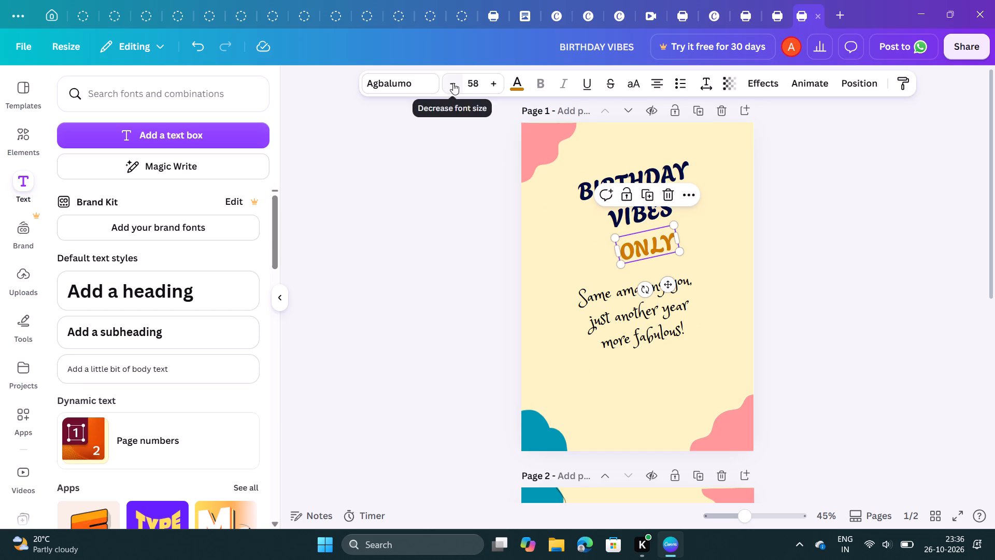
left_click(453, 83)
left_click(497, 87)
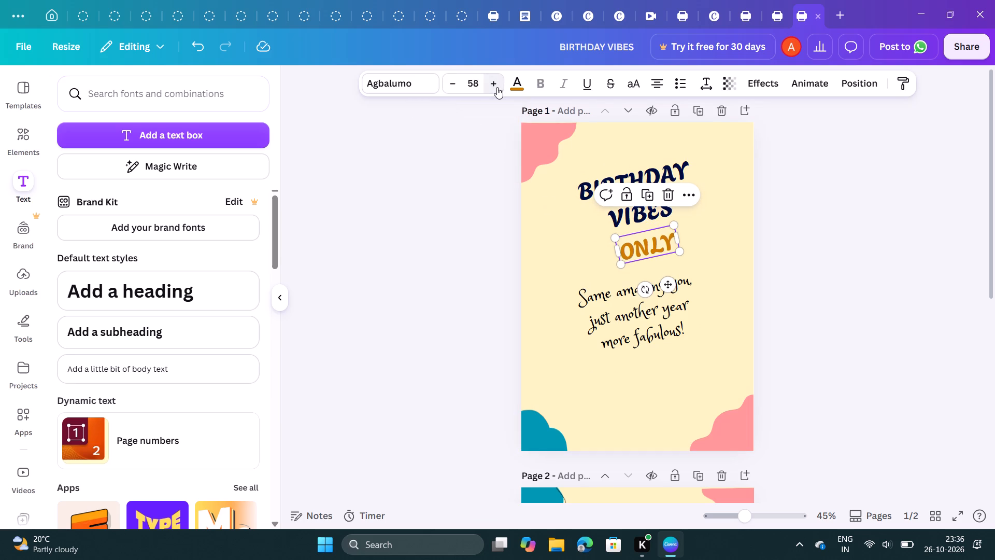
left_click(497, 87)
triple_click(497, 87)
triple_click(497, 87)
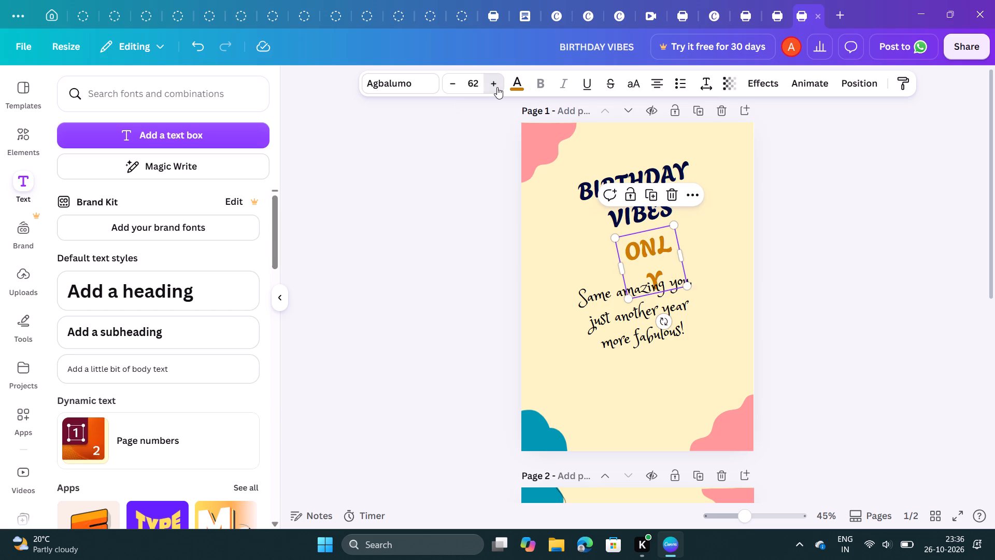
left_click(454, 85)
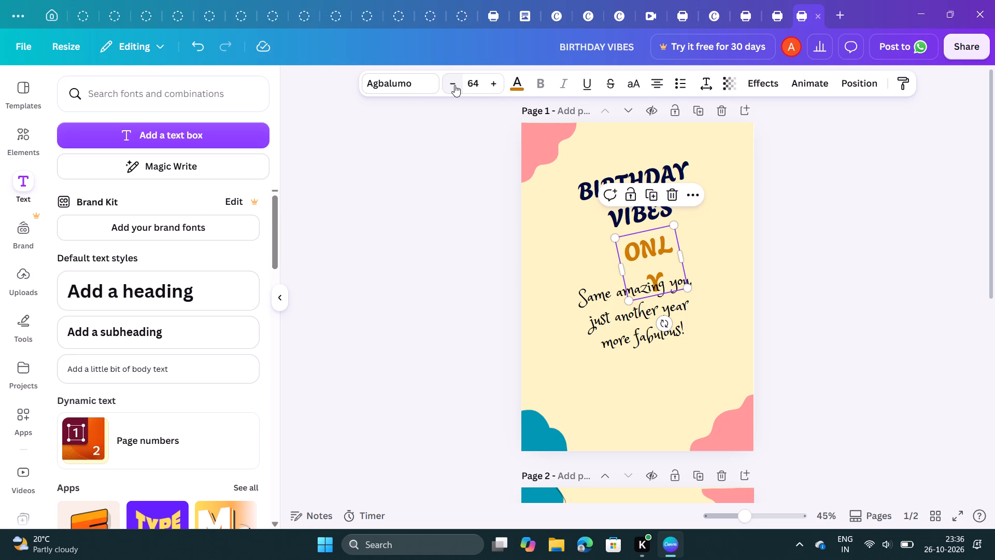
double_click(454, 85)
left_click(454, 85)
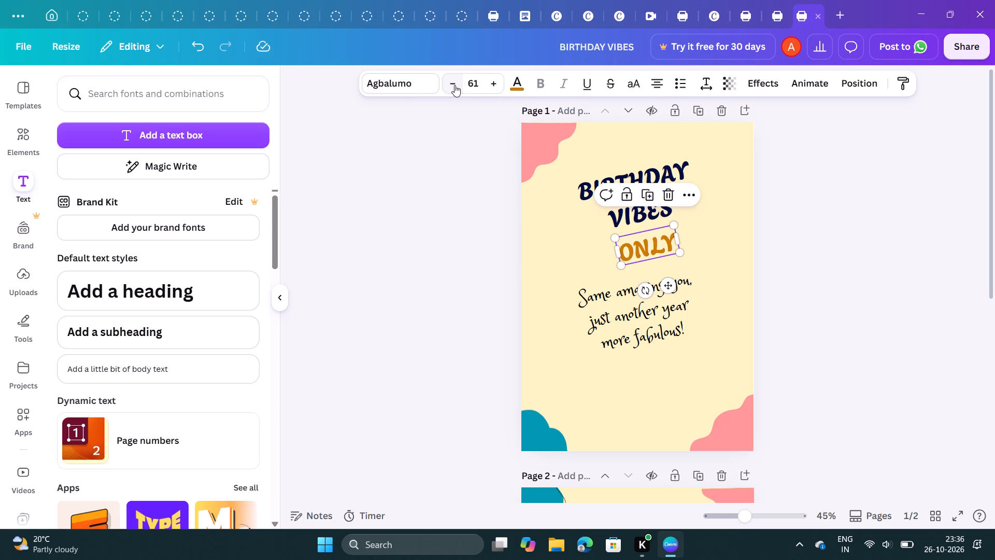
left_click(442, 156)
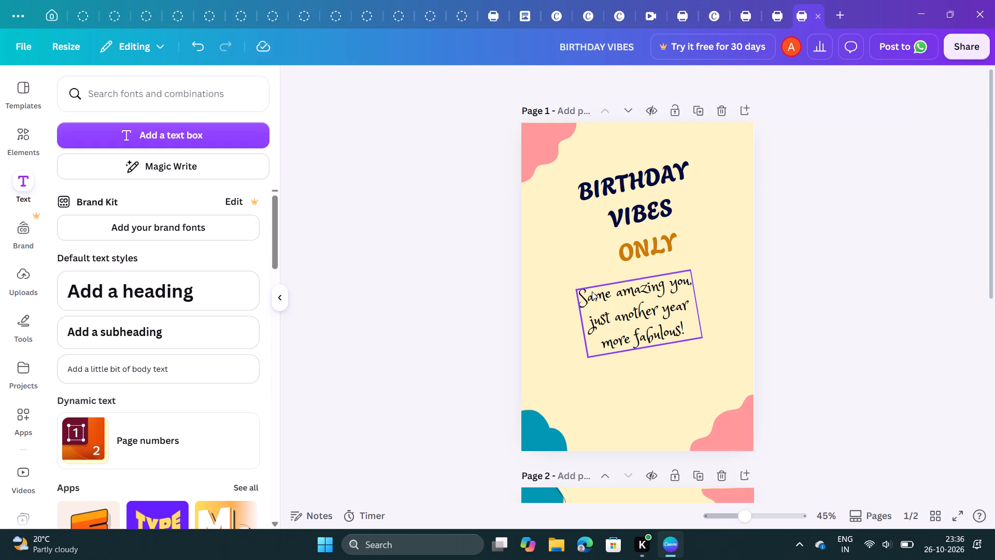
Move the three-line message on page 1 slightly down and to the right, away from the word "ONLY".
left_click_drag(592, 291, 606, 302)
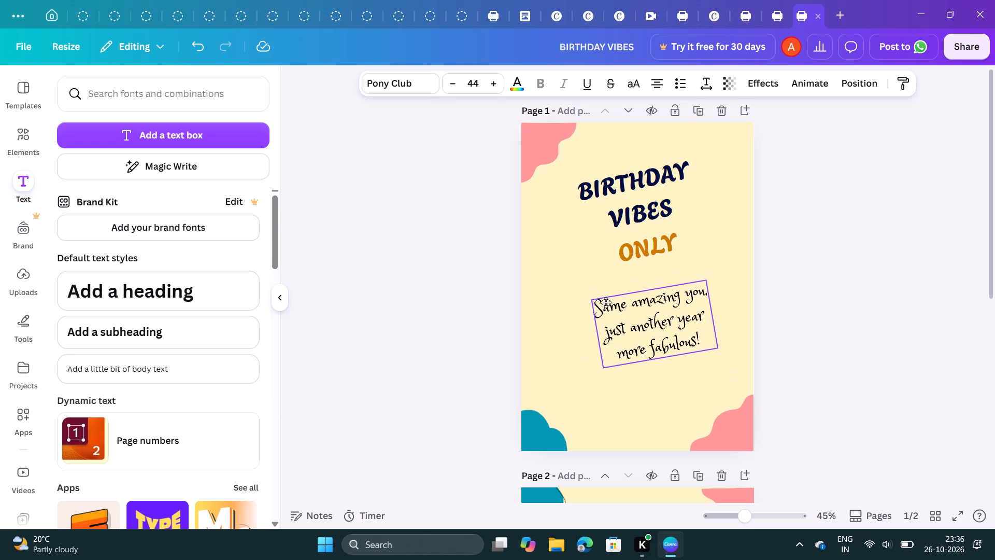
left_click_drag(606, 302, 600, 302)
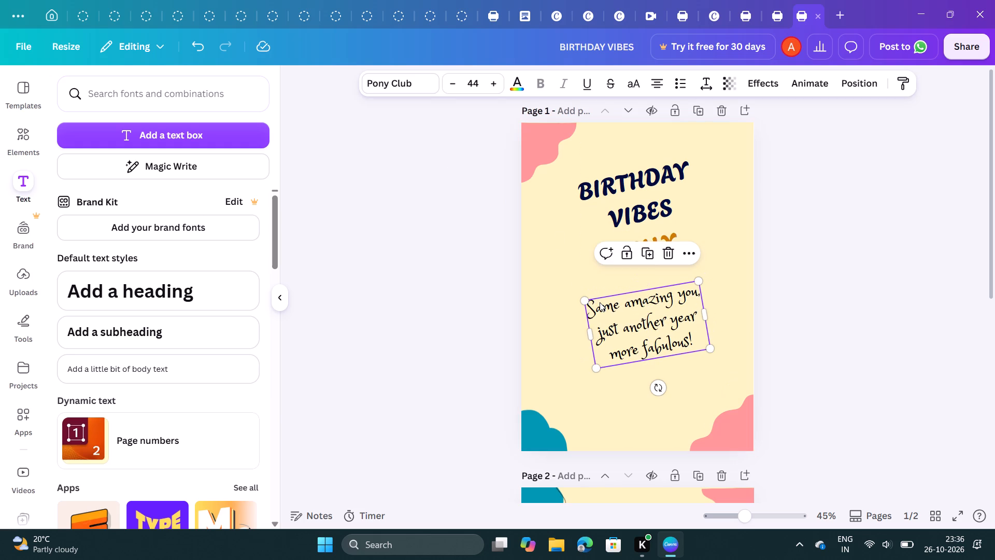
left_click(579, 263)
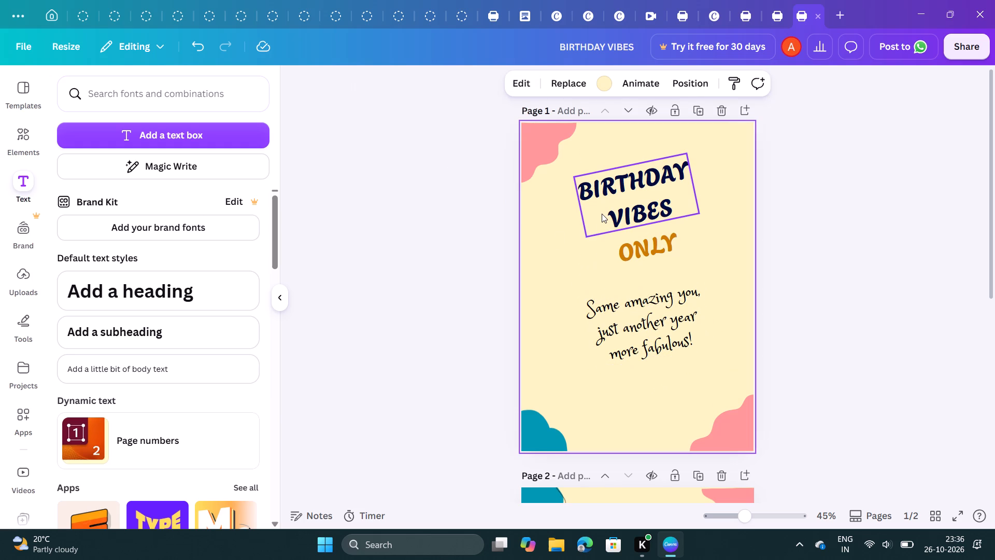
Shift the "BIRTHDAY VIBES" heading on page 1 slightly to the left.
left_click(602, 213)
left_click_drag(602, 213, 591, 214)
Reposition the orange word "ONLY" slightly left and lower so it sits beneath "VIBES", then deselect it.
left_click(627, 234)
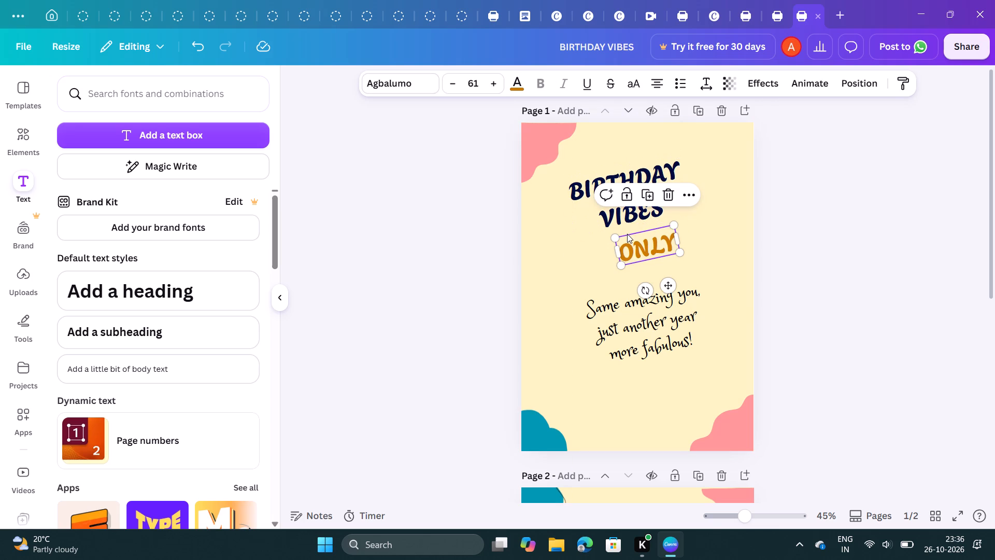
left_click_drag(627, 234, 607, 240)
left_click(630, 242)
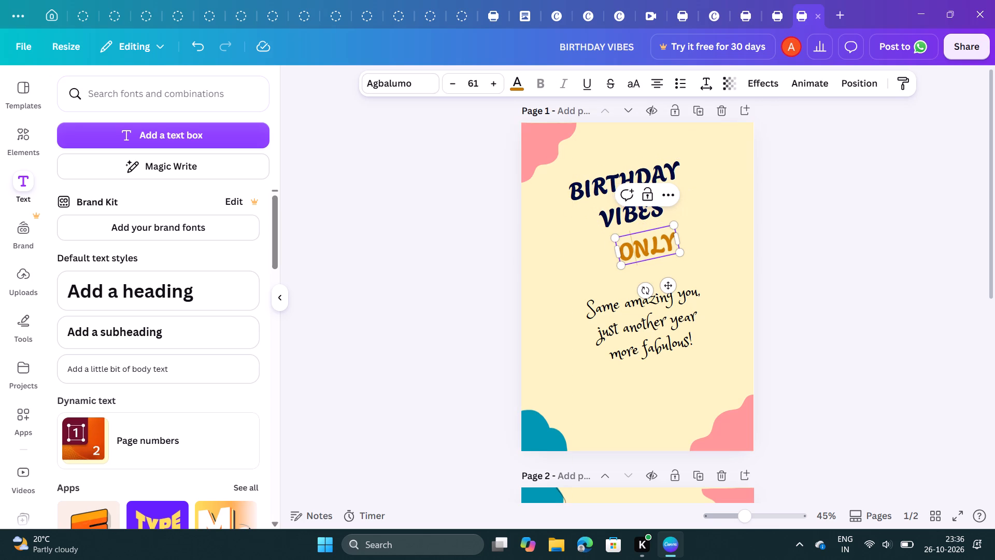
left_click(630, 242)
left_click(600, 252)
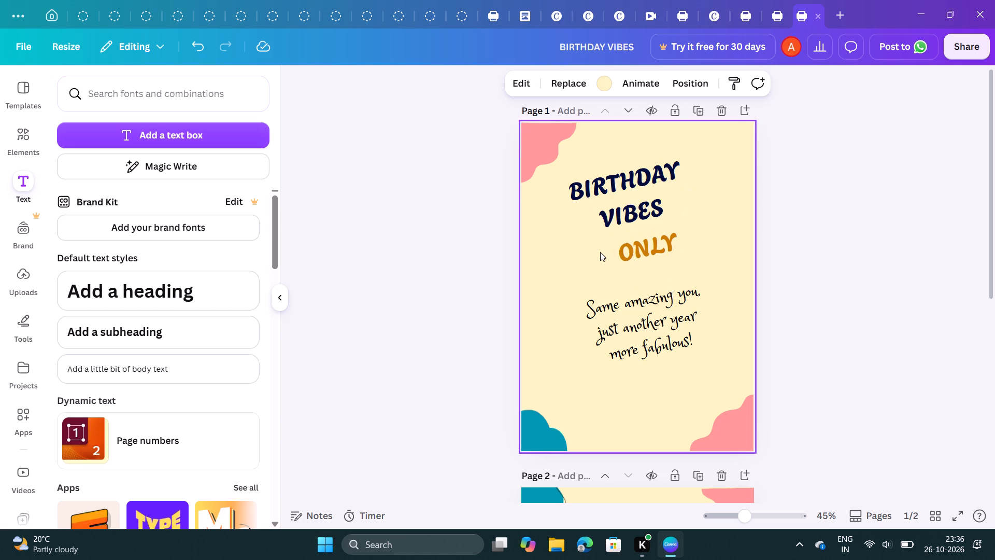
left_click(654, 246)
left_click_drag(654, 246, 631, 258)
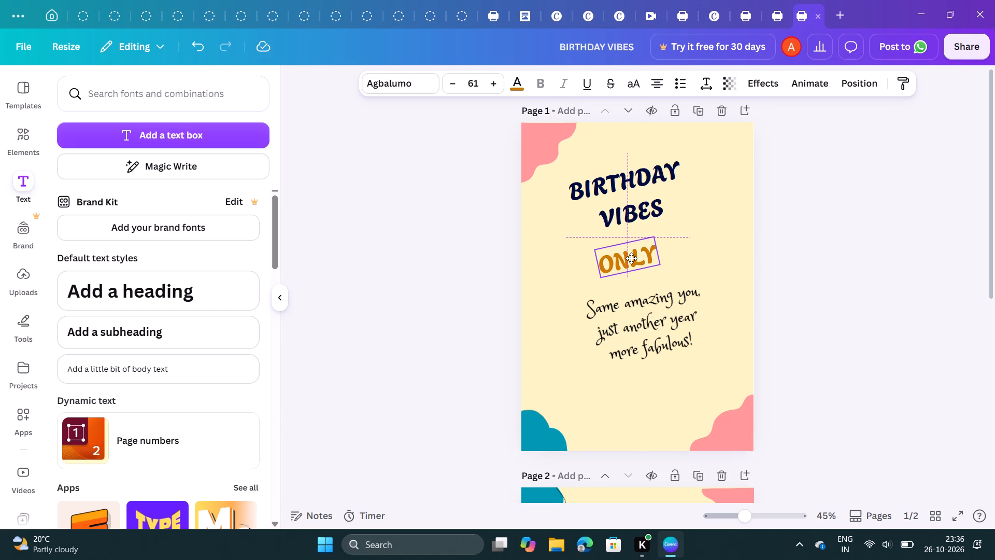
left_click_drag(631, 258, 630, 256)
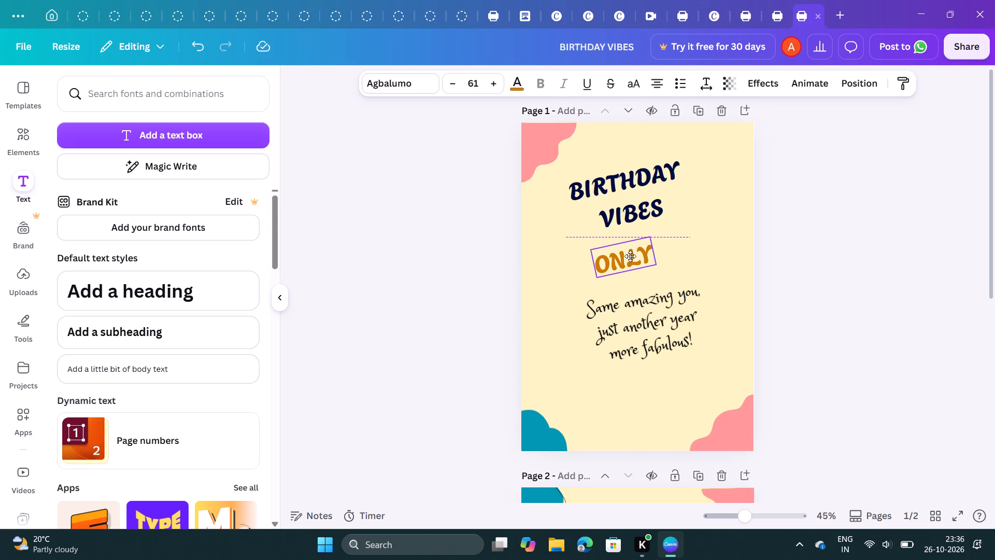
left_click_drag(630, 256, 642, 250)
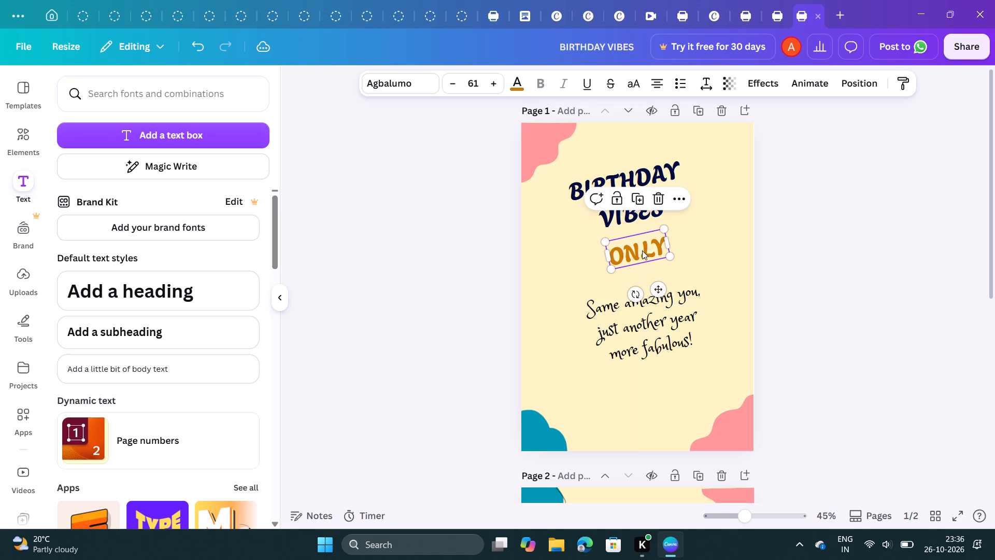
left_click(464, 283)
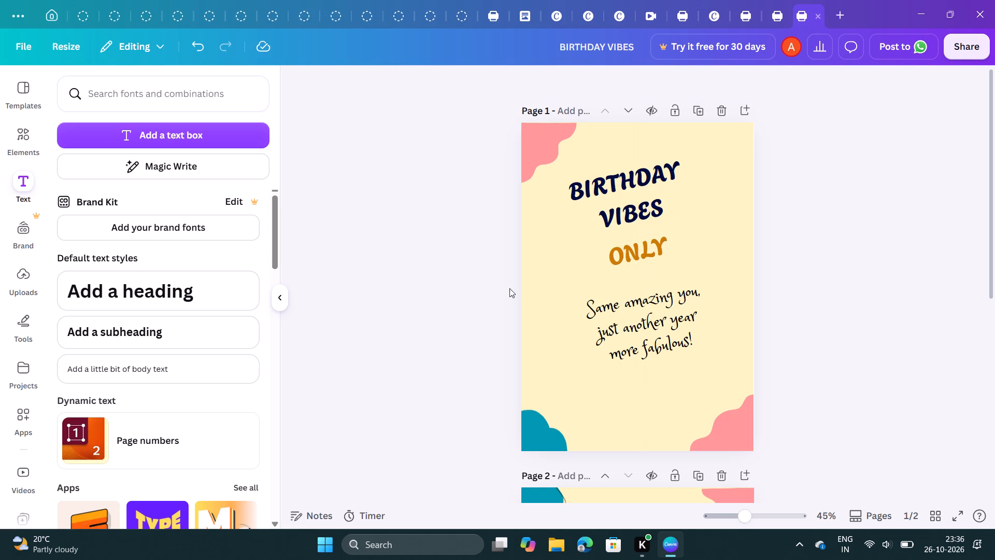
Move the three-line message further down to widen the gap below the word "ONLY".
left_click(605, 315)
left_click_drag(605, 315, 597, 335)
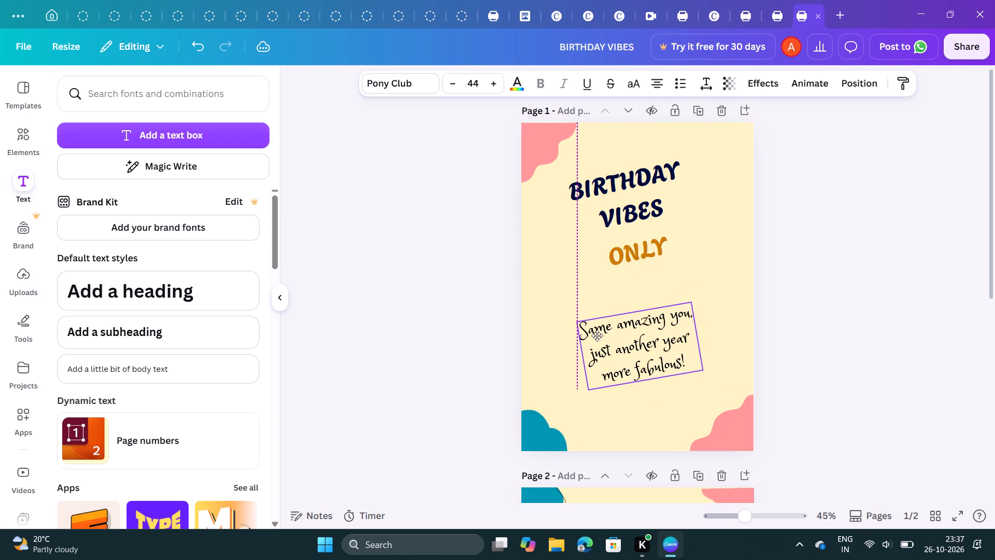
left_click_drag(597, 335, 603, 333)
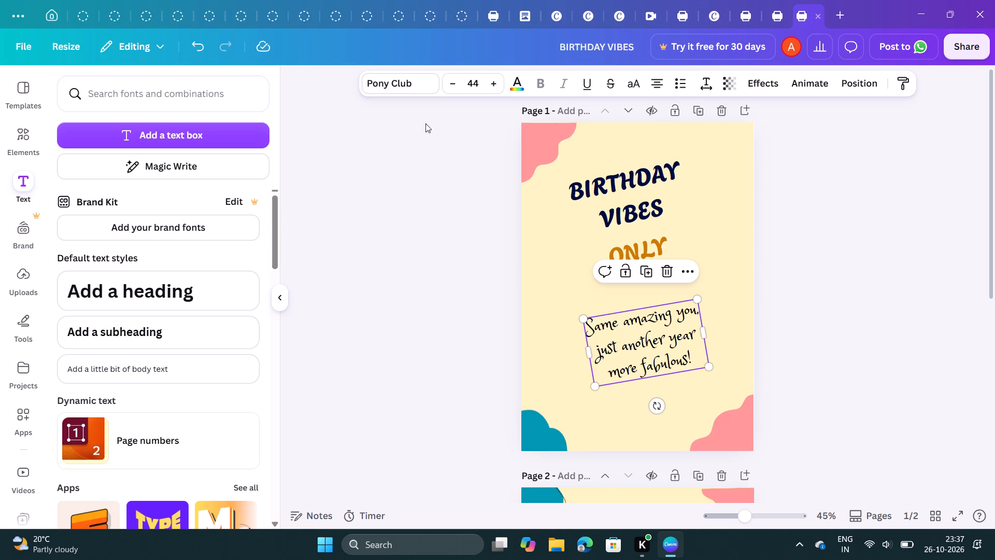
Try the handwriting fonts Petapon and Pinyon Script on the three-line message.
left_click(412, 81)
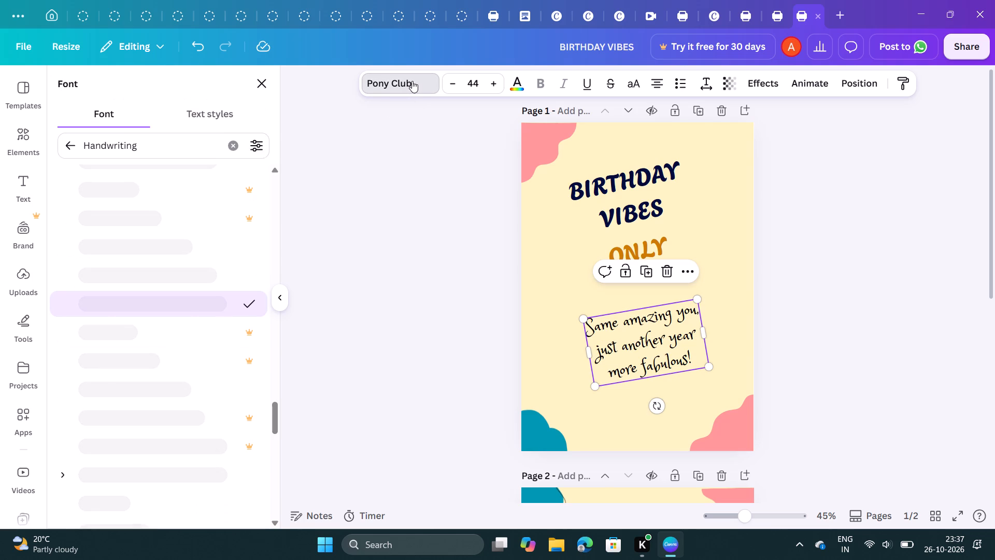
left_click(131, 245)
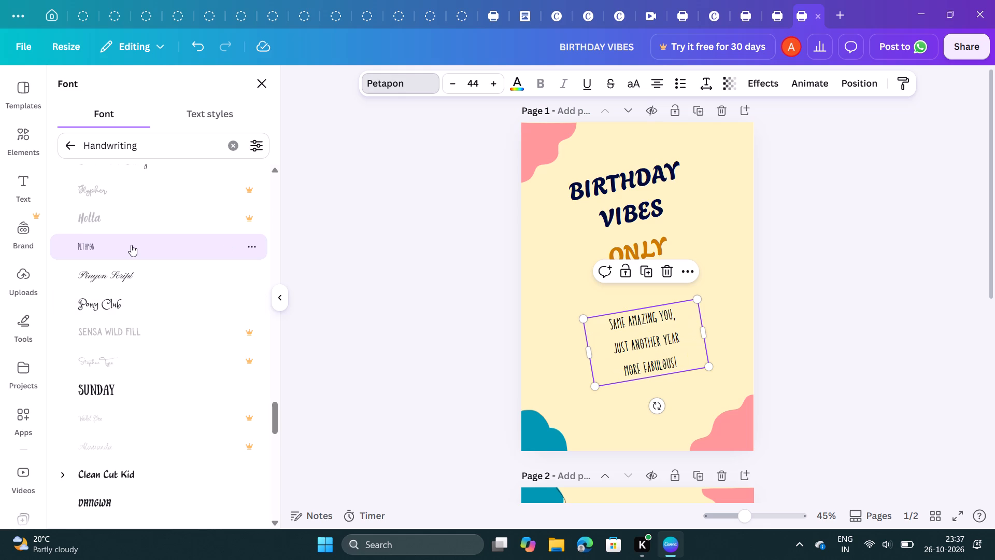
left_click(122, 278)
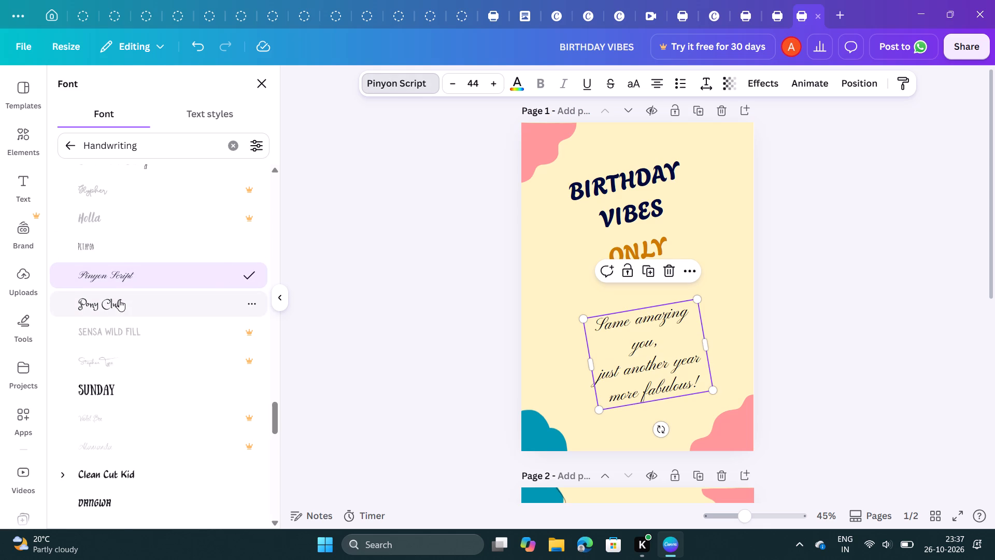
Set the message's font to Clean Cut Kid from the handwriting fonts and deselect the text.
scroll(110, 389, "down", 2)
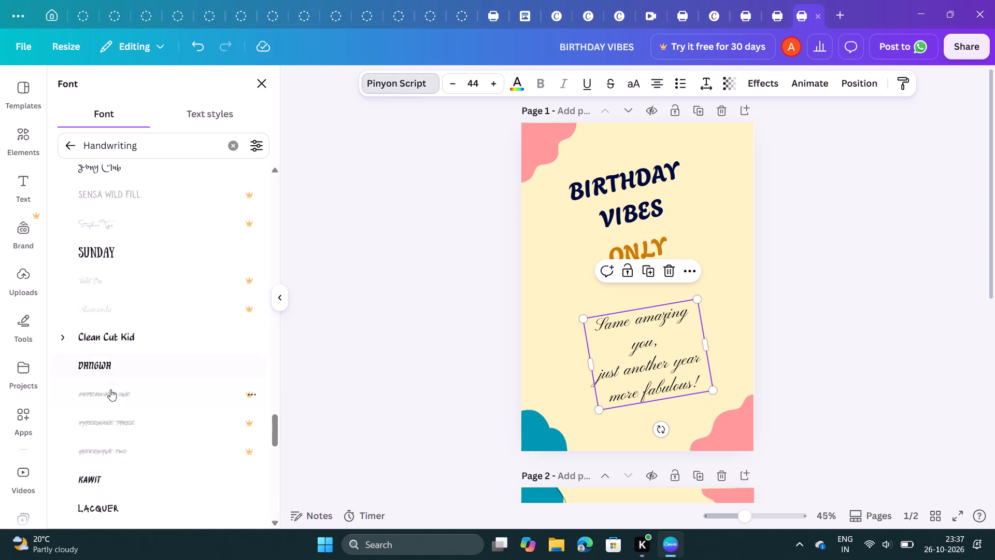
scroll(110, 389, "down", 1)
left_click(116, 323)
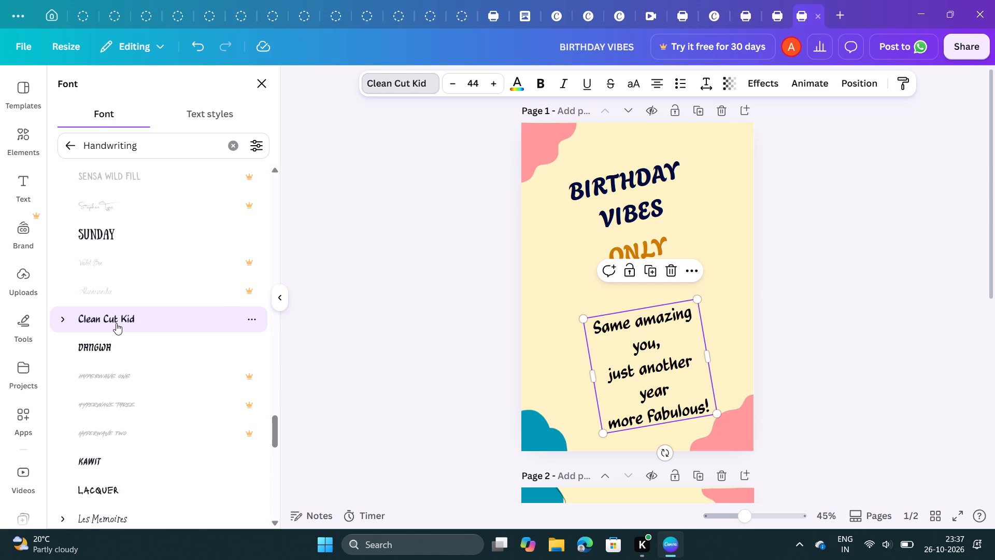
left_click(326, 246)
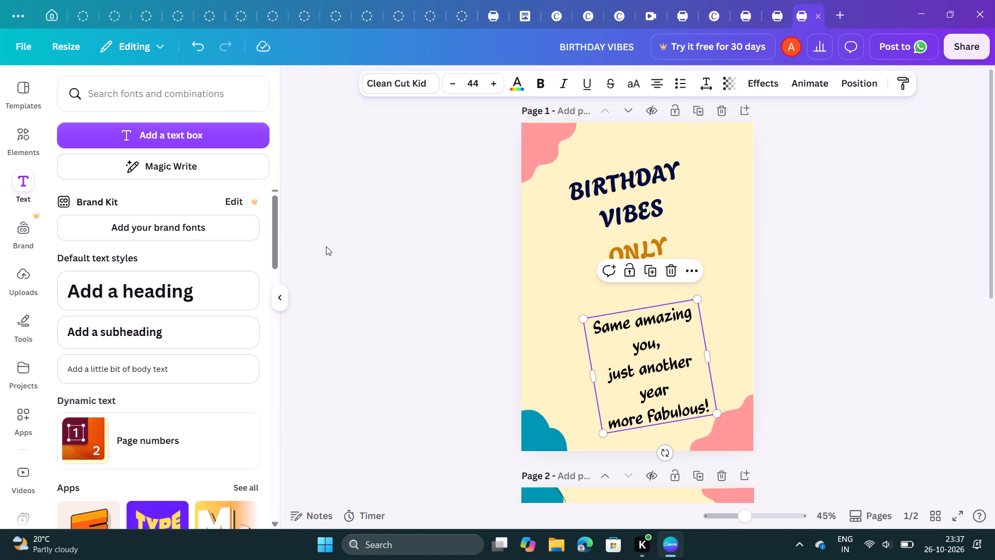
left_click(326, 246)
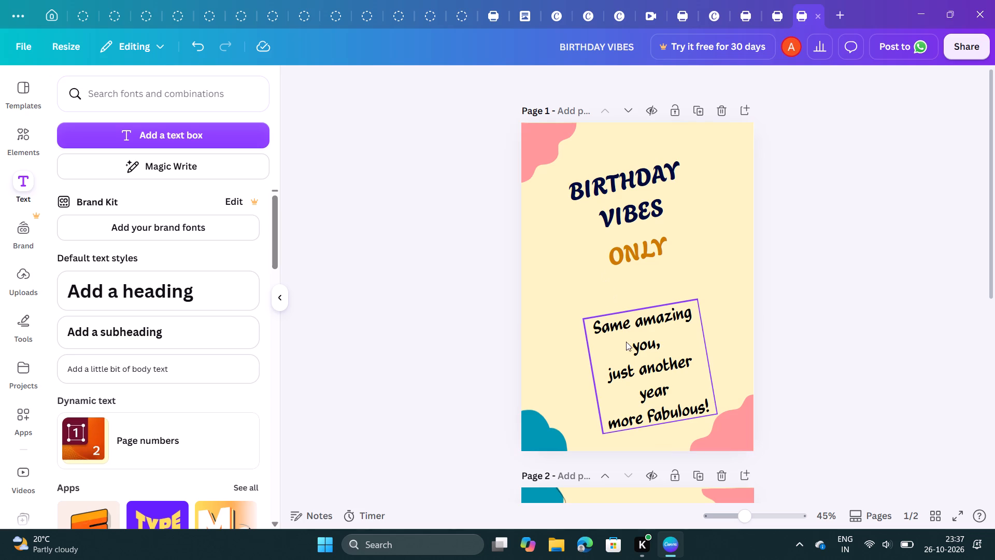
Reduce the message's font size to 42 and deselect it.
left_click(627, 345)
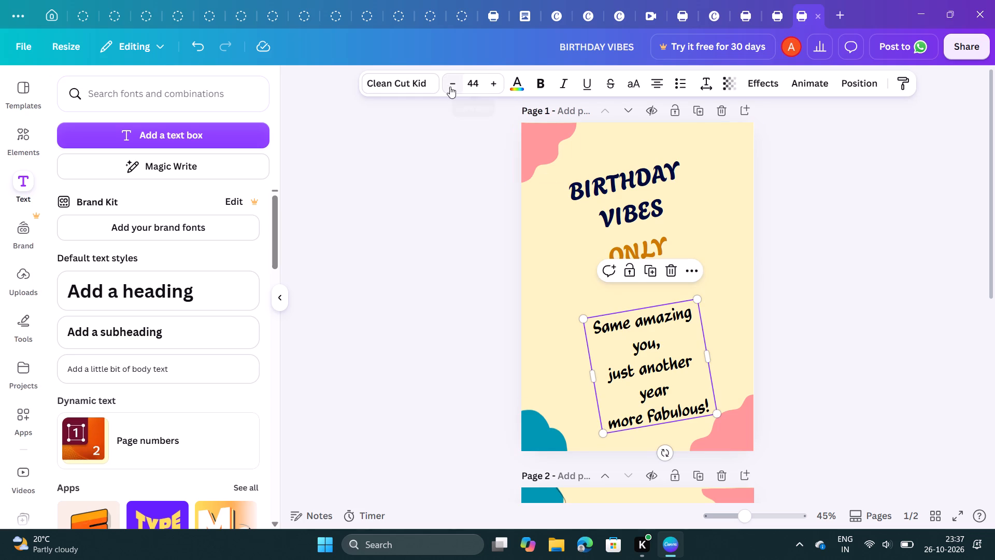
left_click(449, 87)
left_click(449, 87)
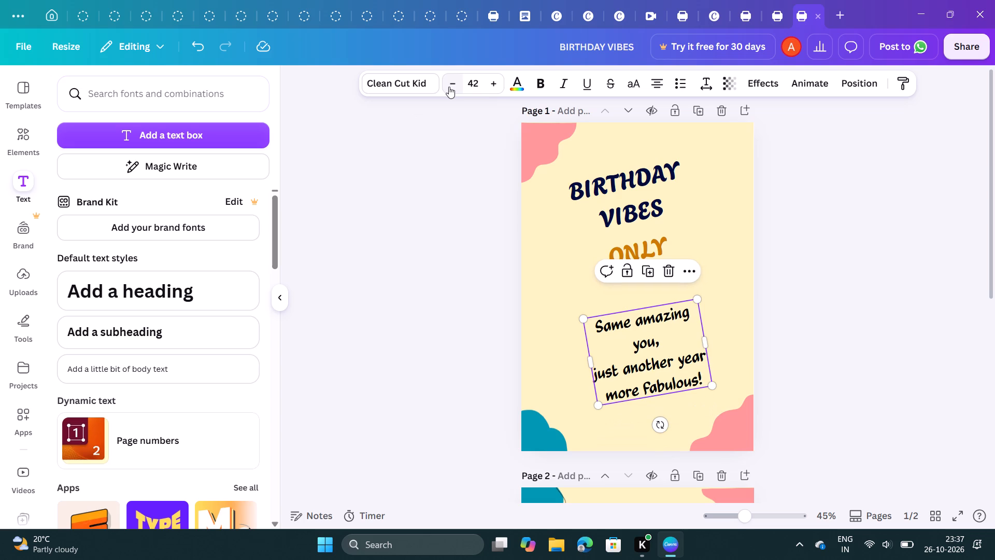
left_click(570, 258)
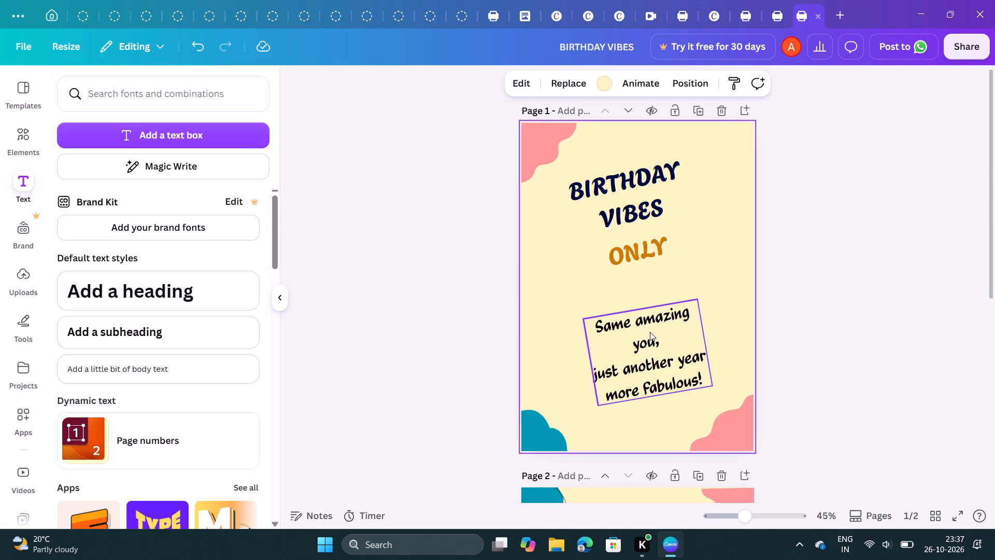
Delete the comma after "you" in the message beneath the heading.
left_click(665, 341)
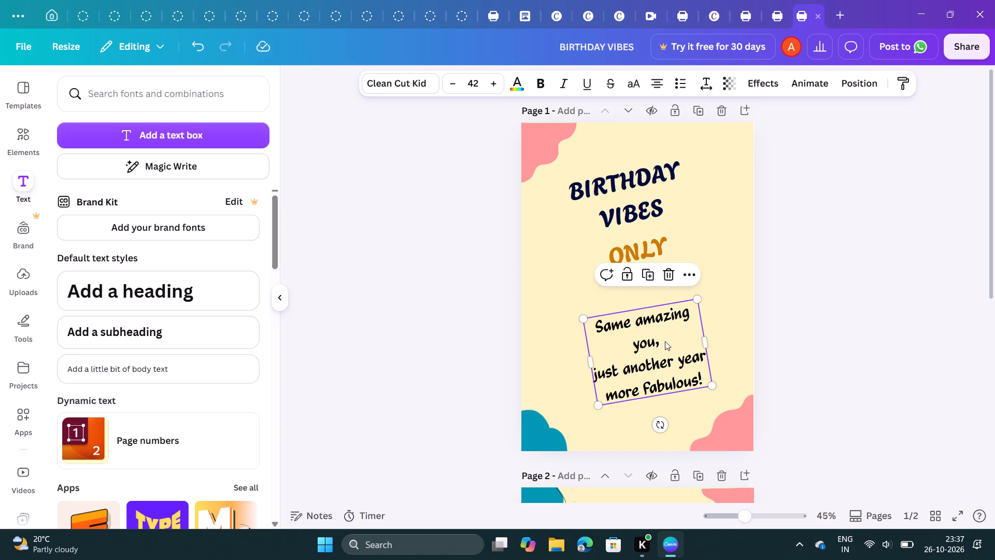
left_click(661, 340)
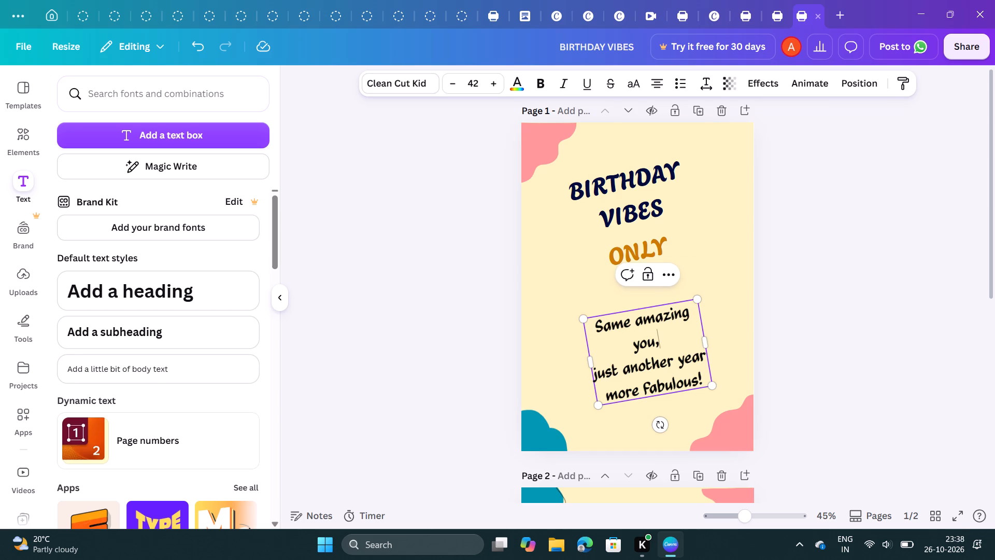
key("BackSpace")
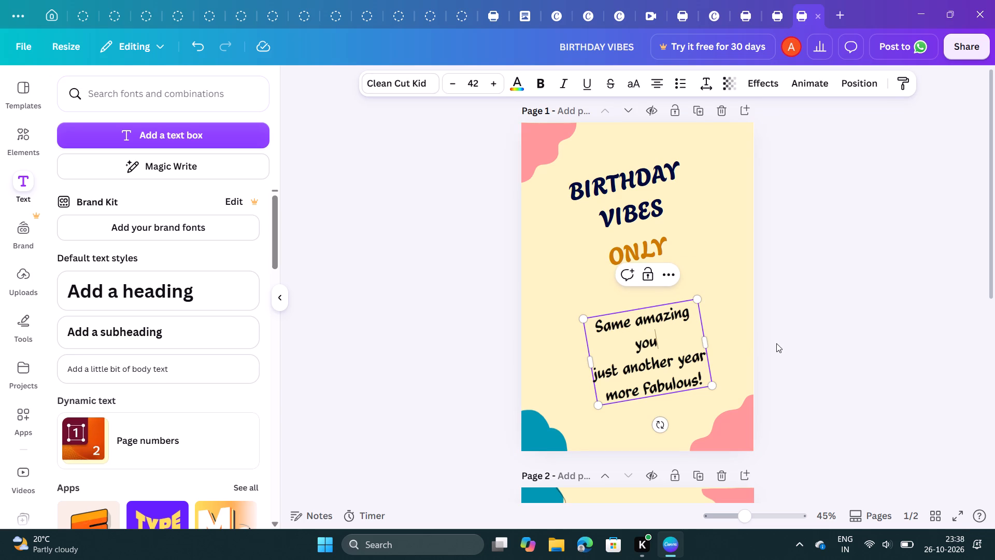
left_click(784, 343)
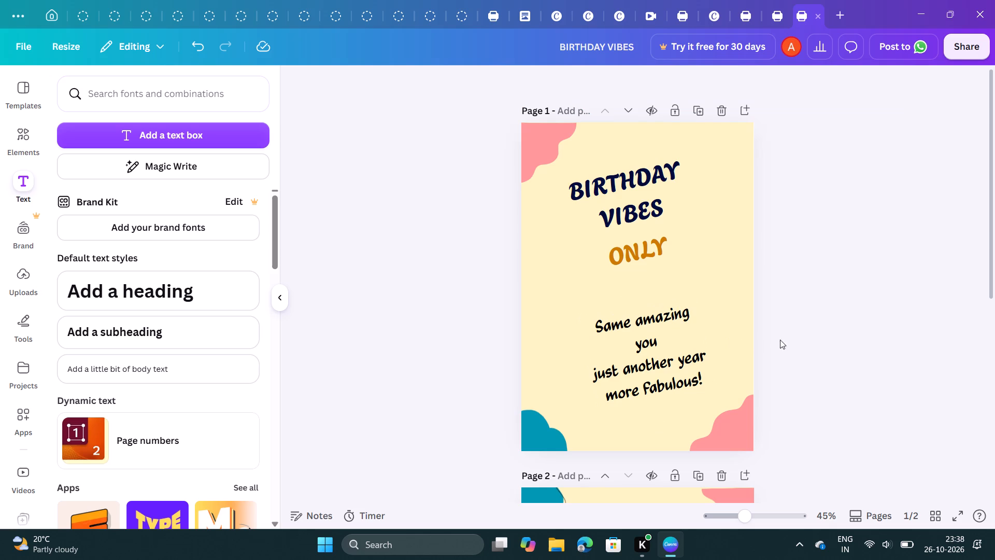
Move the message slightly up and to the left below the heading and deselect it.
left_click(694, 342)
left_click_drag(694, 342, 689, 334)
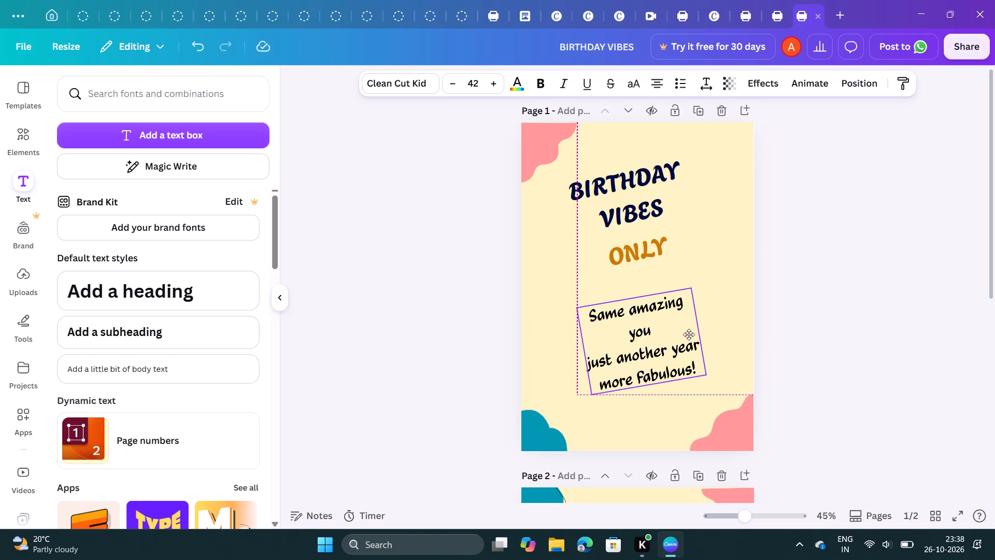
left_click_drag(689, 334, 687, 334)
left_click(774, 300)
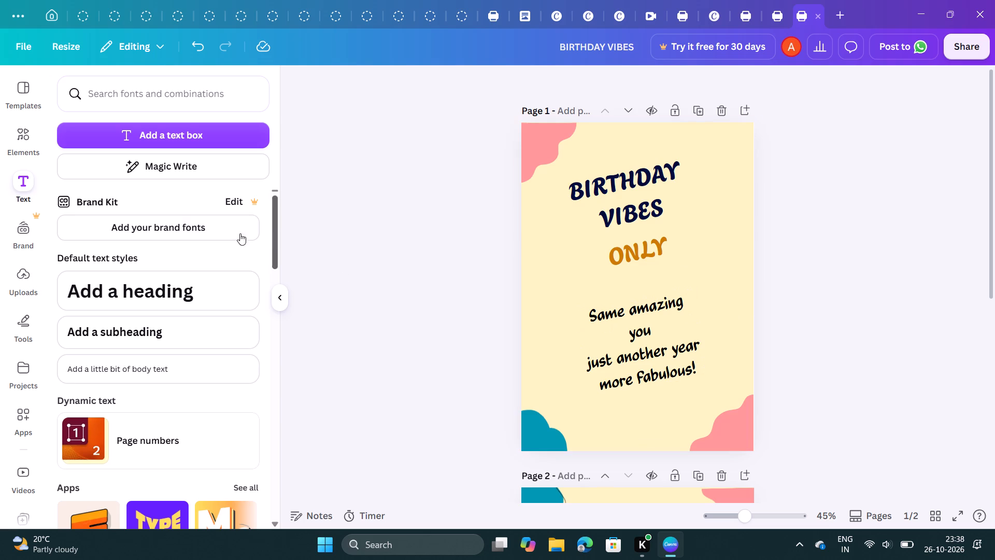
Search the elements library for "small stars" and look through all types of results.
left_click(26, 138)
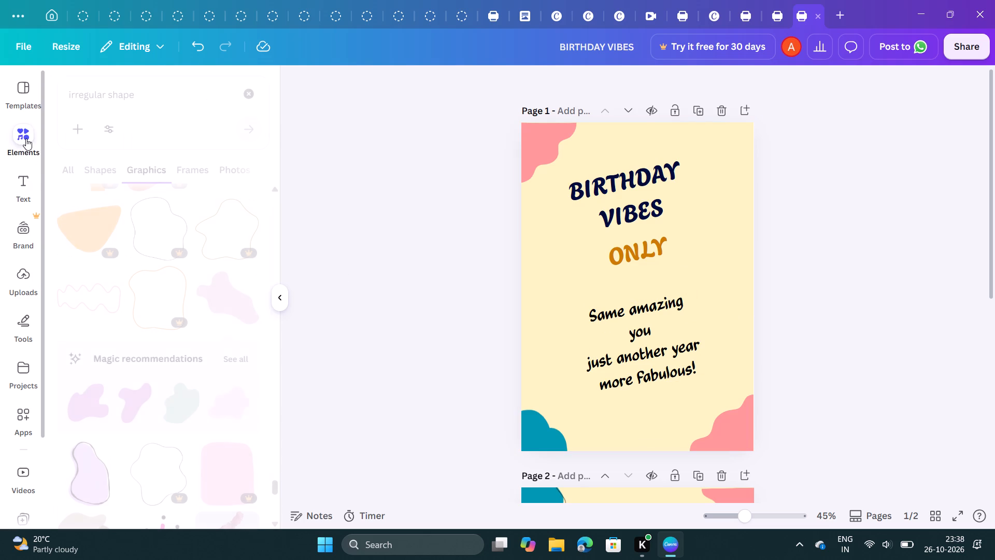
left_click(245, 97)
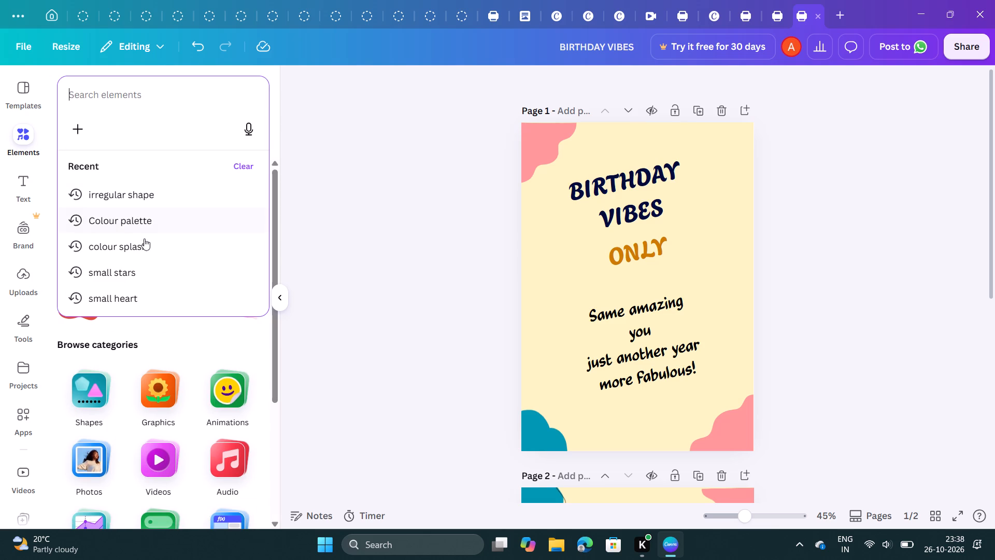
left_click(136, 265)
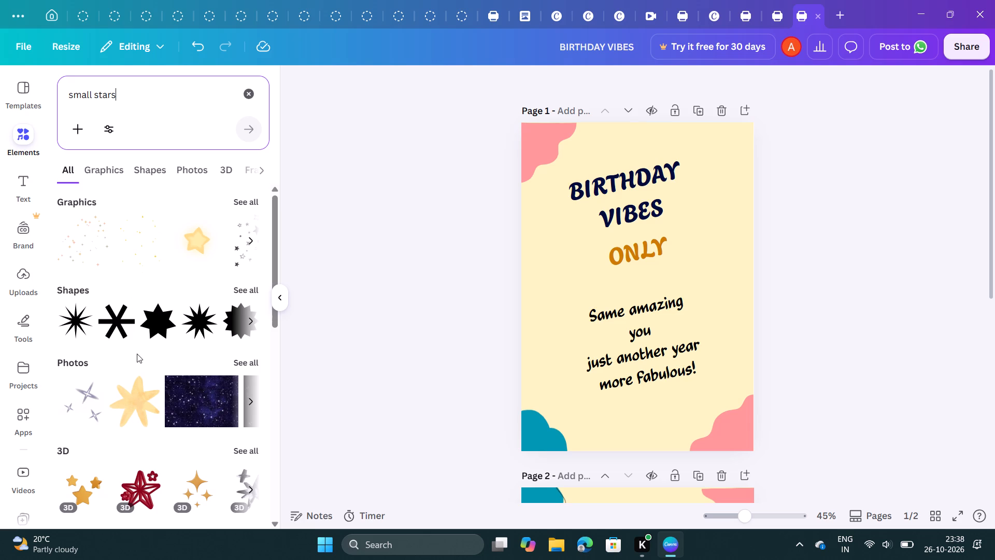
scroll(138, 399, "down", 3)
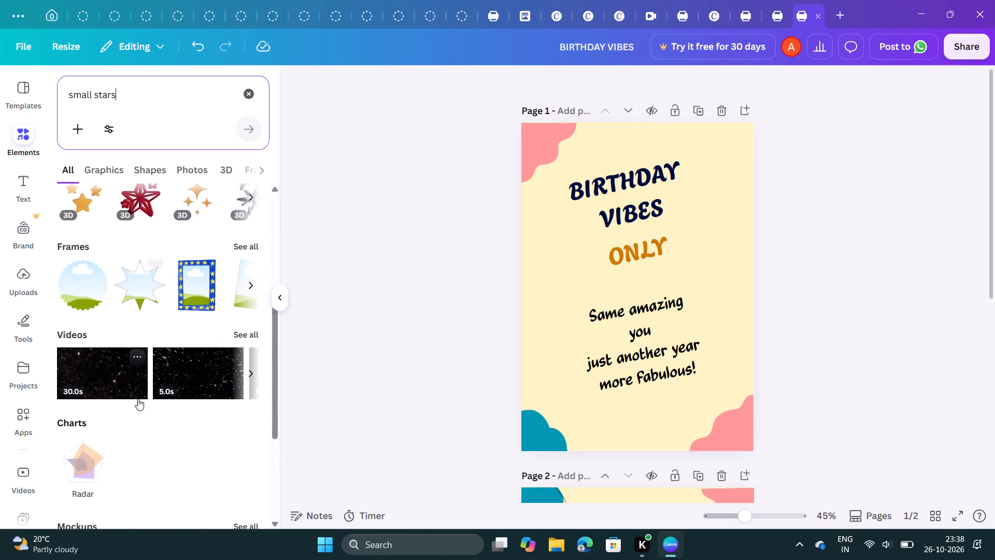
scroll(138, 399, "down", 4)
scroll(138, 399, "up", 1)
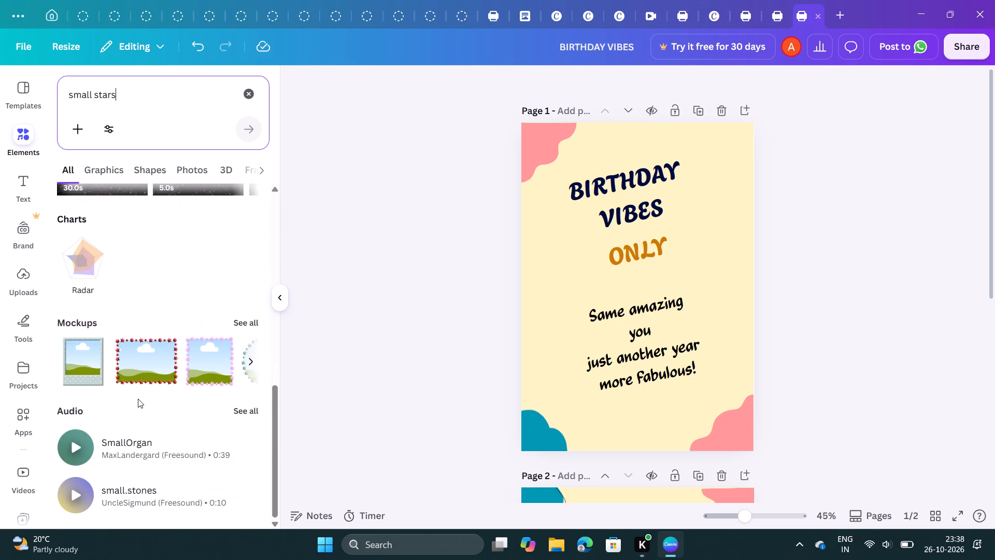
scroll(138, 399, "up", 4)
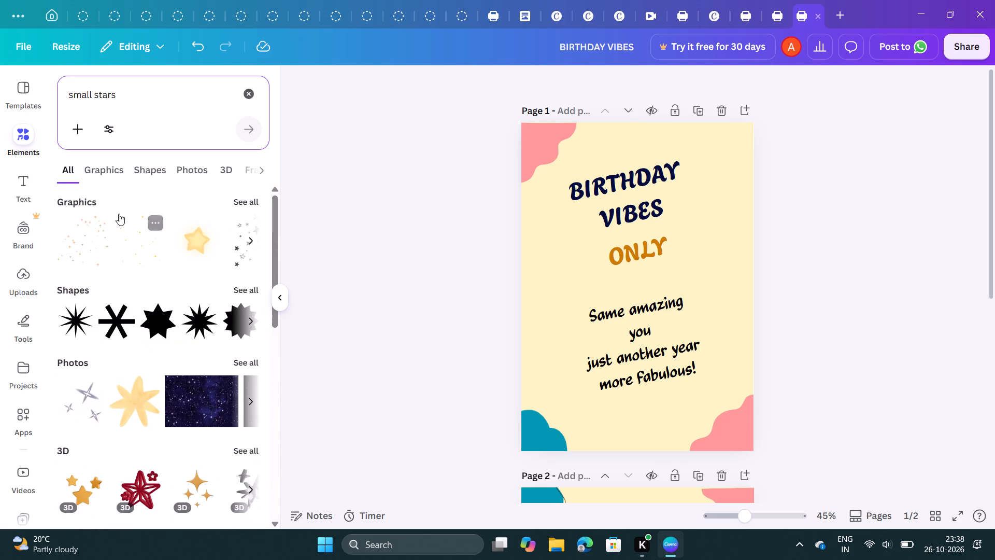
Find the graphic of three gold stars hanging on strings among the small stars graphics and add it to page 1.
left_click(119, 167)
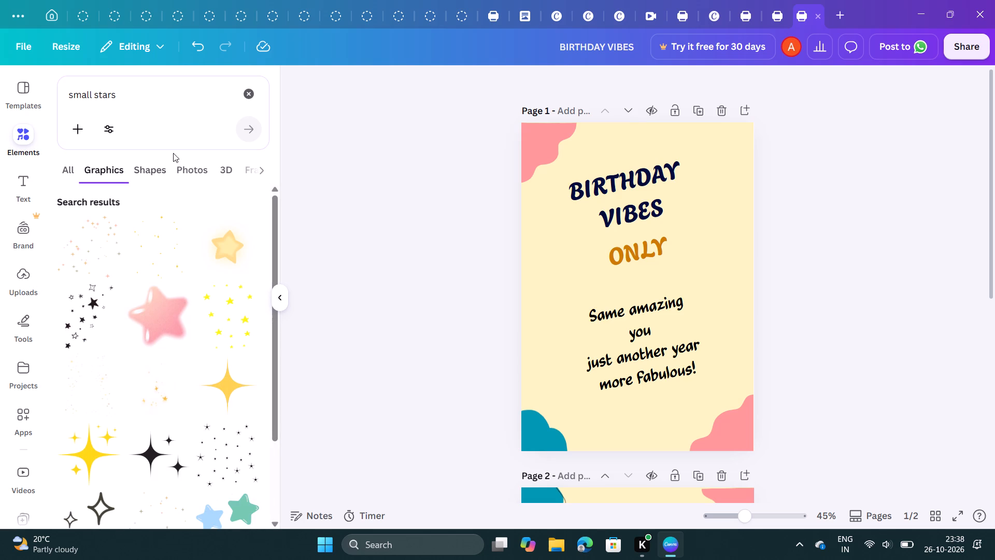
left_click(161, 169)
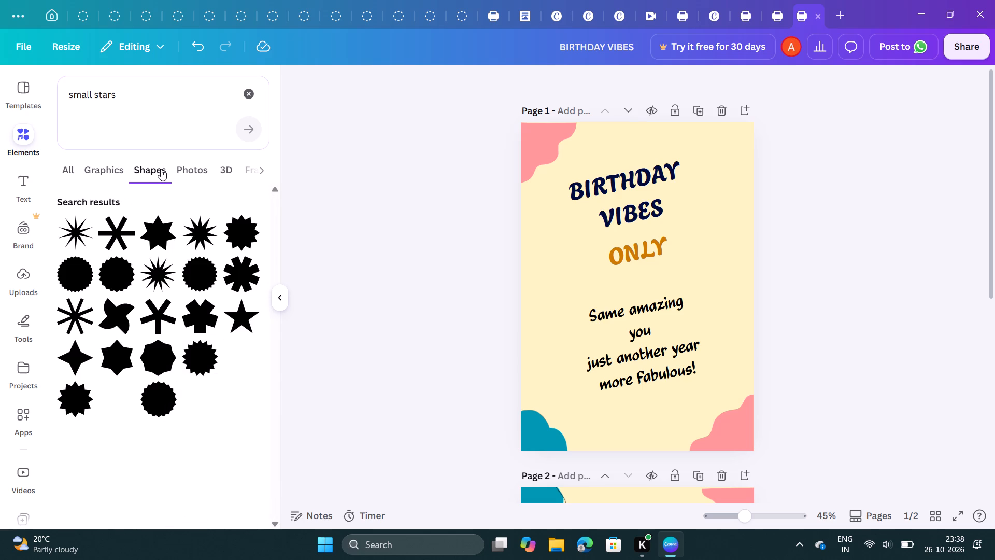
scroll(134, 273, "down", 3)
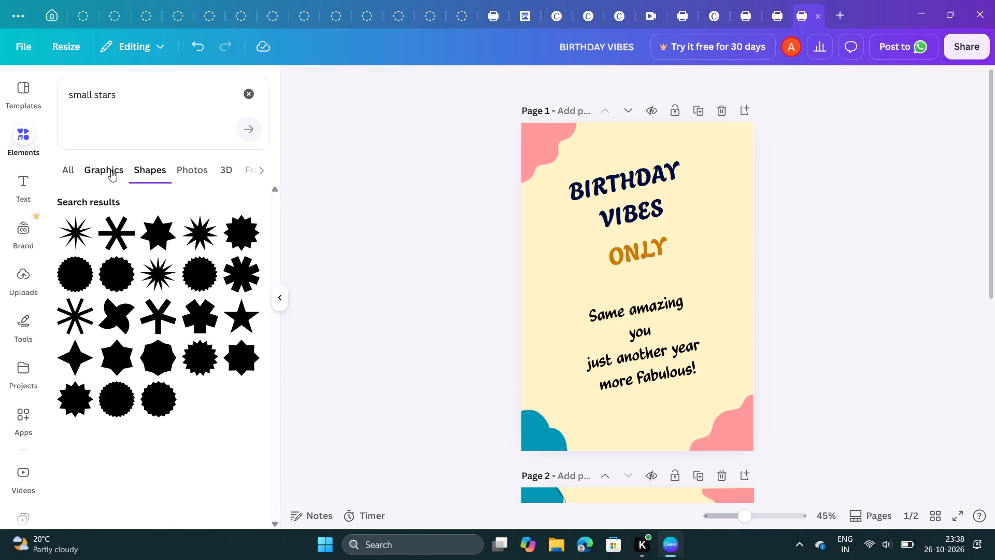
left_click(111, 170)
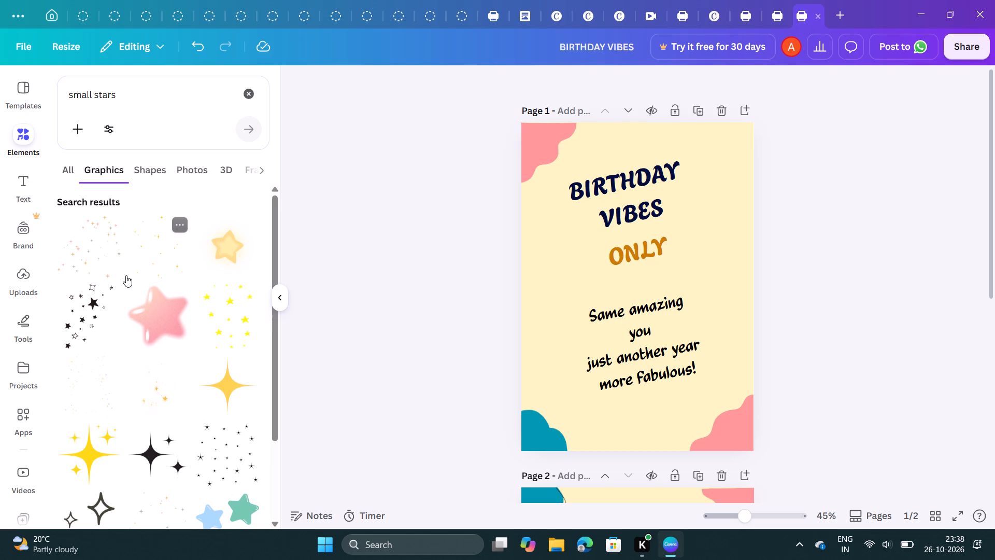
scroll(126, 275, "down", 2)
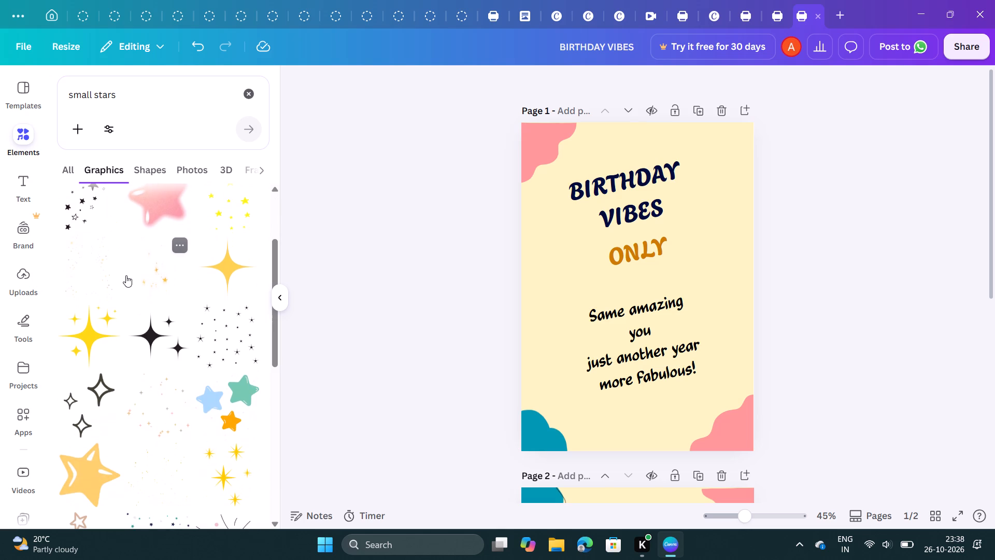
scroll(126, 275, "down", 2)
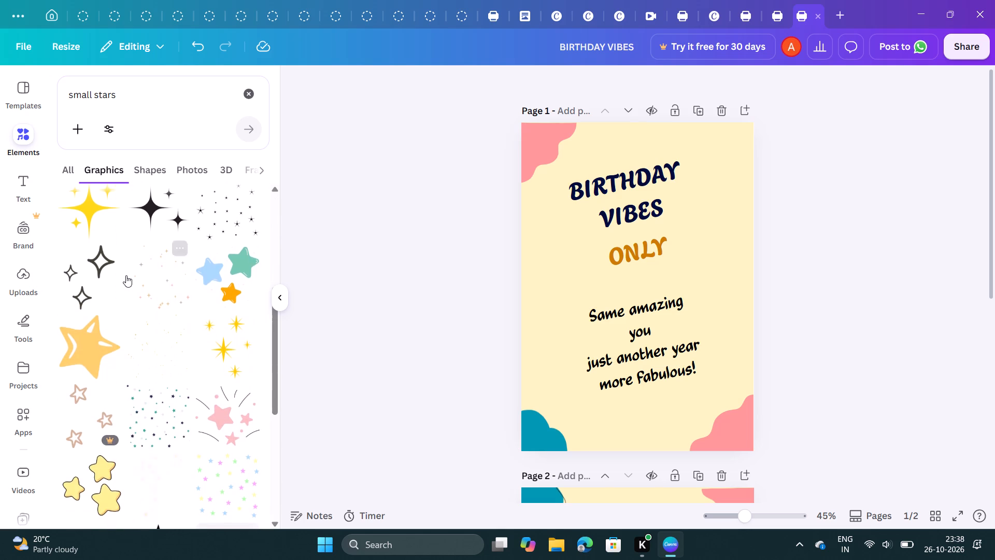
scroll(126, 275, "down", 3)
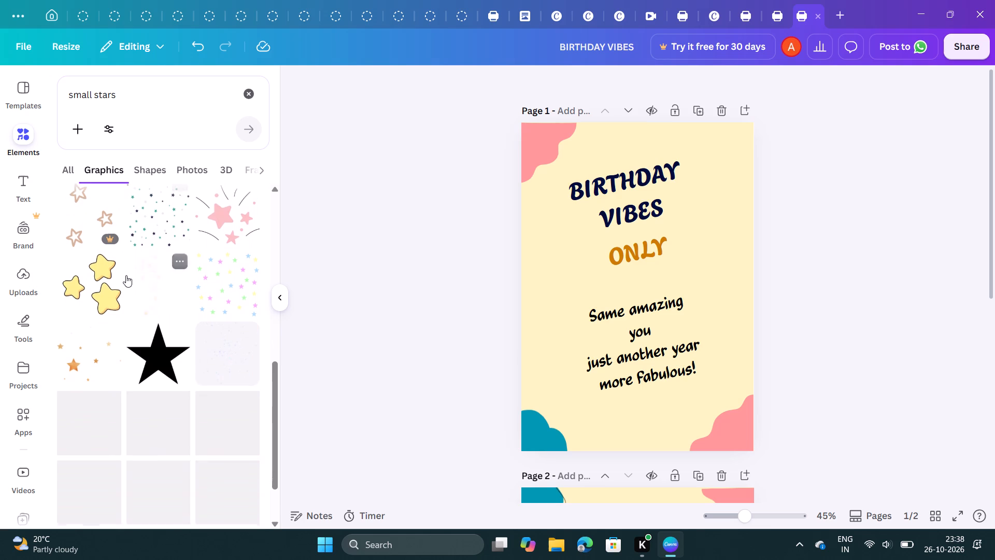
scroll(126, 275, "down", 1)
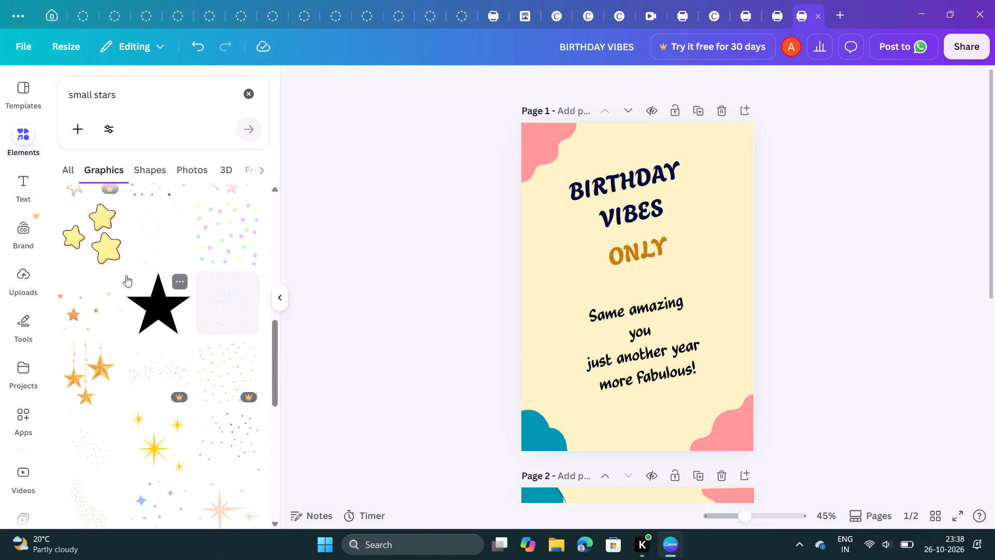
scroll(126, 275, "down", 1)
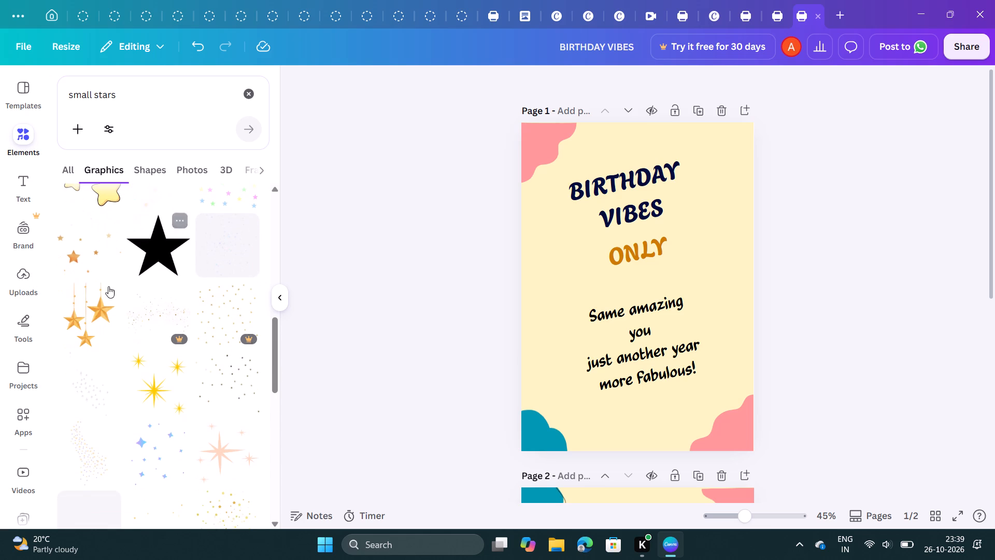
left_click(96, 297)
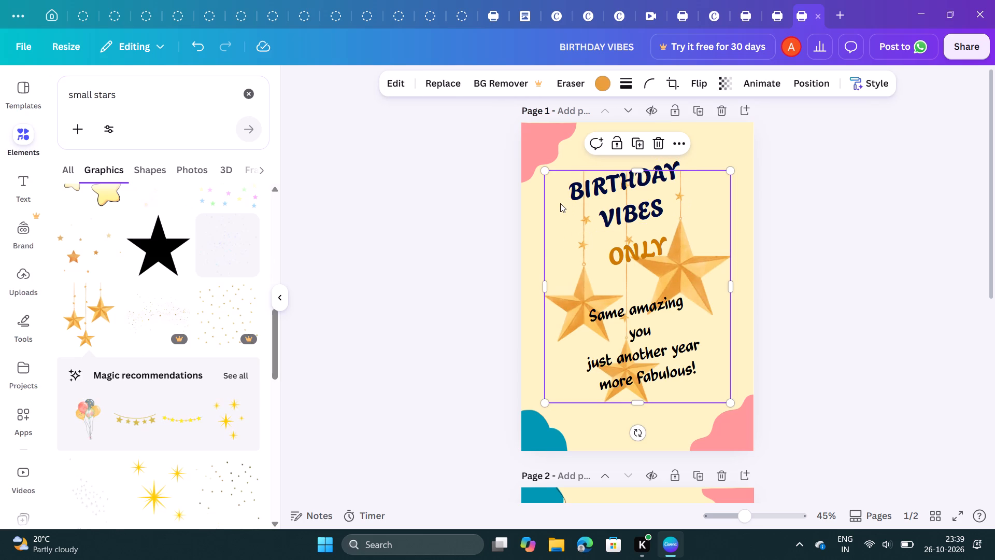
Shrink the hanging gold stars graphic to well under half its size, keeping its proportions.
left_click(546, 172)
left_click_drag(547, 172, 632, 229)
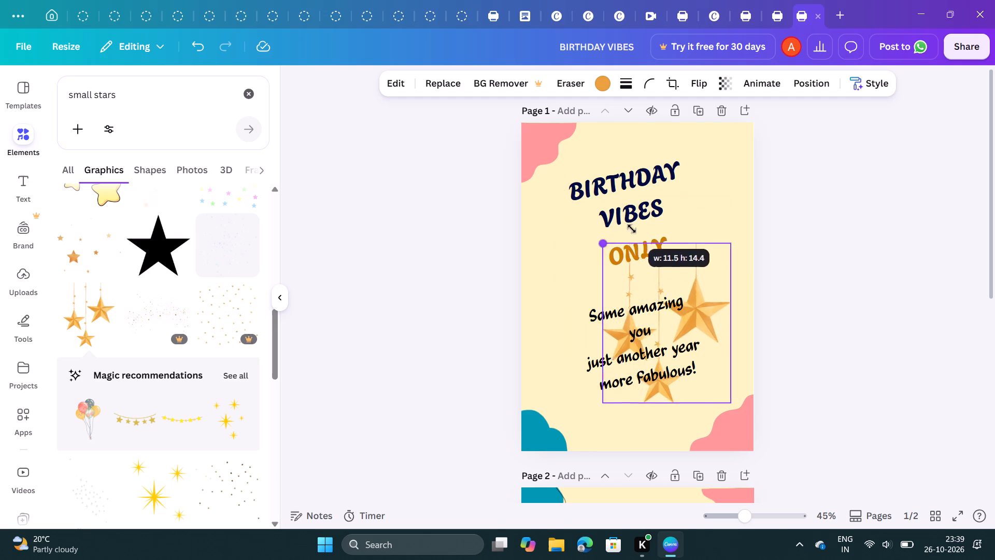
left_click_drag(632, 229, 701, 283)
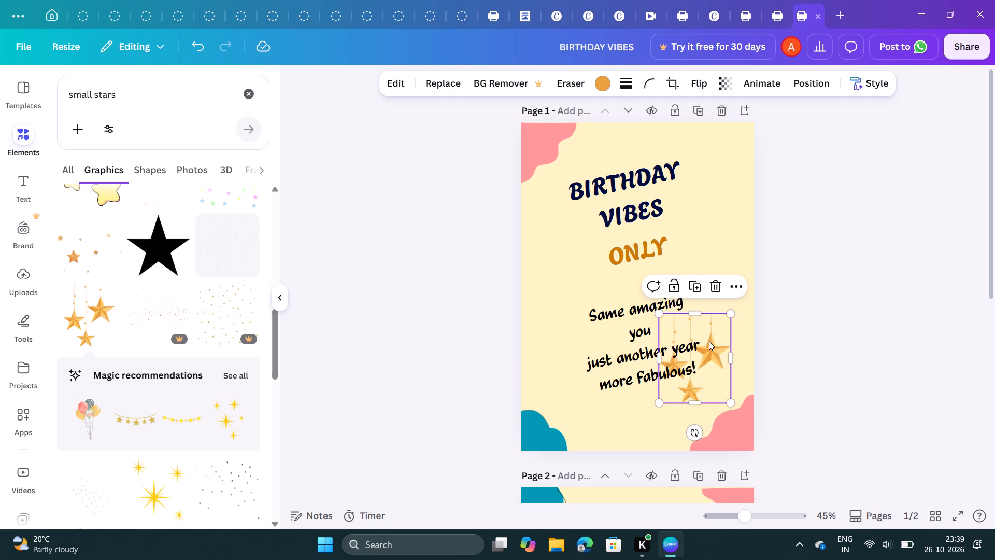
Move the hanging stars into page 1's top-right corner beside the BIRTHDAY heading and deselect them.
left_click(709, 341)
left_click(709, 341)
left_click_drag(709, 341, 715, 145)
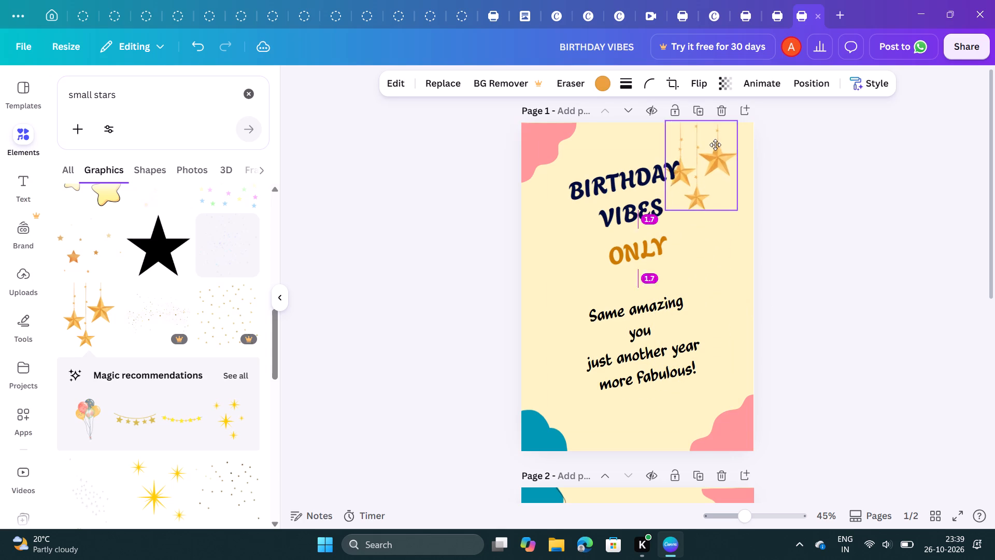
left_click_drag(715, 145, 719, 132)
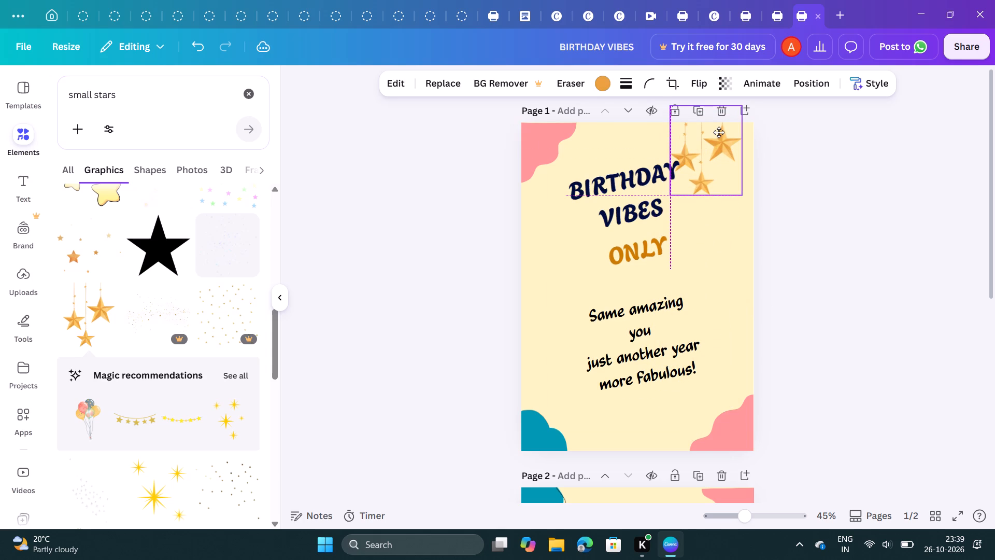
left_click_drag(719, 132, 727, 146)
left_click(807, 180)
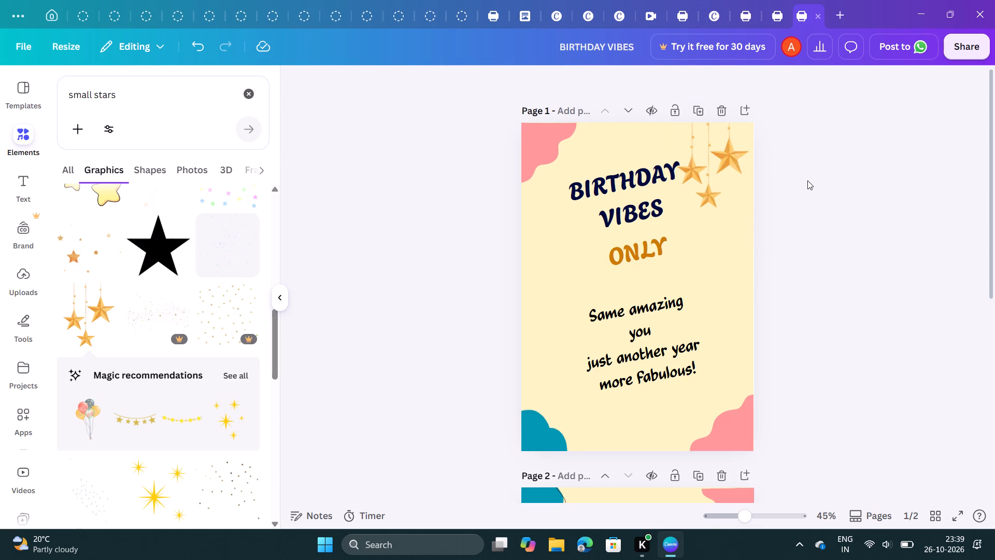
Shrink the hanging stars further to clear the heading and realign them with page 1's top edge near the right corner.
left_click(736, 149)
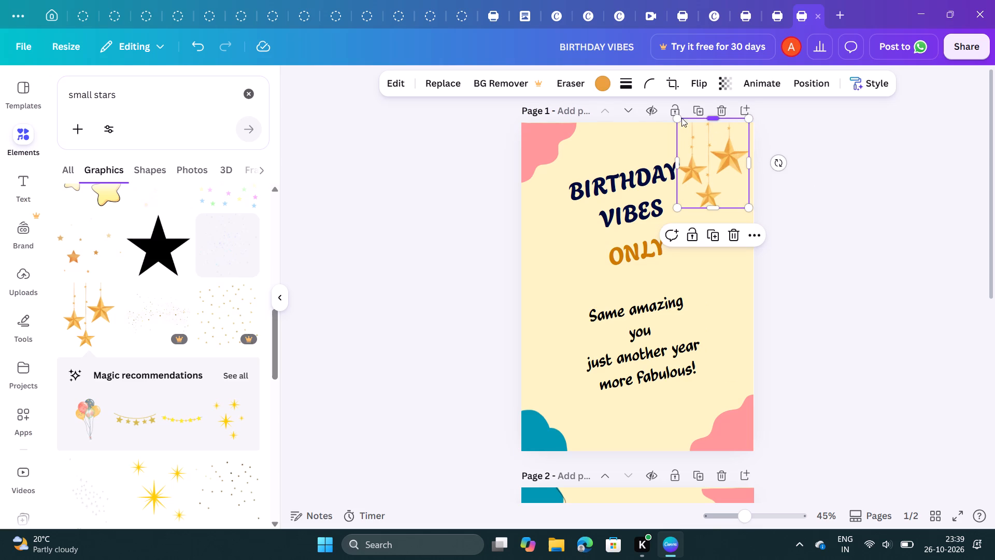
left_click_drag(679, 120, 697, 135)
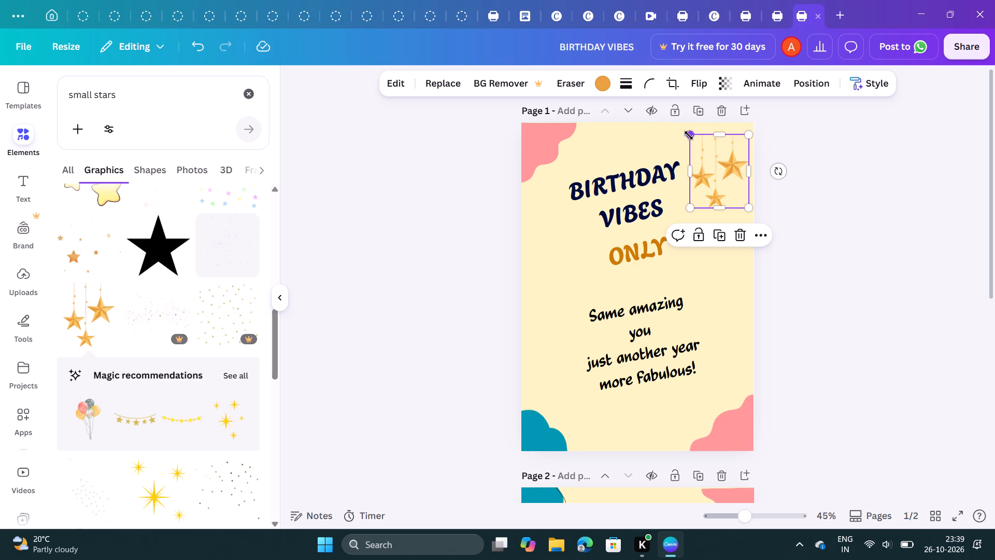
left_click_drag(689, 135, 696, 141)
left_click(721, 160)
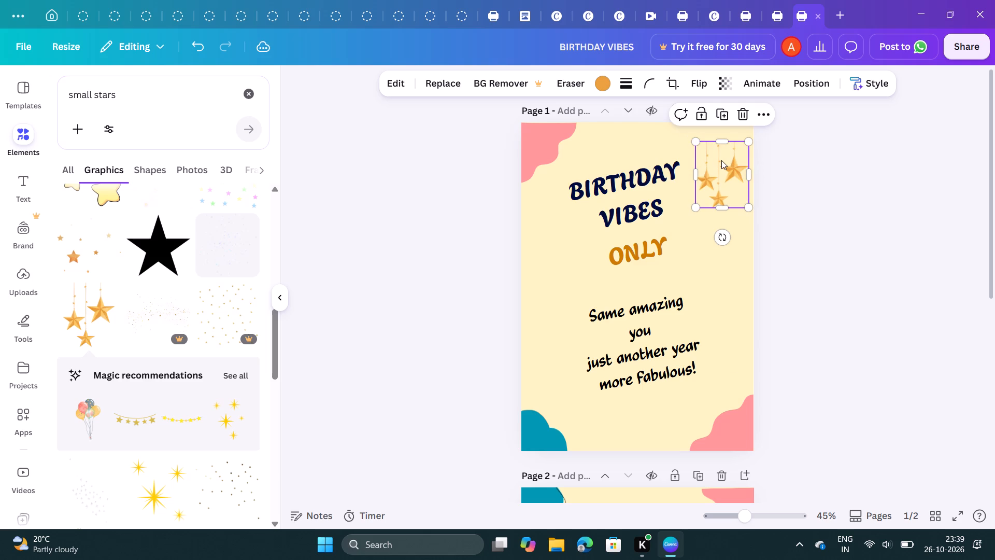
left_click_drag(721, 160, 711, 137)
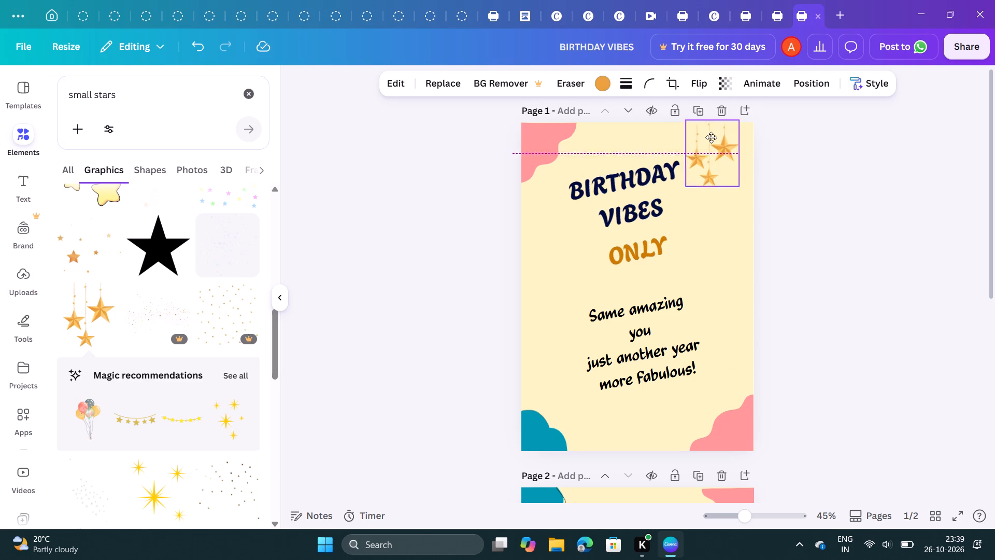
left_click_drag(711, 137, 714, 141)
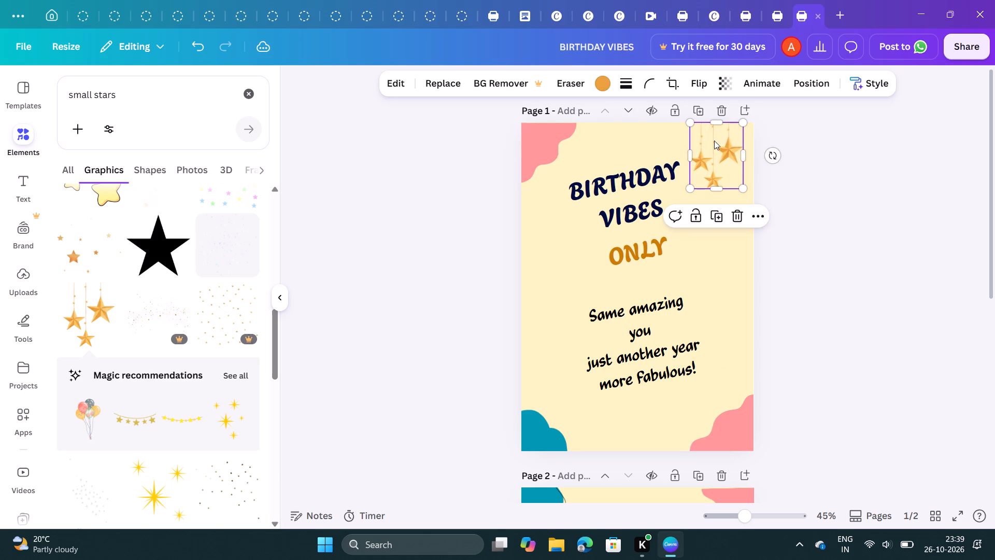
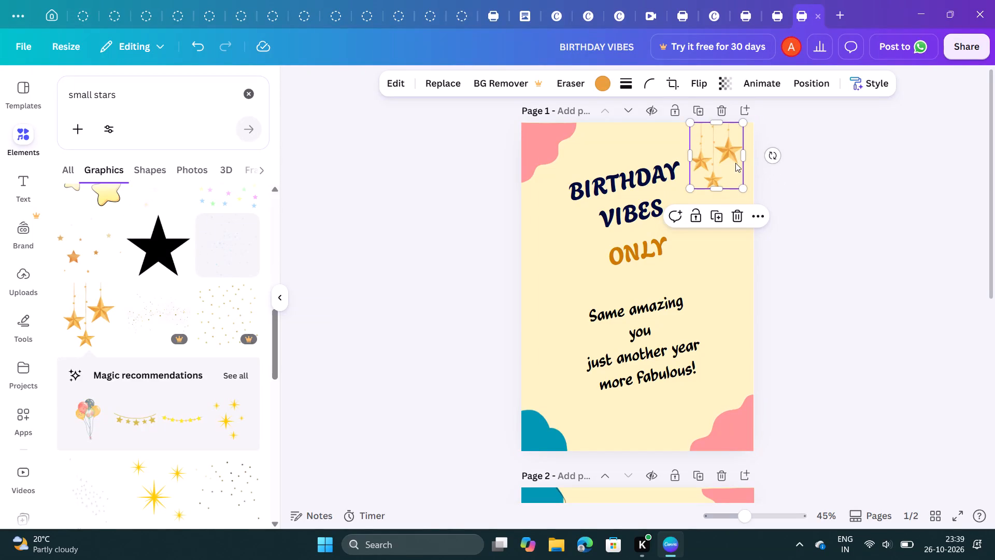
Nudge the hanging gold stars closer to page 1's right edge, keeping them aligned with its top, and deselect them.
left_click_drag(734, 163, 741, 163)
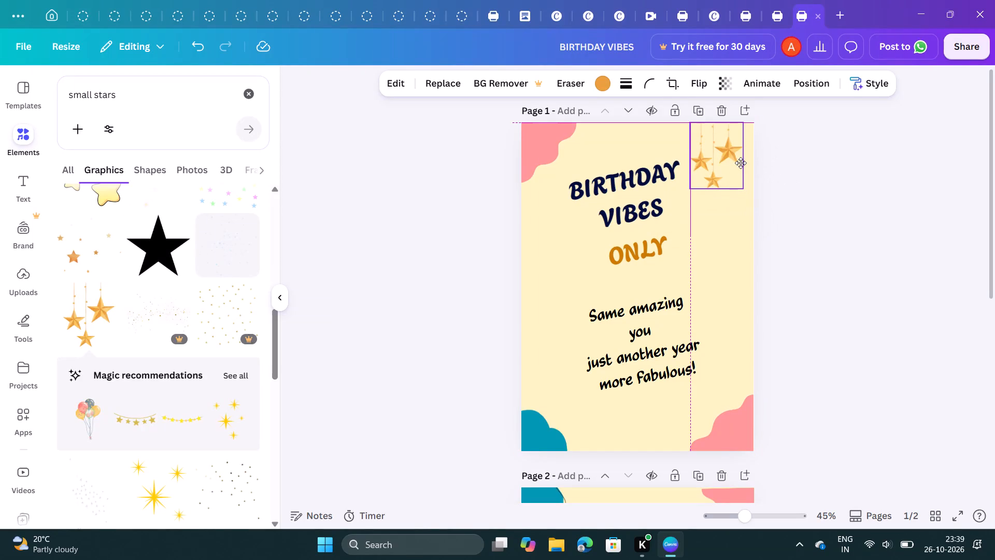
left_click_drag(741, 163, 741, 163)
left_click(812, 201)
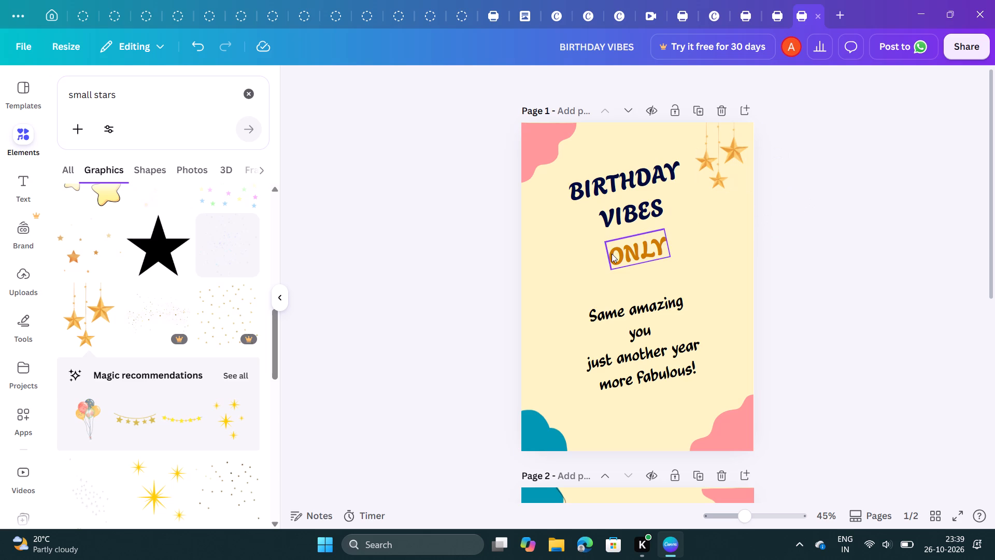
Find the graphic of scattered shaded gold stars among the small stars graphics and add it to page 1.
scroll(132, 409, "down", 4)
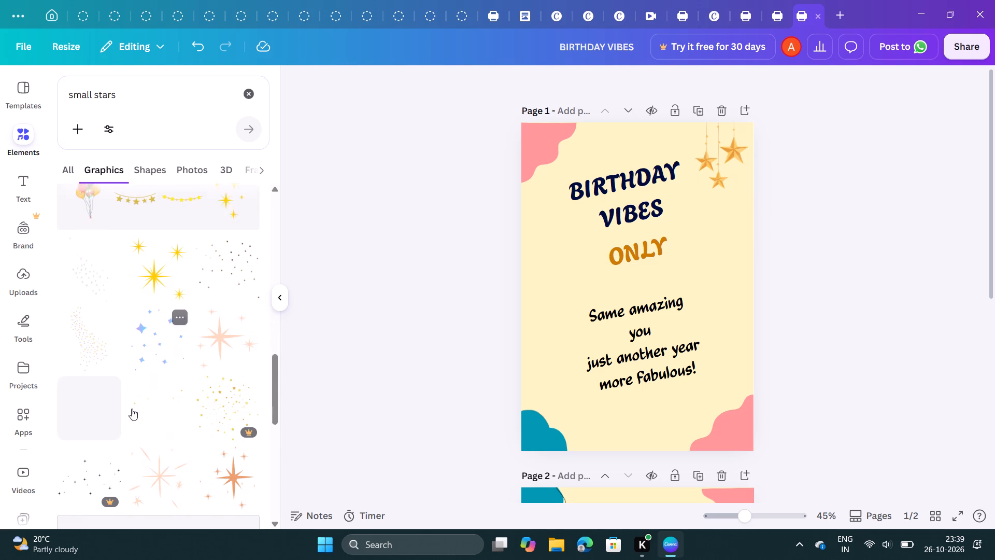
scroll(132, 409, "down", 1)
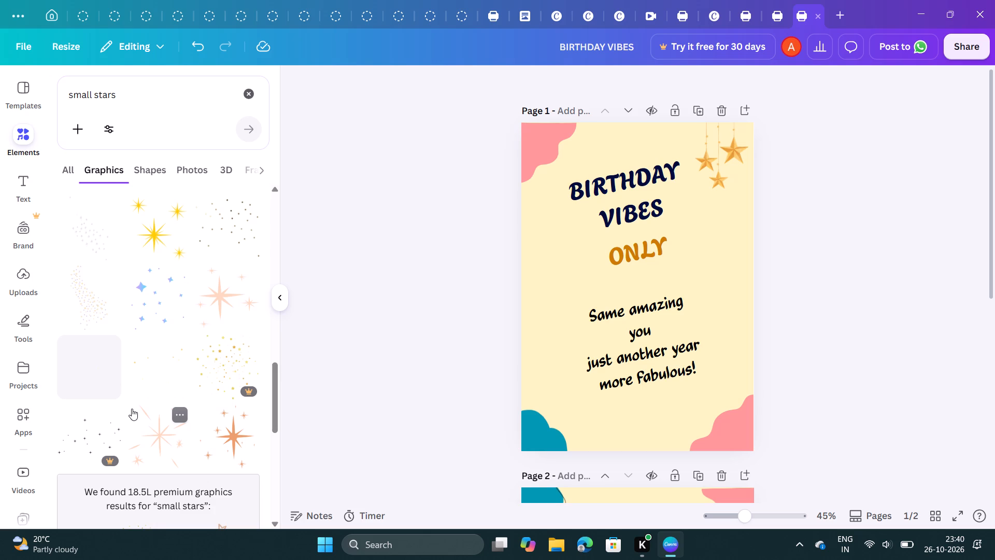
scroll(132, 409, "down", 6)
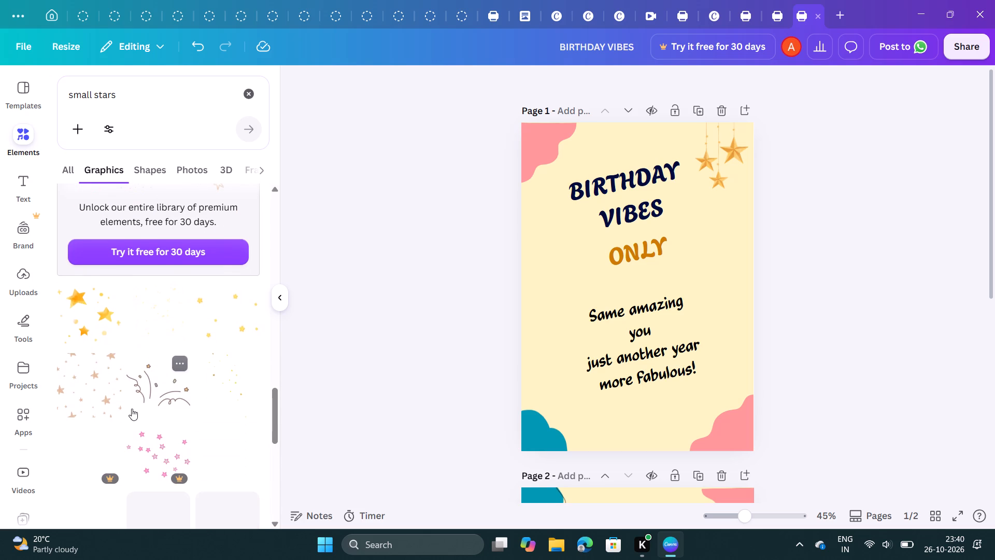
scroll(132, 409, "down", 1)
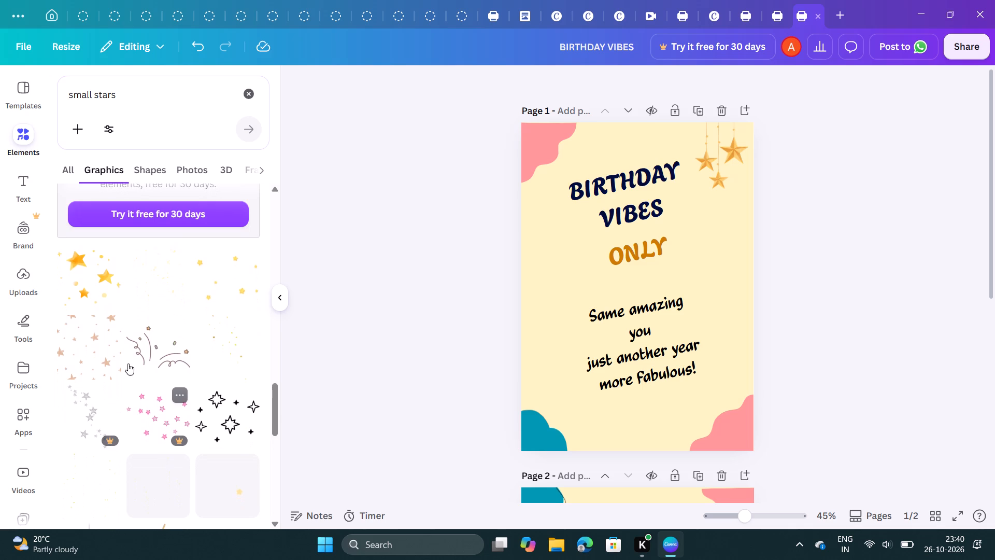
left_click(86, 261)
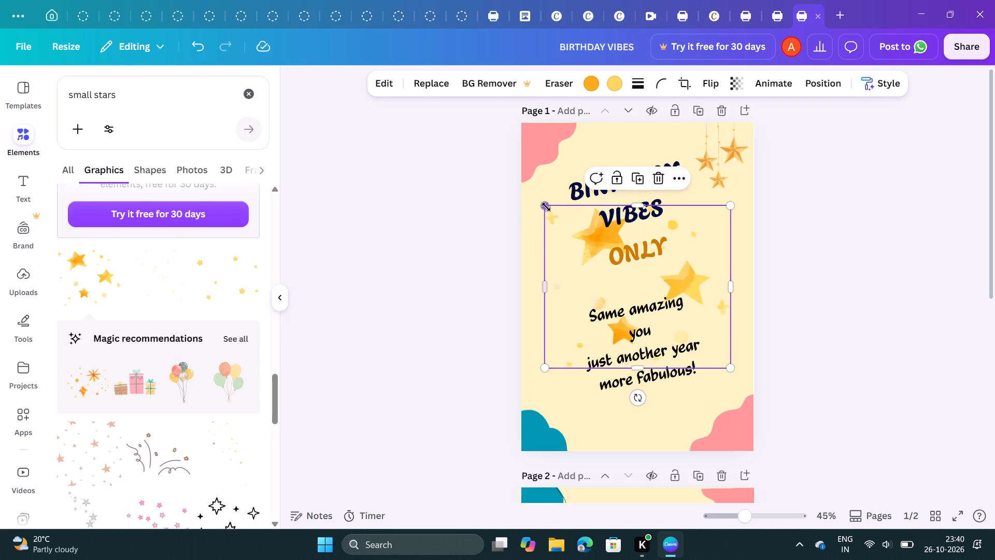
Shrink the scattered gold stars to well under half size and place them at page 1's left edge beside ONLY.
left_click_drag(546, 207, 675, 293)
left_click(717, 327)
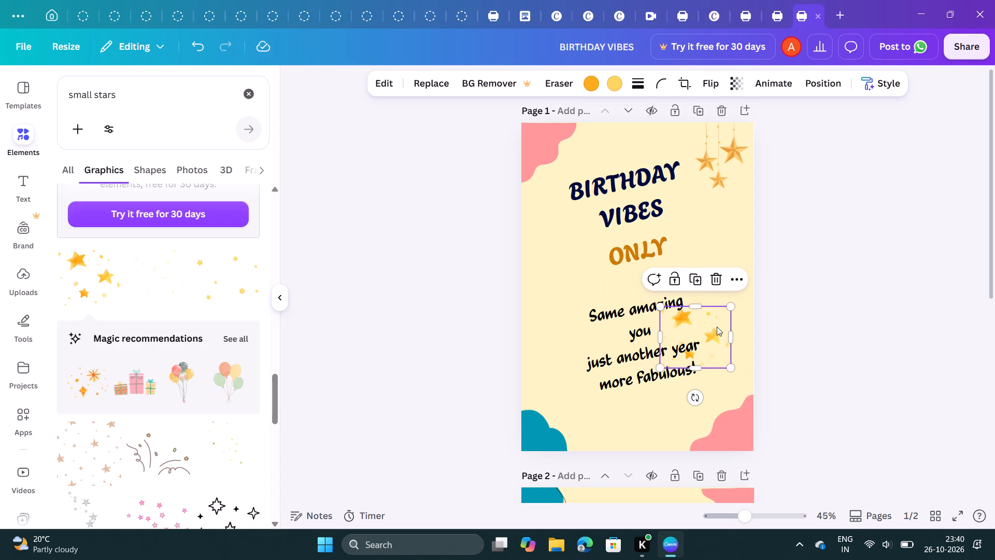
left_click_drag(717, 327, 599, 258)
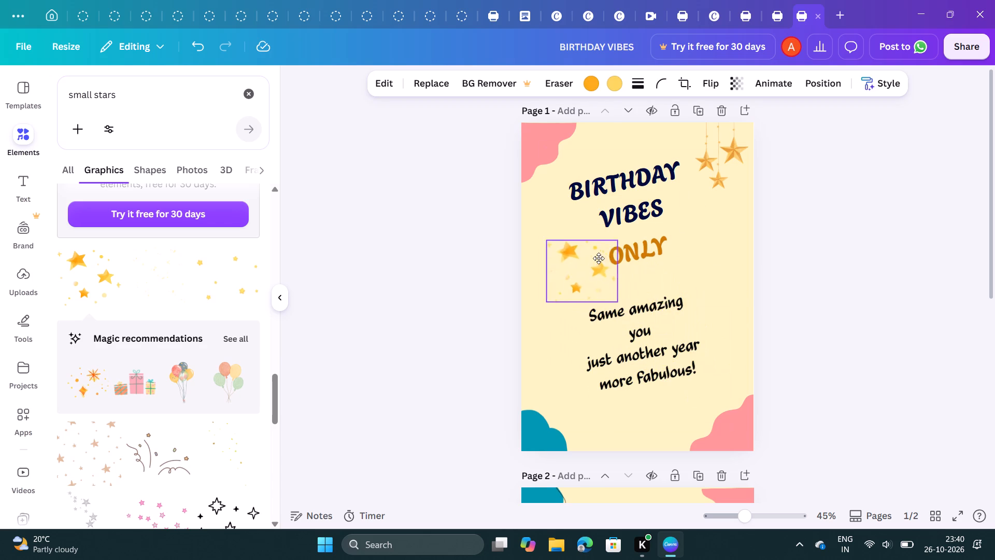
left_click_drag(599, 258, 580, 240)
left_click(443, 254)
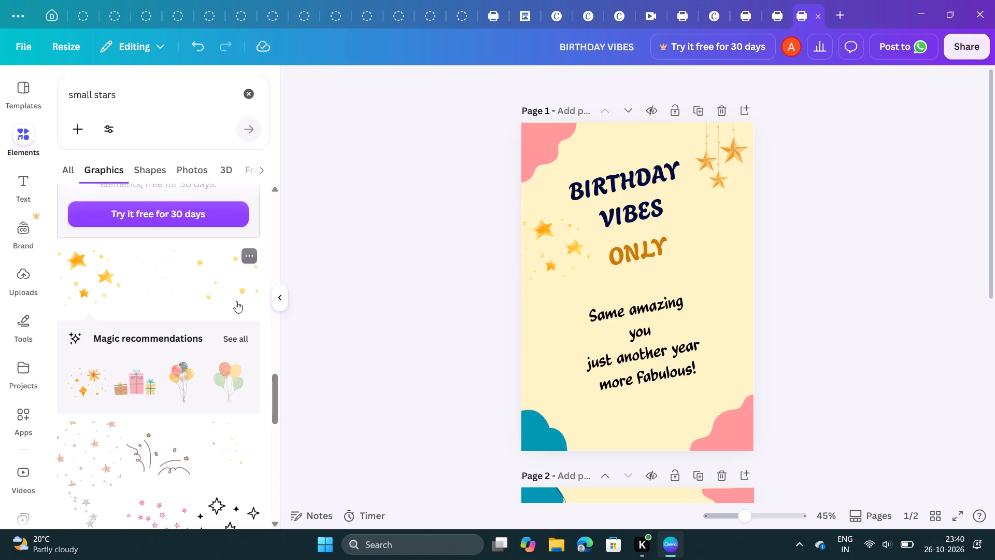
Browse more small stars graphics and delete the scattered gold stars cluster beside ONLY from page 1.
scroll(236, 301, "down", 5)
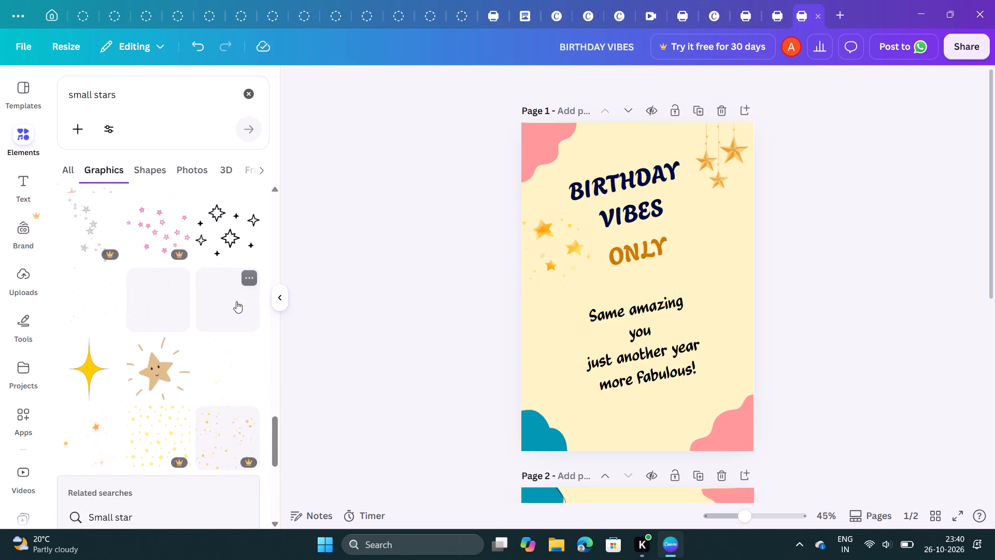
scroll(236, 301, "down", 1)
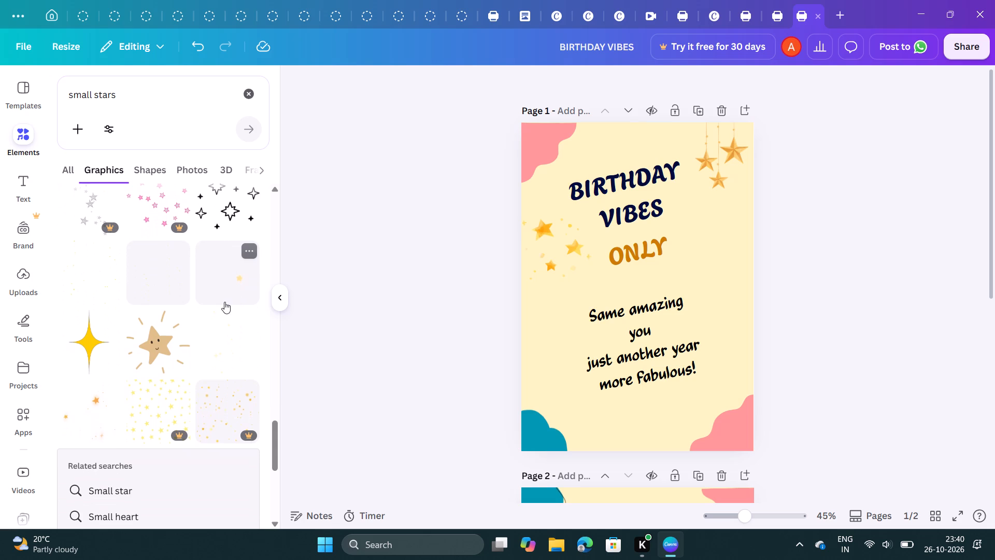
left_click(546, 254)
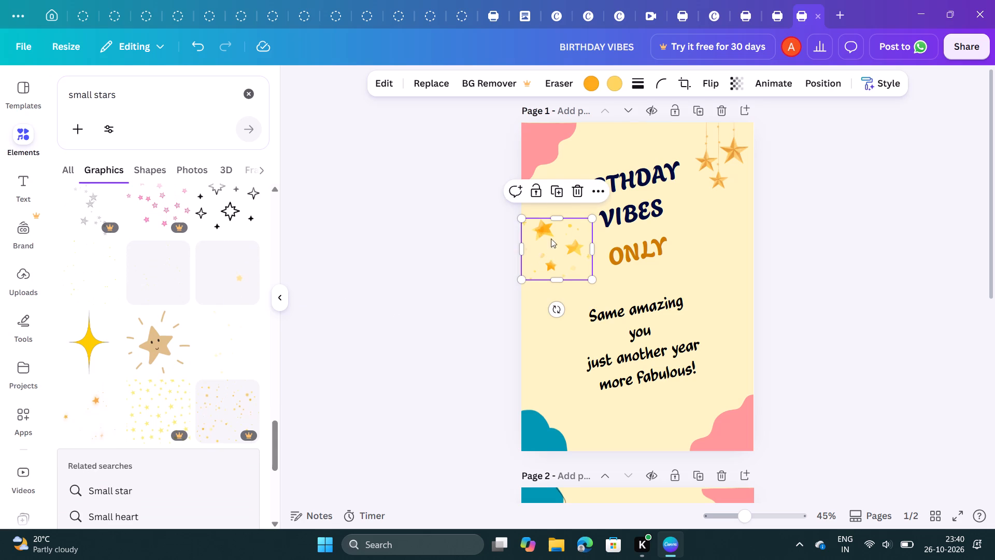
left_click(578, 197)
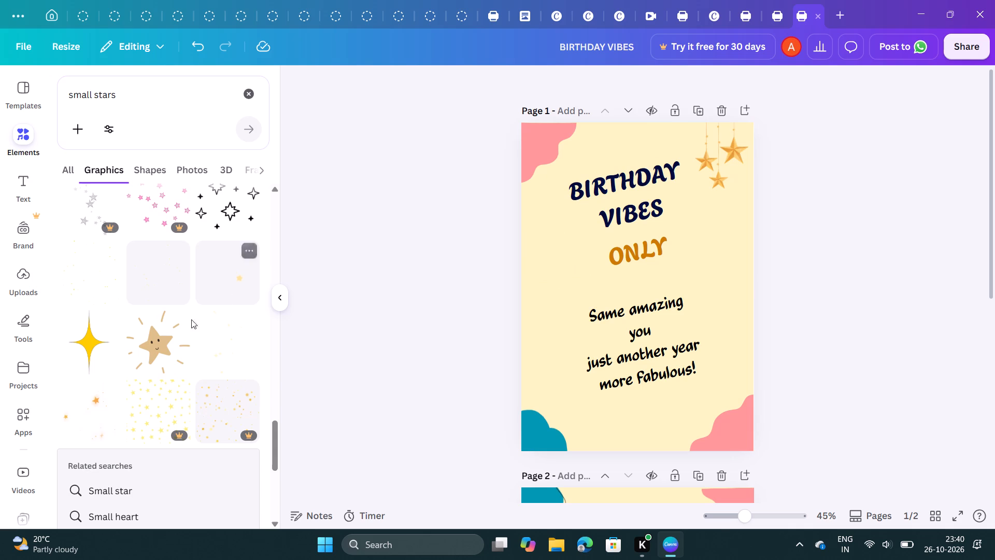
Add the smiling beige star graphic with surrounding rays to page 1.
left_click(168, 338)
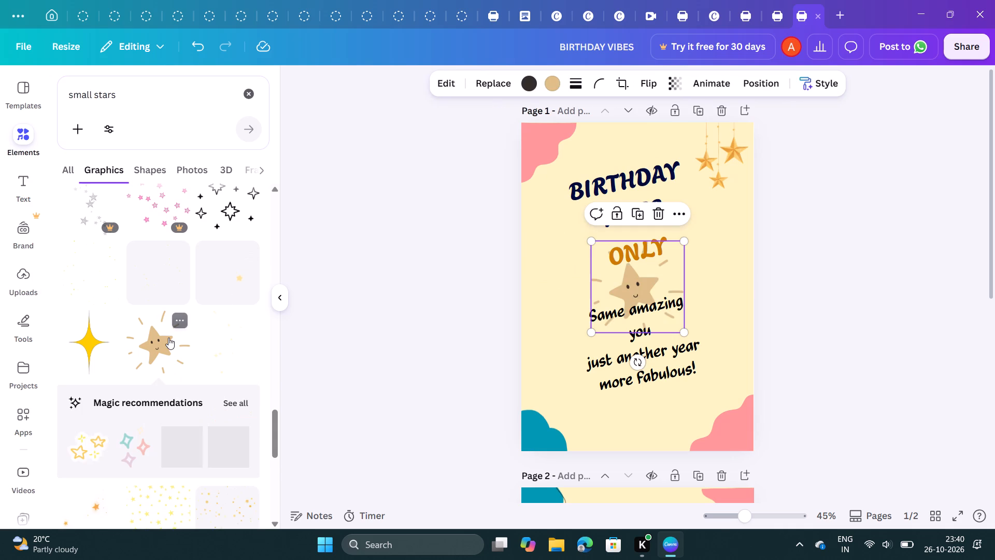
Examine the full set of Magic recommendations for the smiling star to look for matching decorations.
left_click(240, 399)
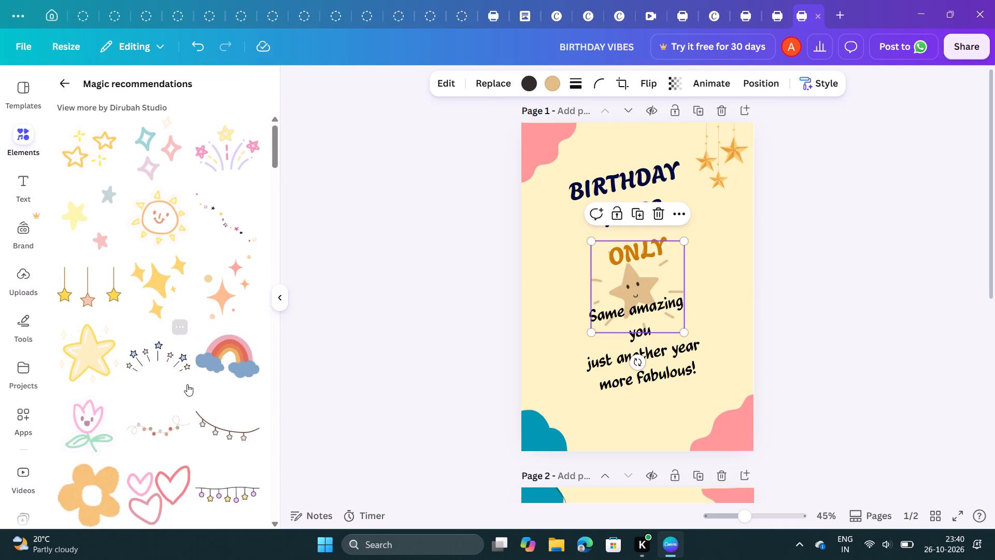
scroll(187, 384, "down", 4)
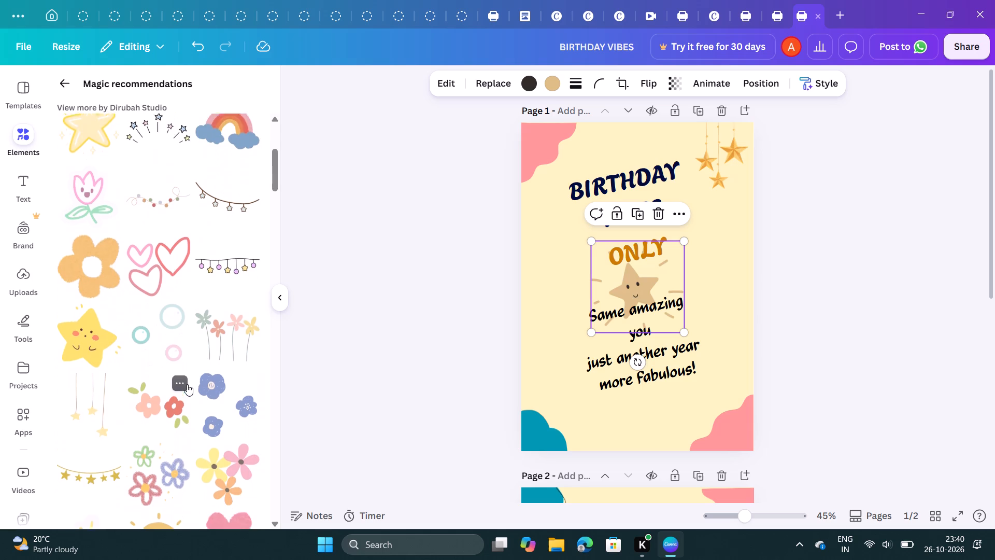
scroll(187, 384, "down", 3)
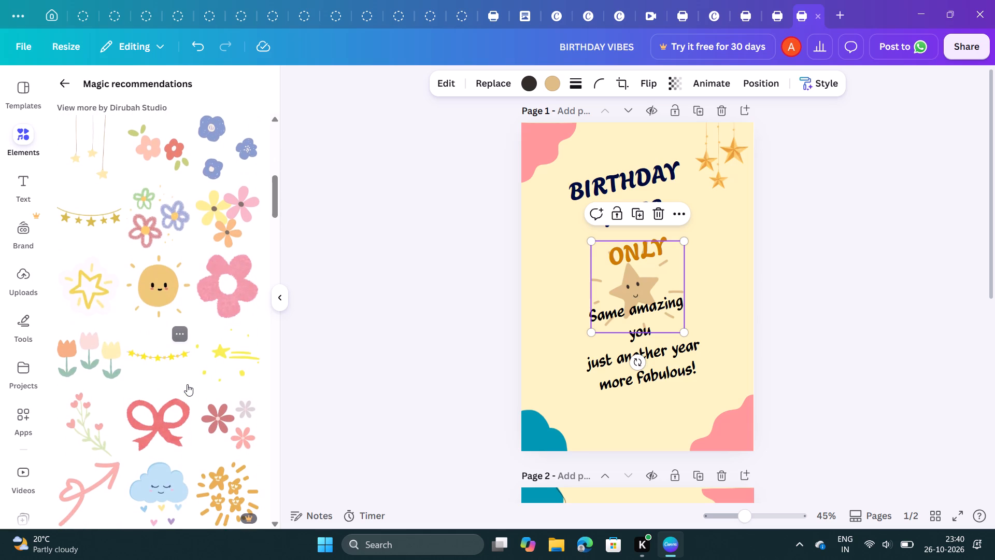
scroll(187, 384, "down", 2)
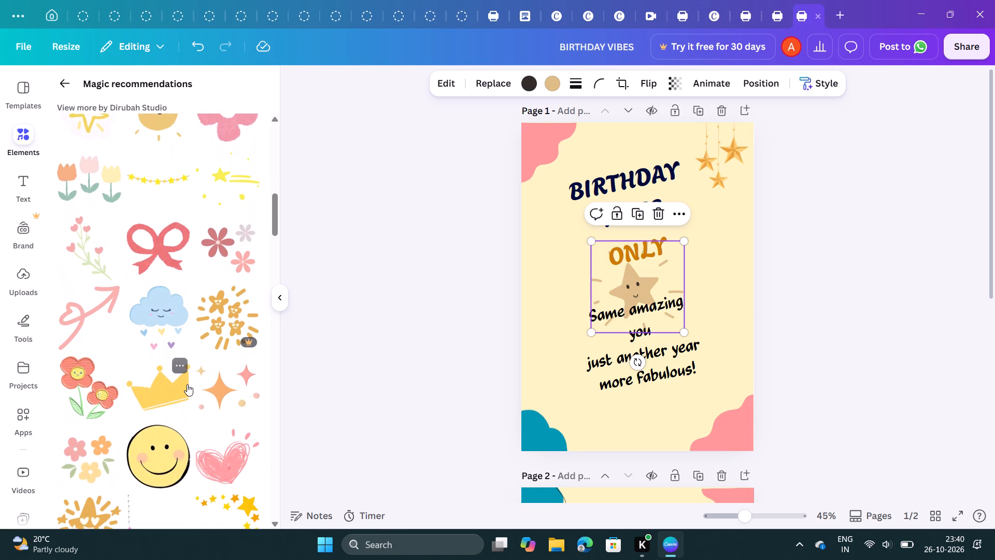
scroll(187, 384, "down", 2)
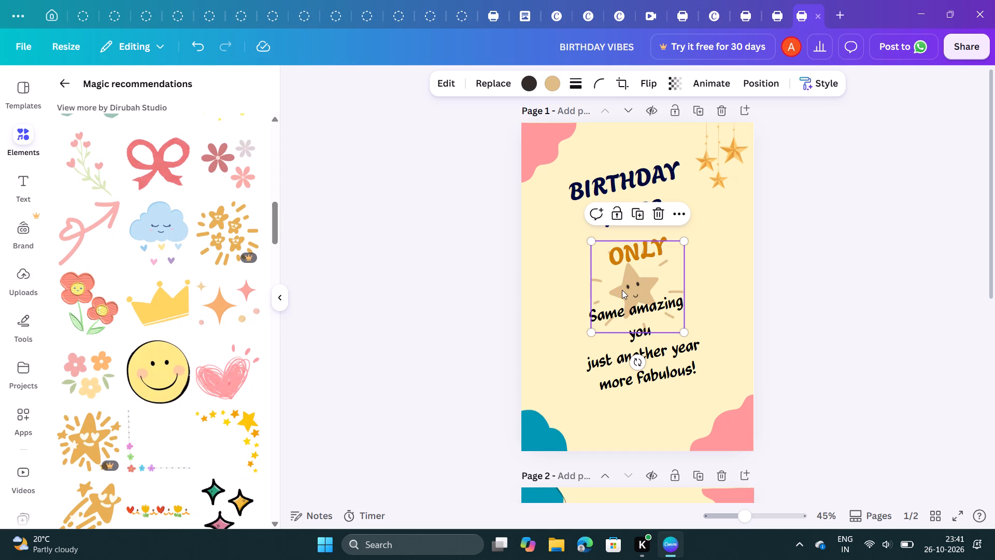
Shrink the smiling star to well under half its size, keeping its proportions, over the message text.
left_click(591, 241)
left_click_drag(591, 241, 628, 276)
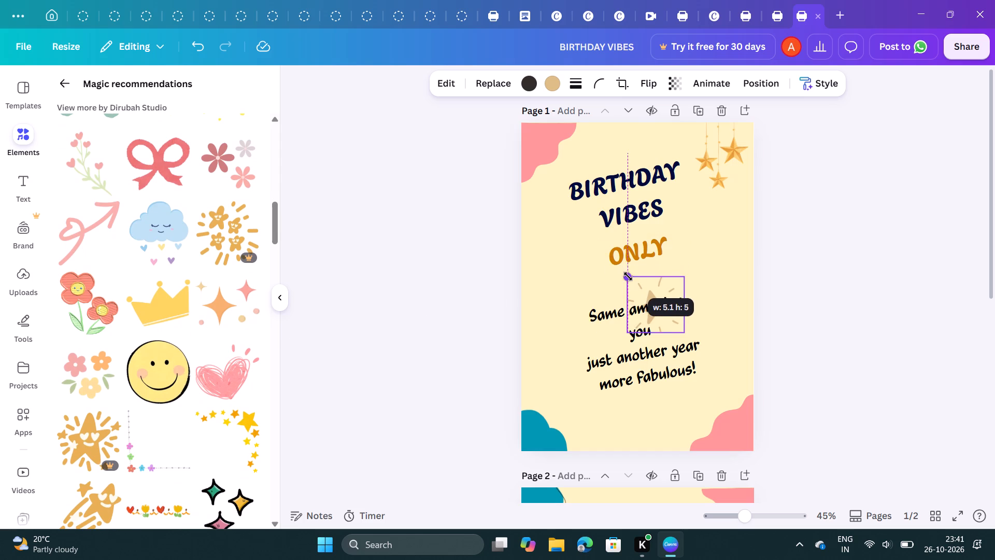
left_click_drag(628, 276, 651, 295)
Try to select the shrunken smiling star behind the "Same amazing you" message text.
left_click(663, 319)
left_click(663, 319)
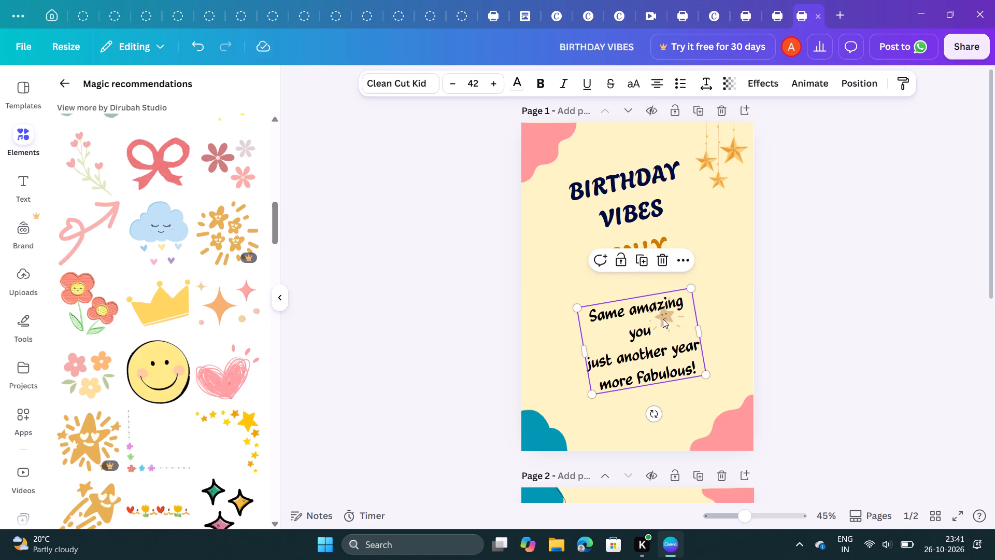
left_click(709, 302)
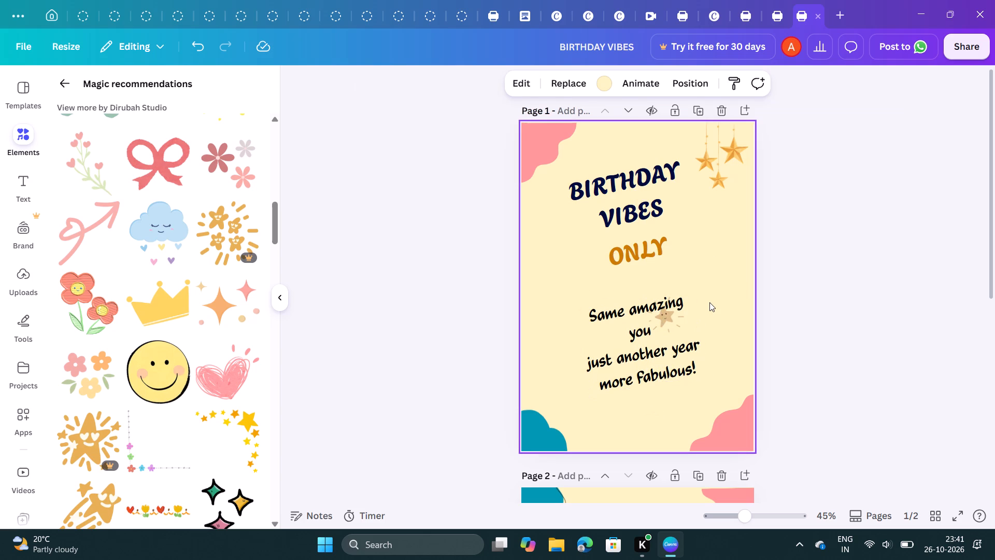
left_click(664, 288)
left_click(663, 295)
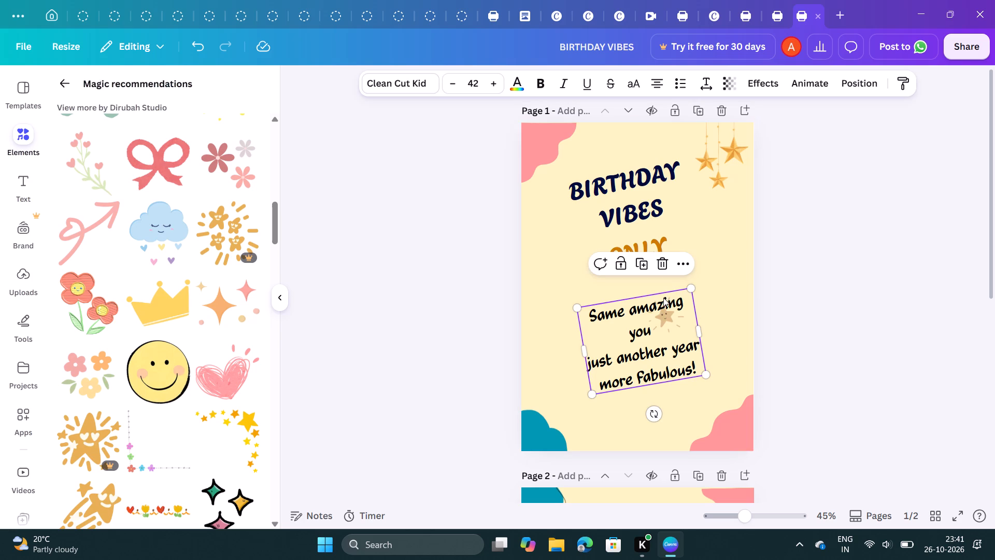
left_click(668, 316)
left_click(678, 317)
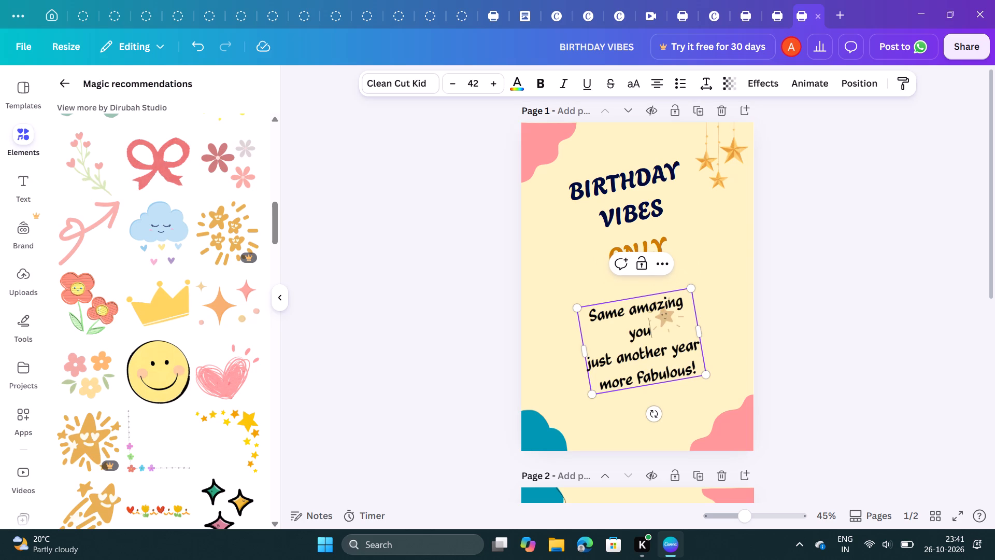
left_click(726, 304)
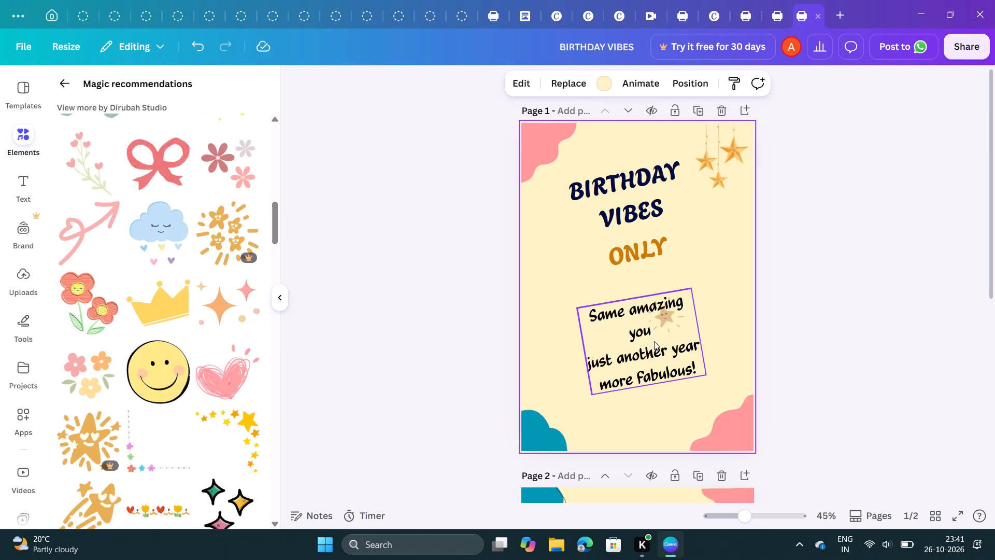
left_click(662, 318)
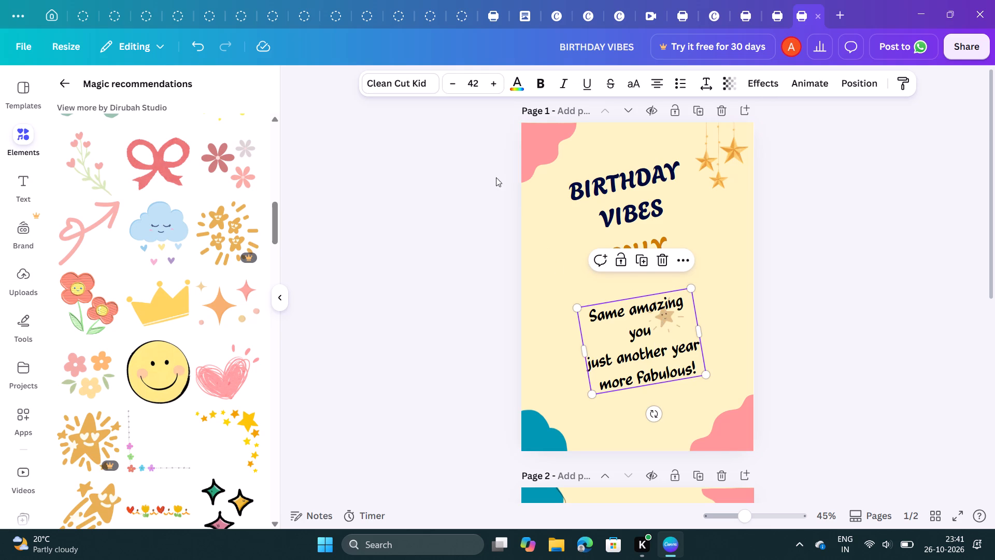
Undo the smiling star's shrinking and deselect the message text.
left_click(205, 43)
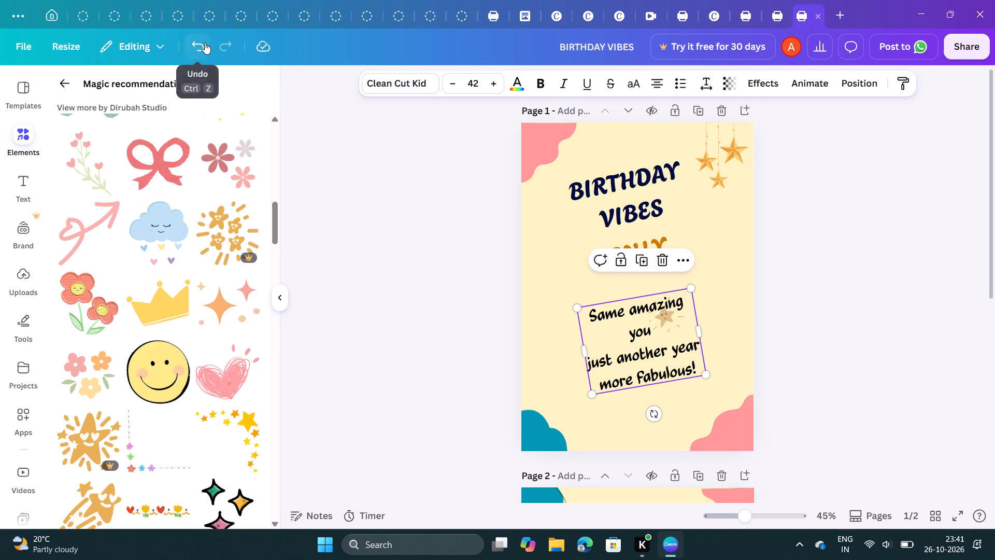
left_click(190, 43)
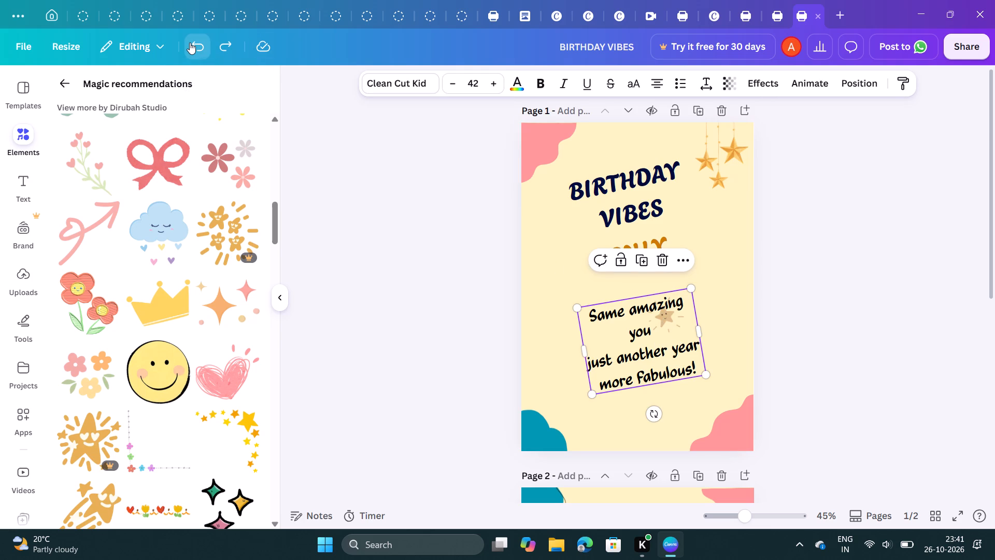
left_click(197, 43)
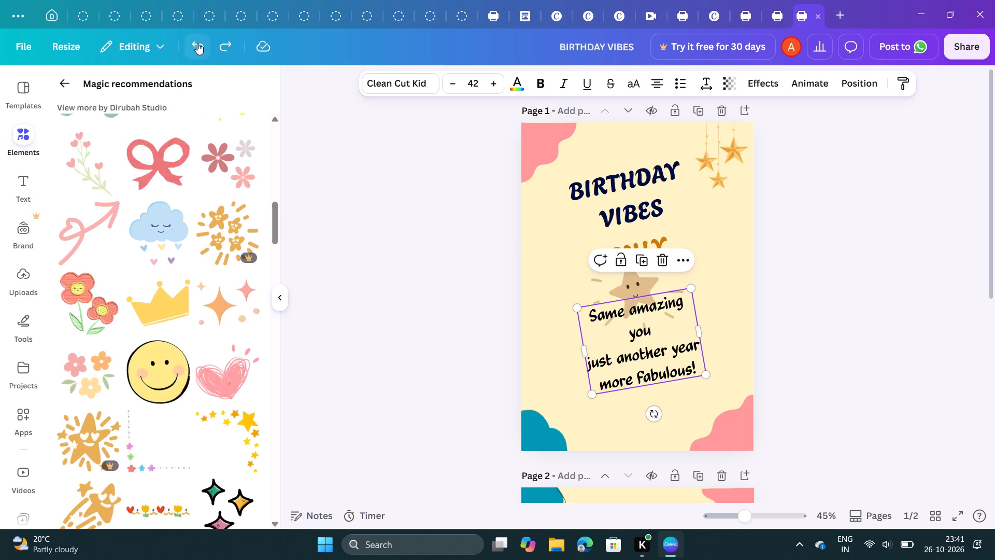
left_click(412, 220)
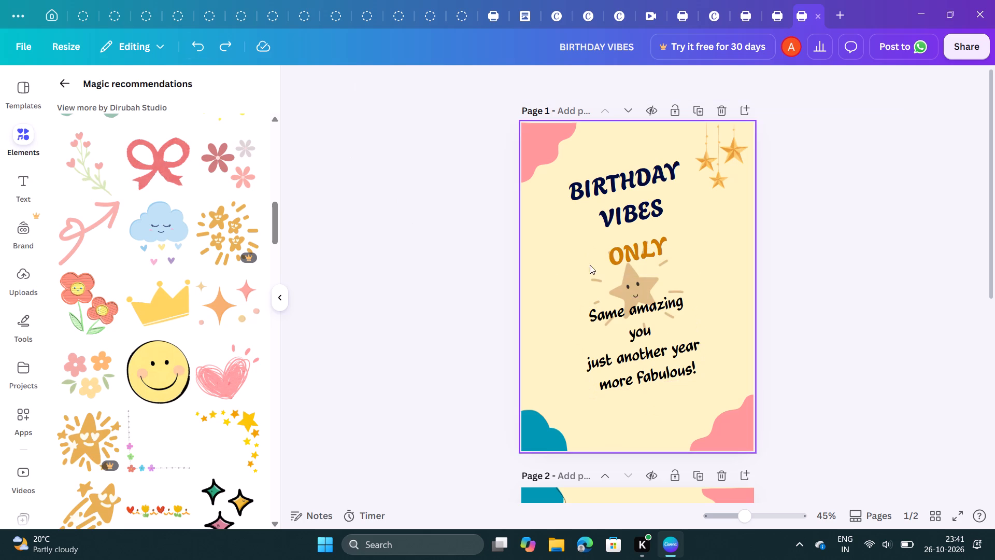
Move the smiling star off the message toward the heading's left side and shrink it to about 3.3 by 3.3.
left_click_drag(624, 277, 567, 218)
left_click(535, 179)
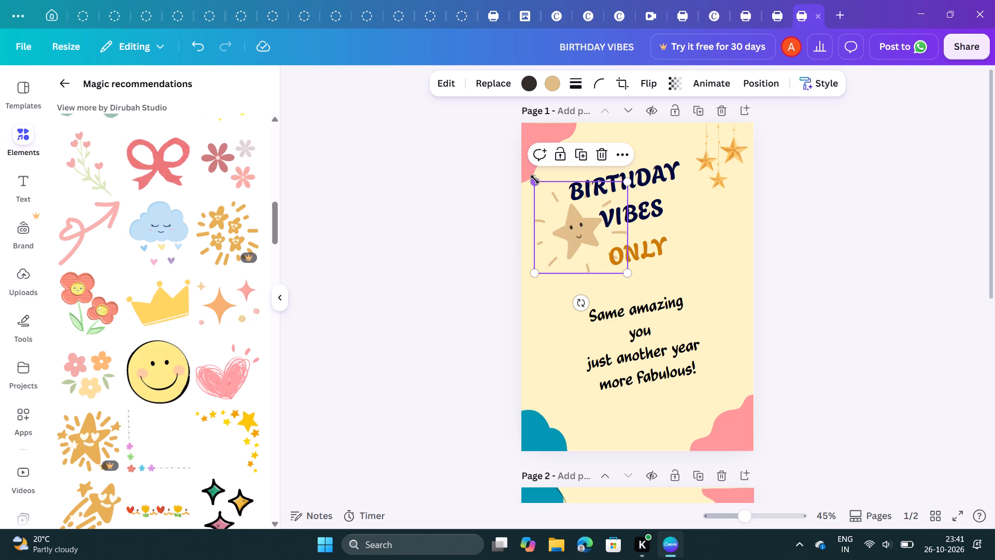
left_click_drag(535, 179, 568, 207)
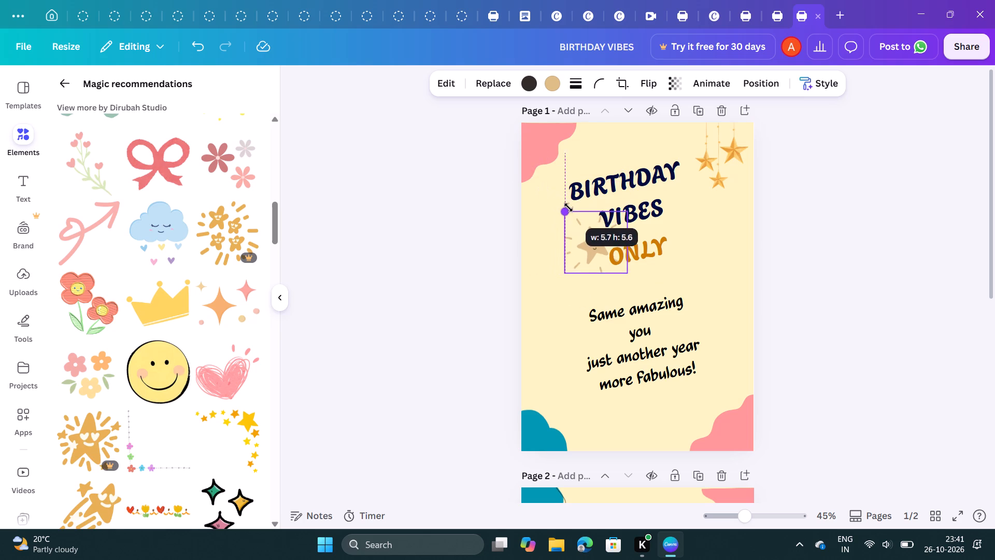
left_click_drag(568, 207, 591, 229)
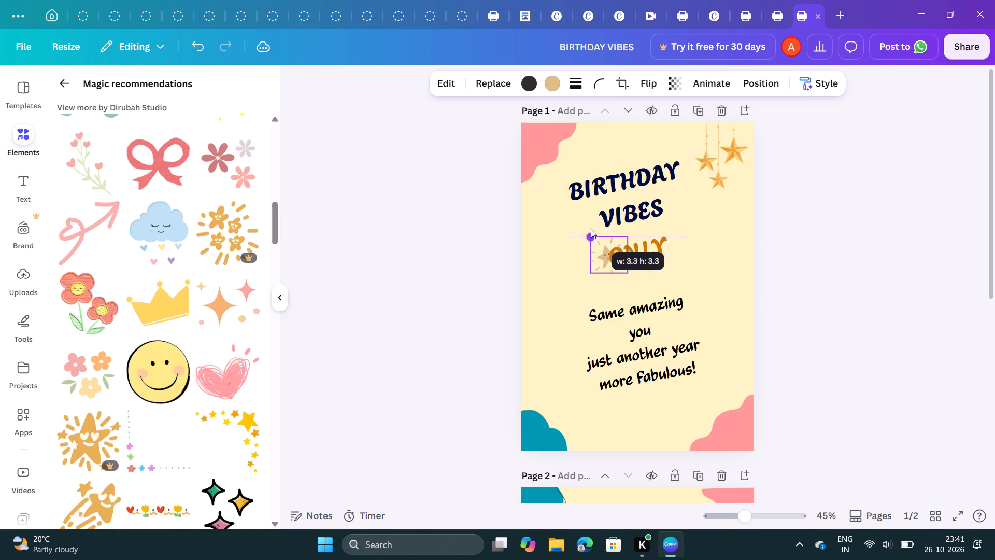
Move the small smiling star off the word ONLY to the empty area just left of VIBES.
left_click_drag(591, 229, 592, 230)
left_click(604, 248)
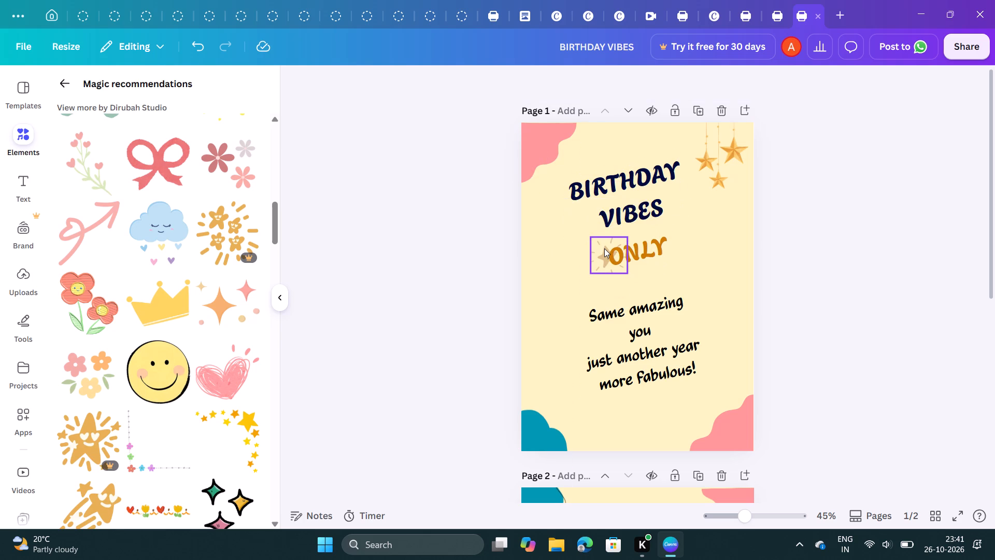
left_click_drag(604, 248, 576, 219)
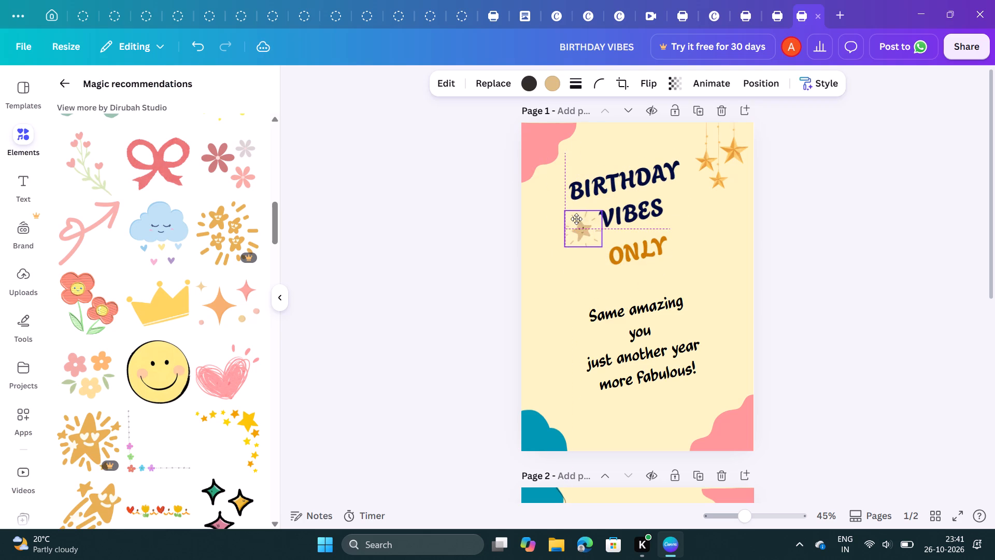
left_click_drag(576, 219, 573, 218)
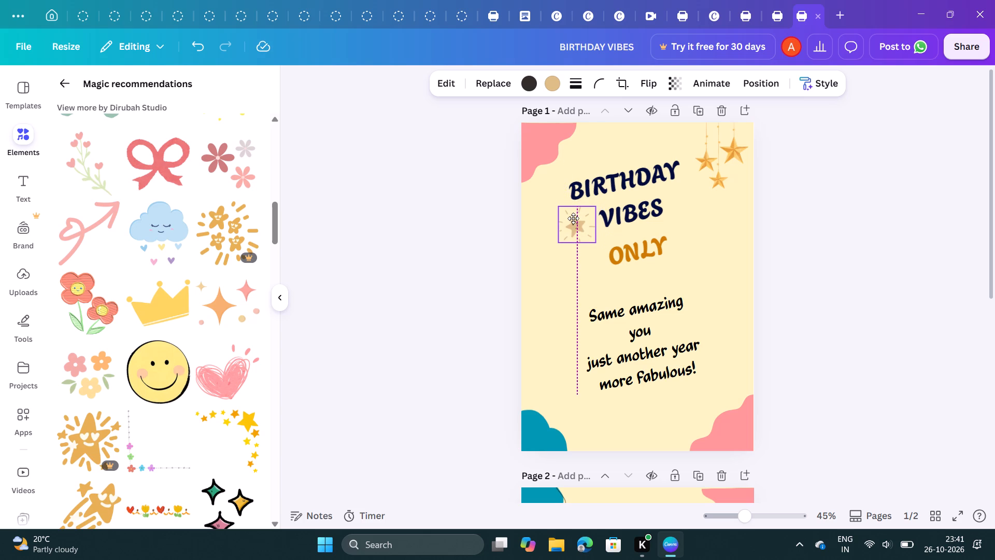
left_click_drag(573, 218, 574, 218)
left_click(547, 219)
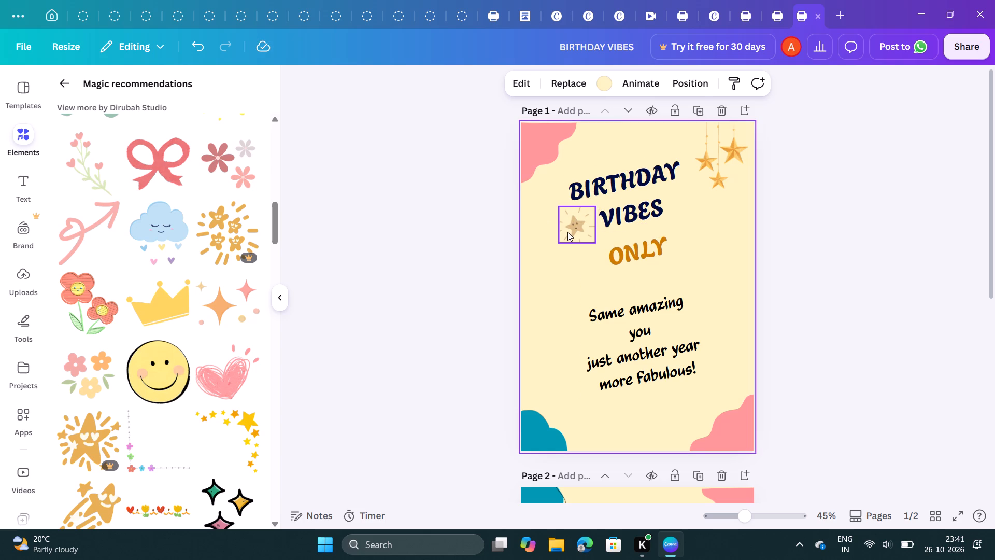
Recolour the smiling star's tan fill to orange #eca744 from the photo colours.
left_click(567, 232)
left_click(553, 91)
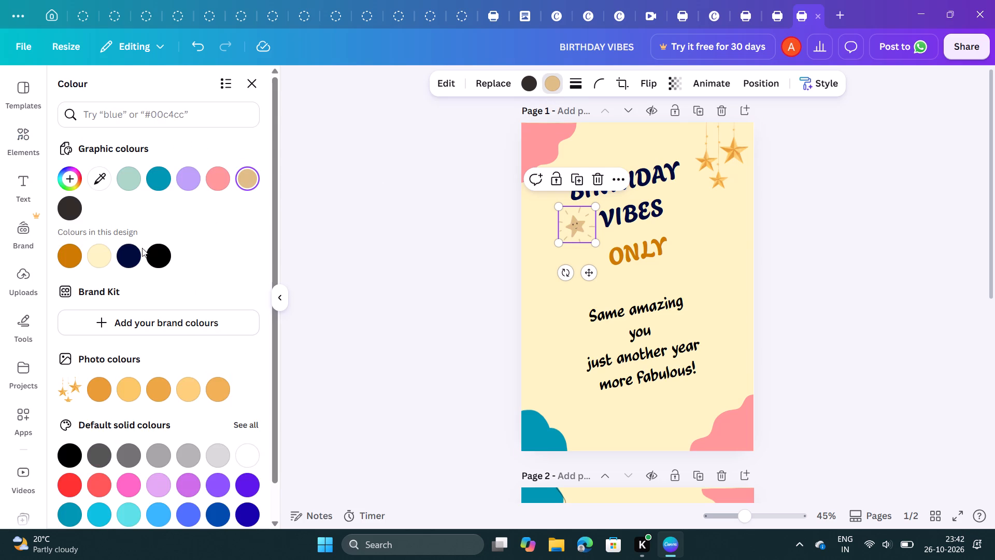
left_click(67, 257)
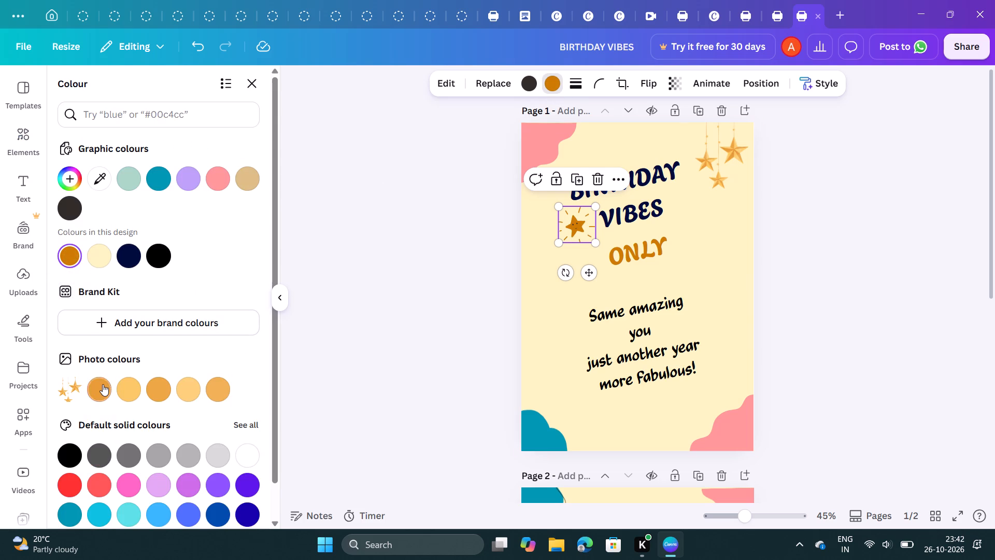
left_click(152, 392)
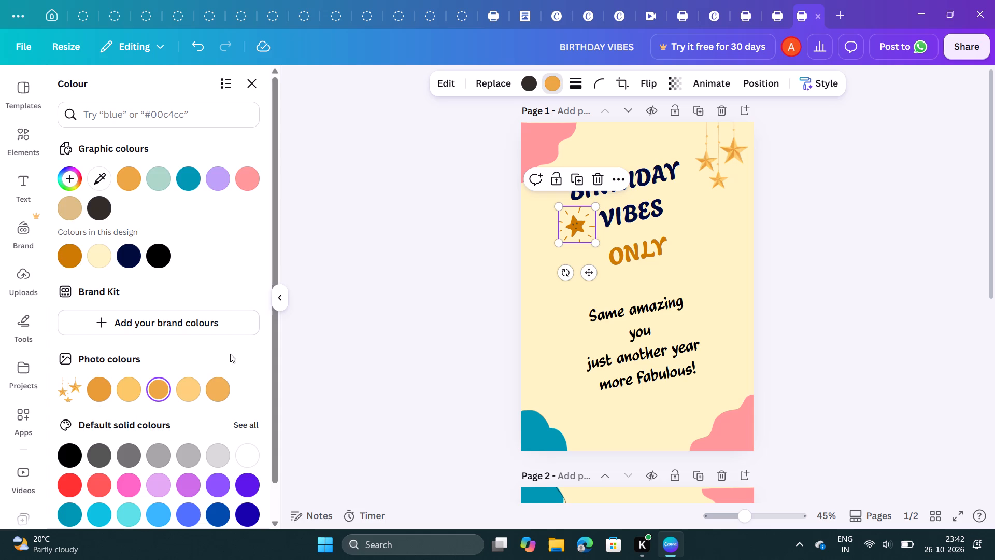
left_click(329, 314)
left_click(329, 314)
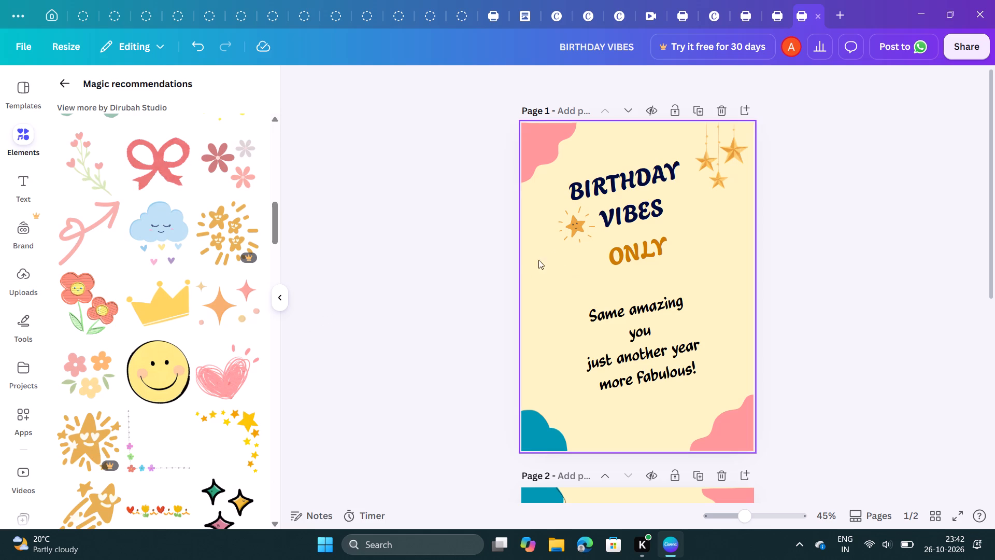
Shrink the orange smiling star slightly beside VIBES, keeping its proportions.
left_click(574, 236)
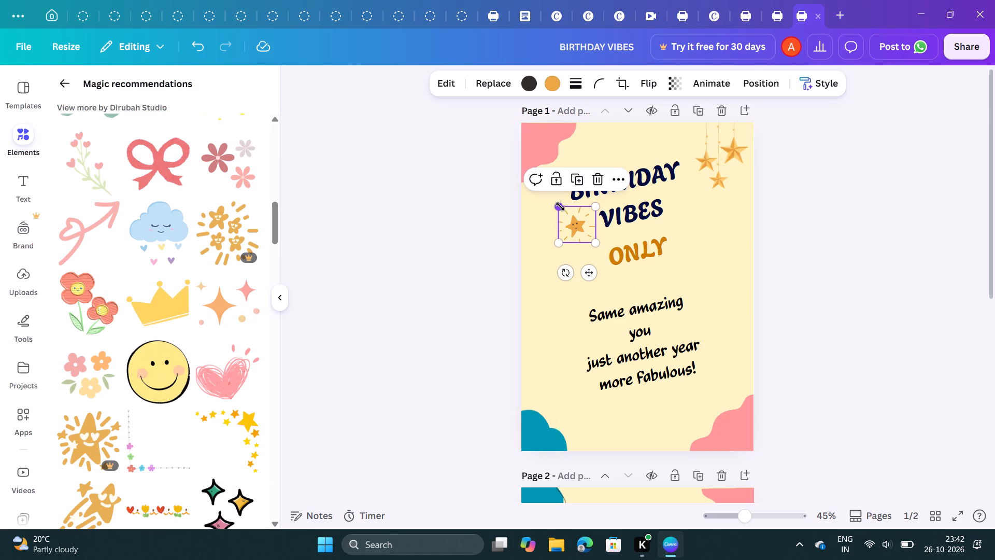
left_click_drag(560, 206, 561, 207)
left_click_drag(561, 207, 568, 213)
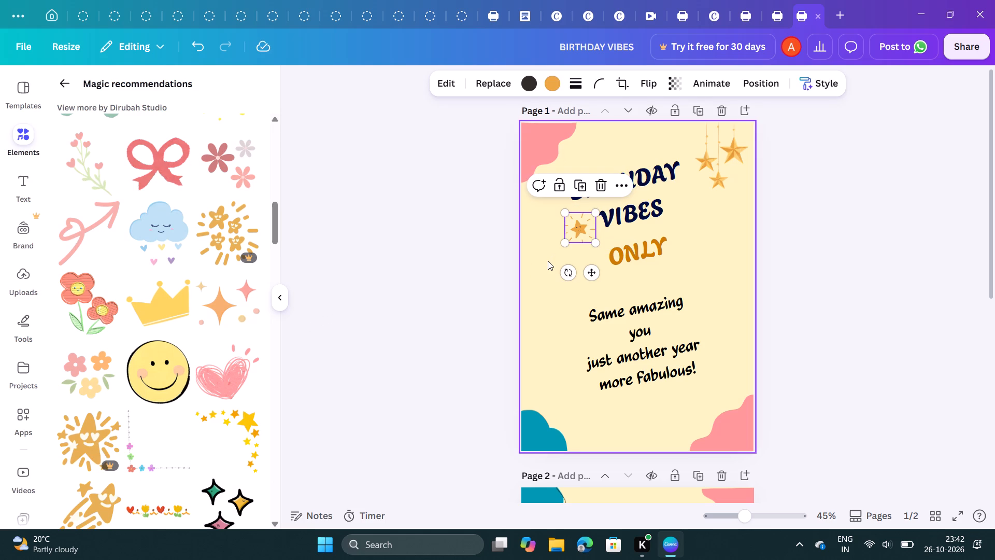
left_click(548, 261)
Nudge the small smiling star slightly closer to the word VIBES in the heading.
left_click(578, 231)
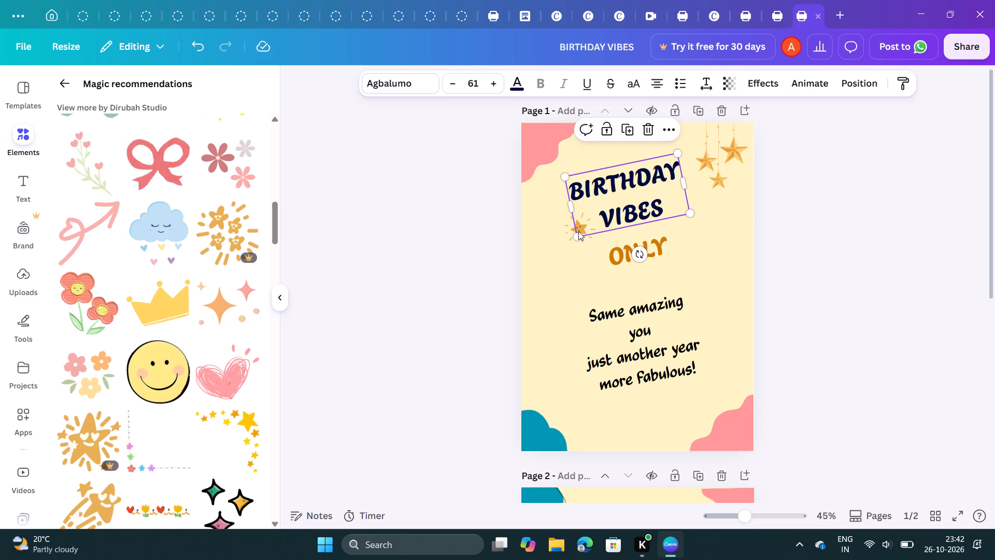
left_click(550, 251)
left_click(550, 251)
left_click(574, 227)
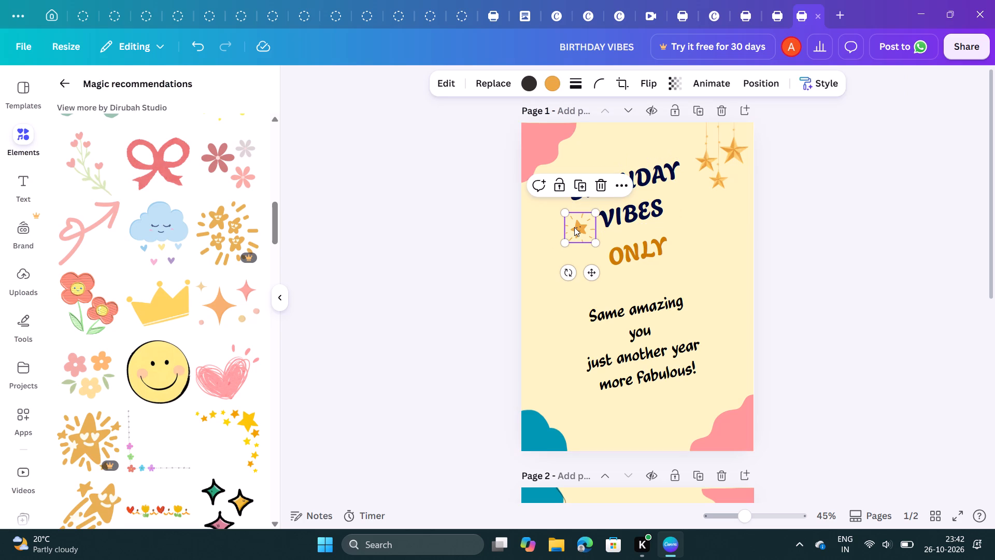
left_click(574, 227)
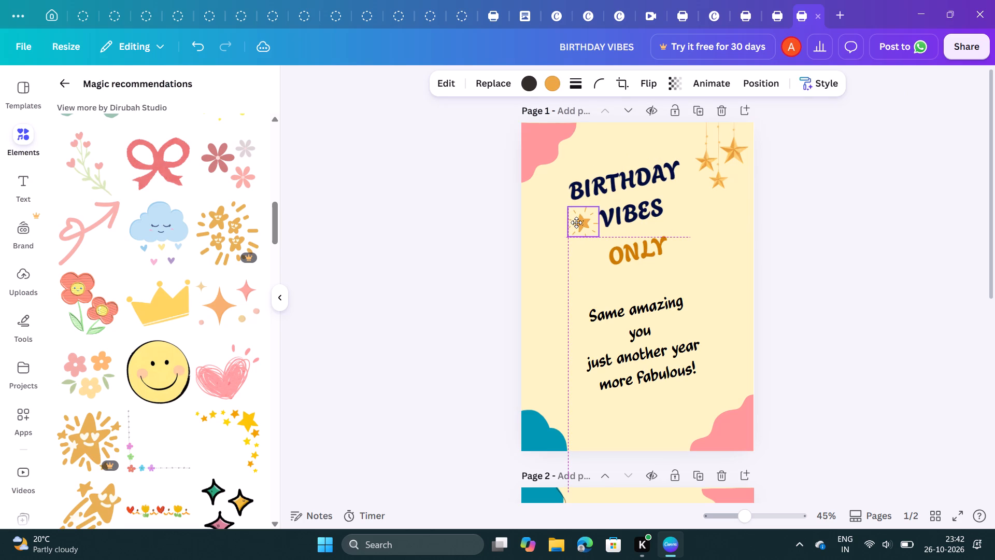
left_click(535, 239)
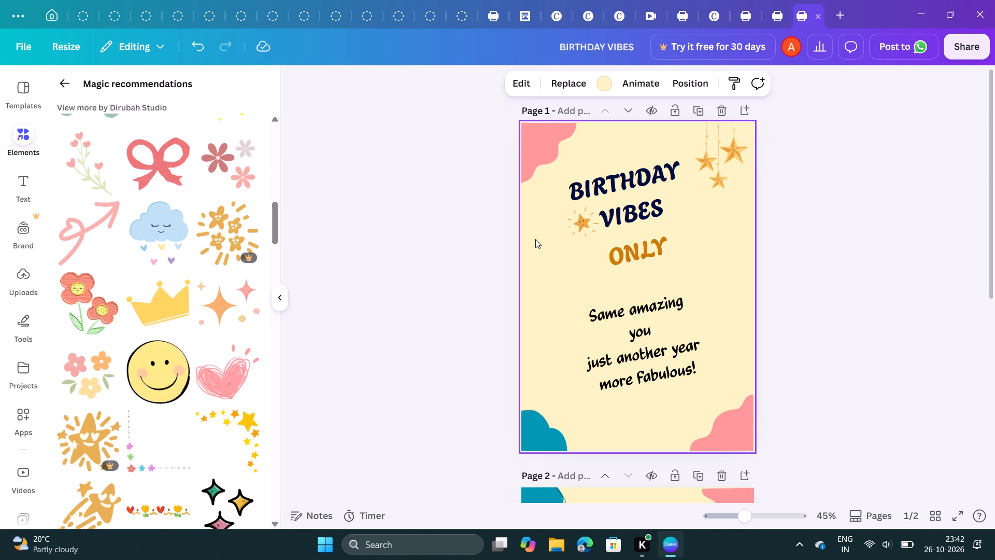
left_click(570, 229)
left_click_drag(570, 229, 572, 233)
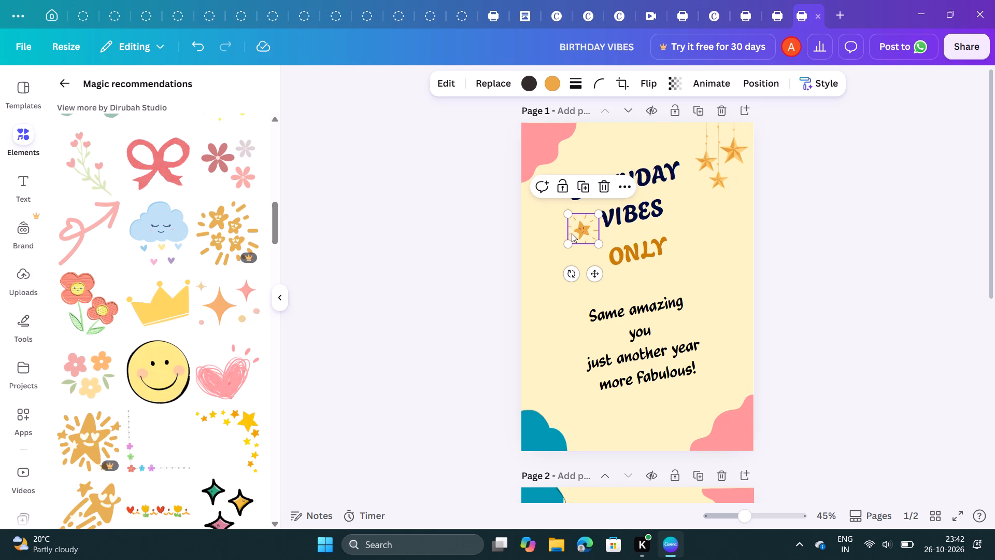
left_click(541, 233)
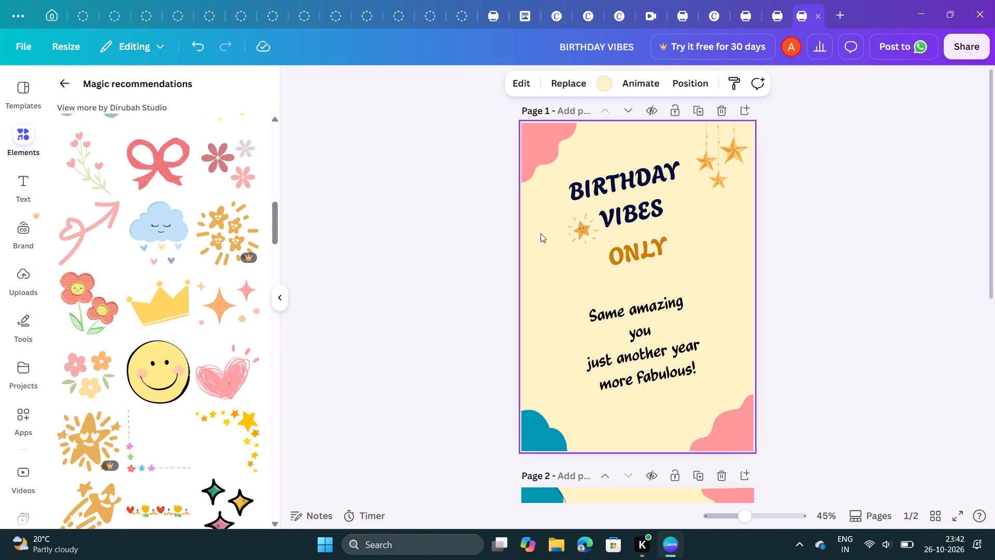
Reposition the small smiling star slightly higher and farther left, level with the word VIBES.
left_click(579, 228)
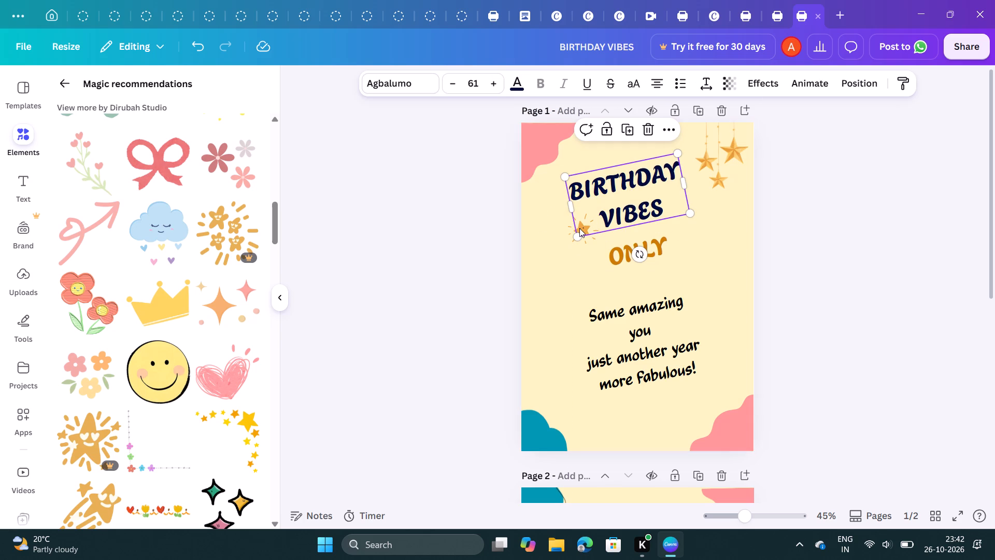
left_click(561, 239)
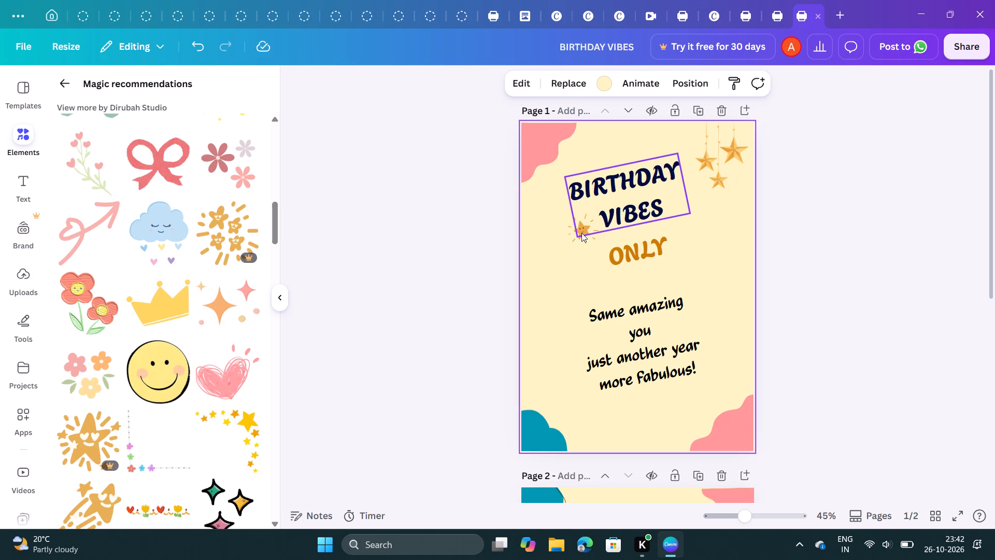
left_click(559, 251)
left_click(571, 241)
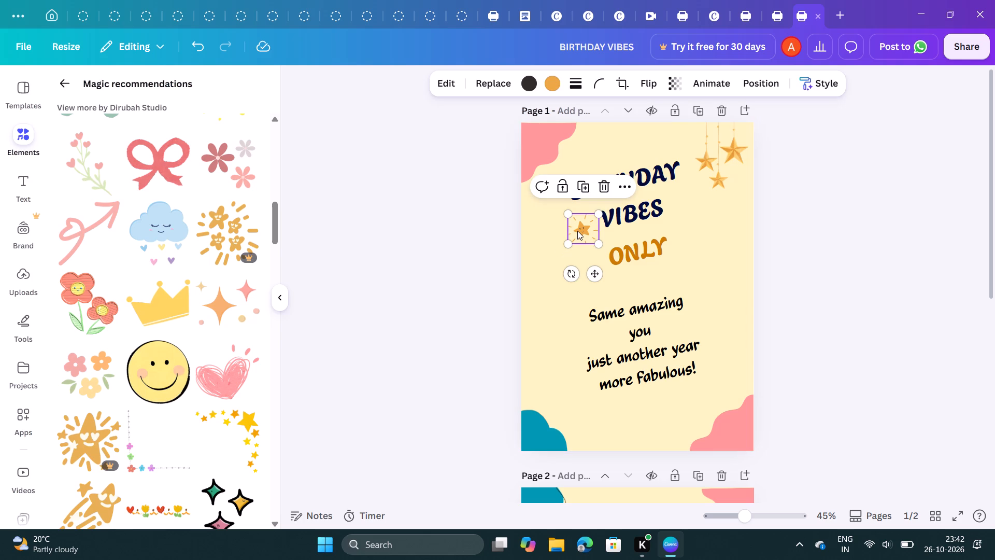
left_click_drag(577, 231, 573, 226)
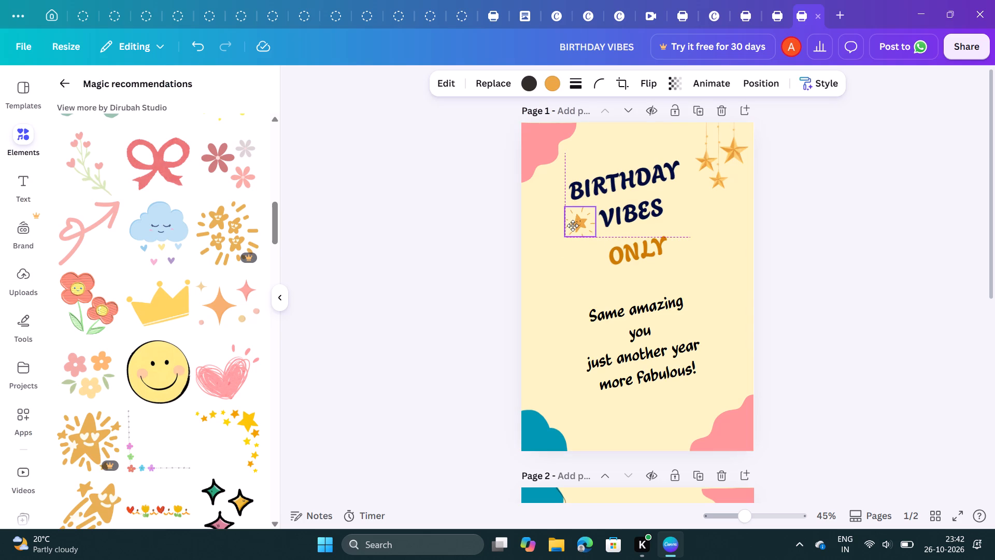
left_click_drag(573, 226, 575, 227)
left_click_drag(575, 227, 574, 226)
left_click(486, 243)
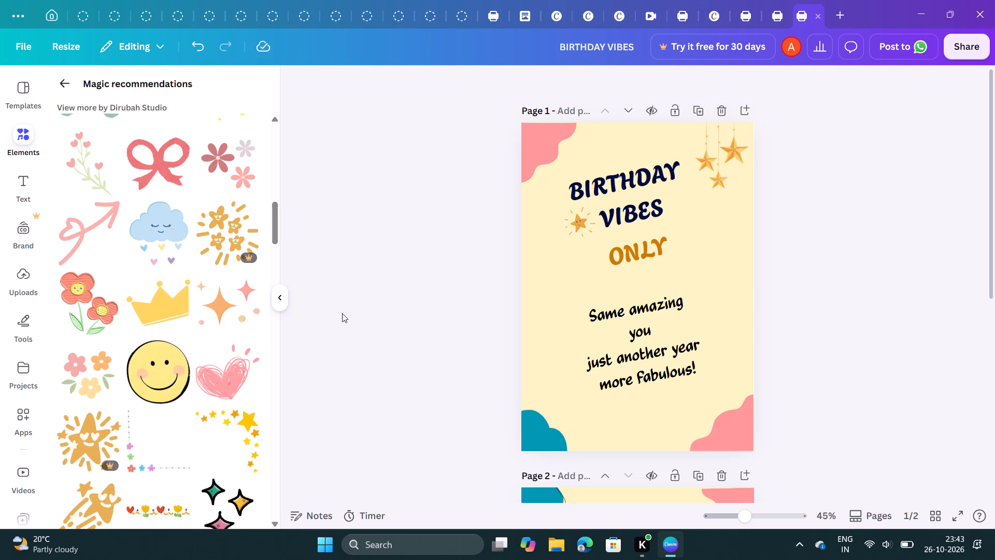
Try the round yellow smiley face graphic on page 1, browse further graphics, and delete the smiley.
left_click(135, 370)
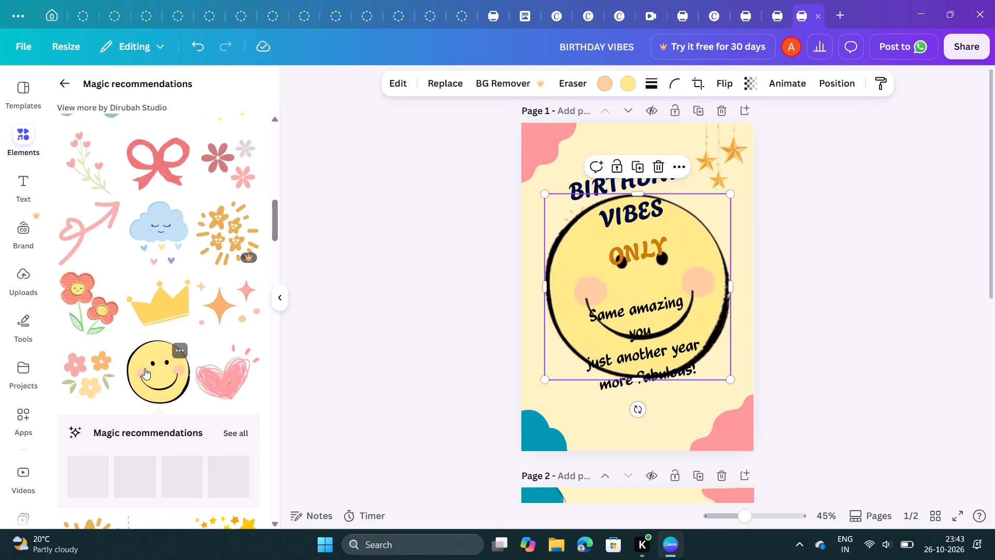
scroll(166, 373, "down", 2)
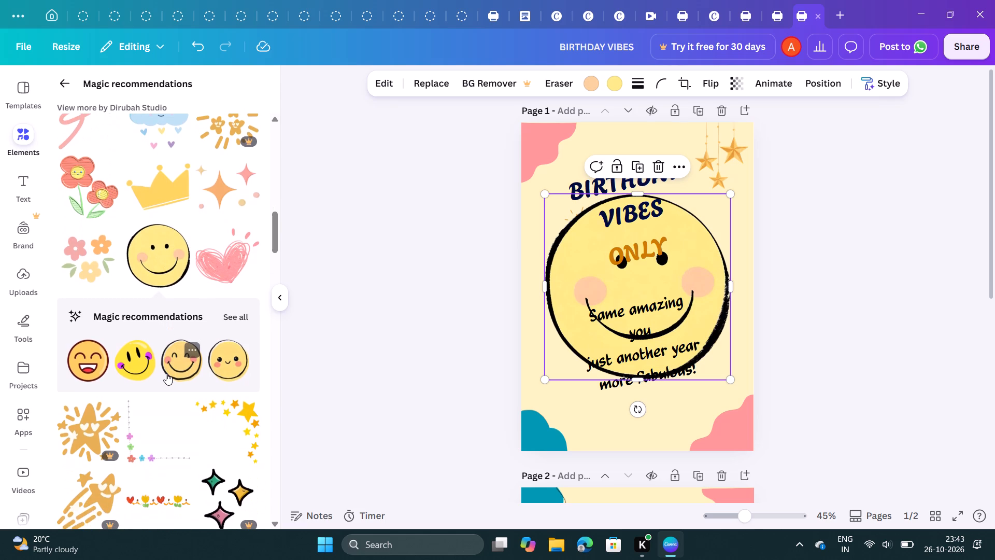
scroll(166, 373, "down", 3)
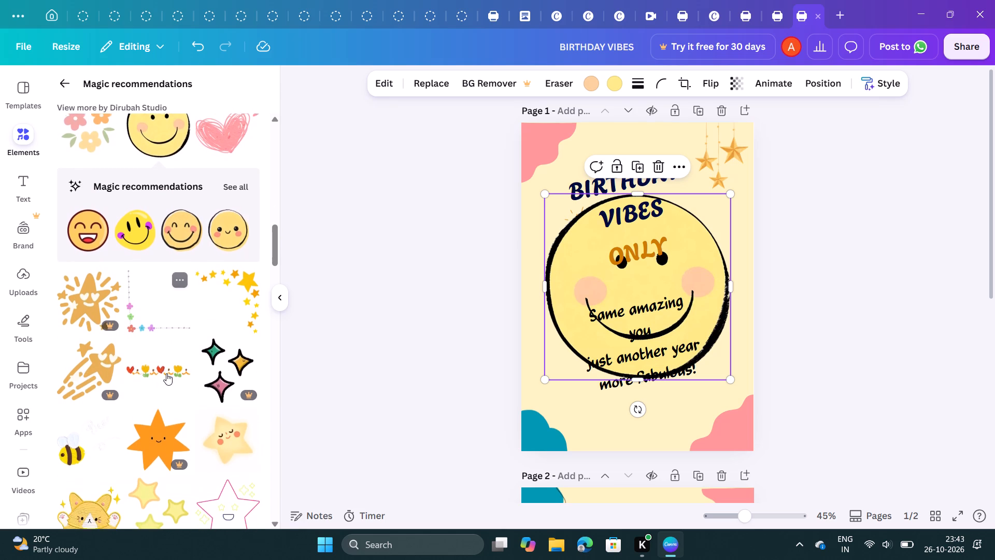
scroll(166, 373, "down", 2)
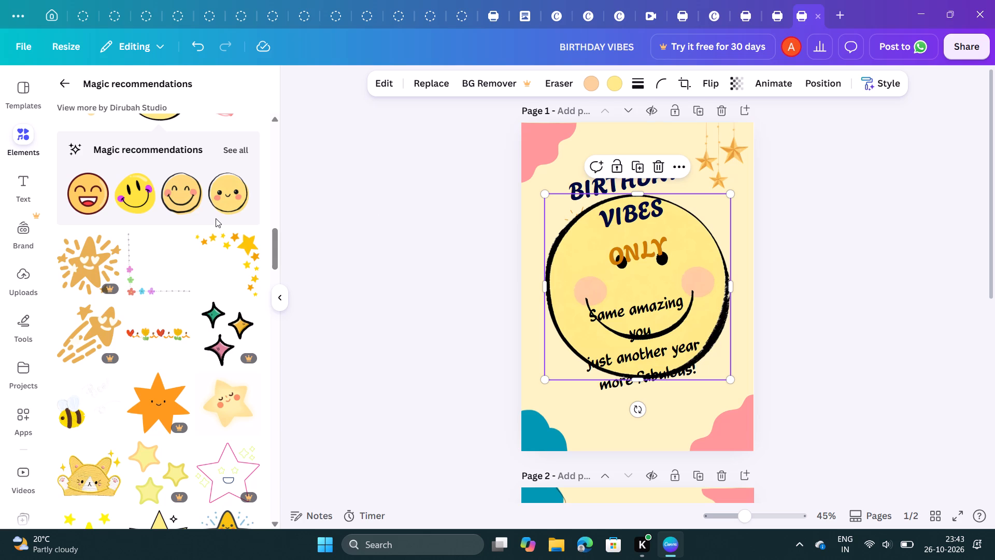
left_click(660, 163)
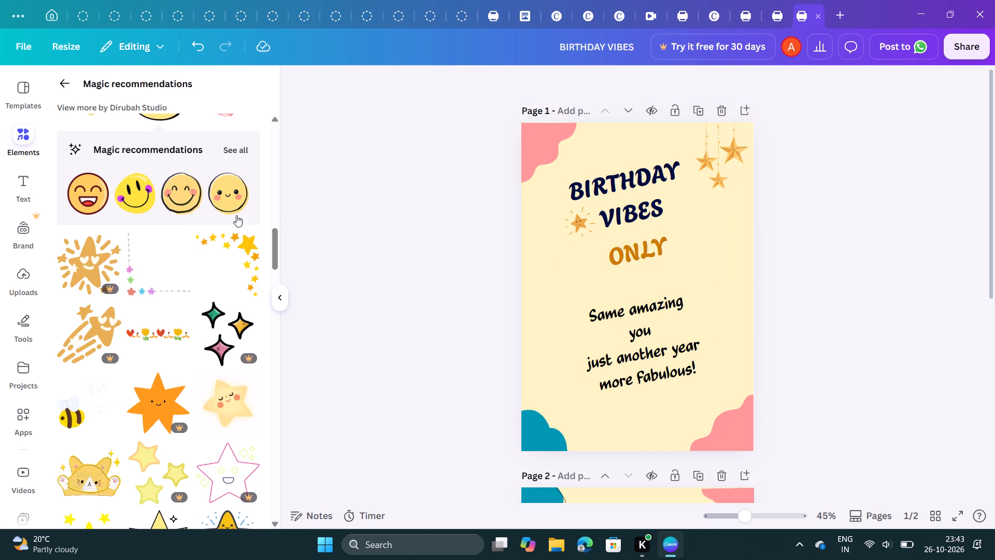
Insert the soft pale yellow star with closed eyes and pink cheeks on page 1.
left_click(221, 396)
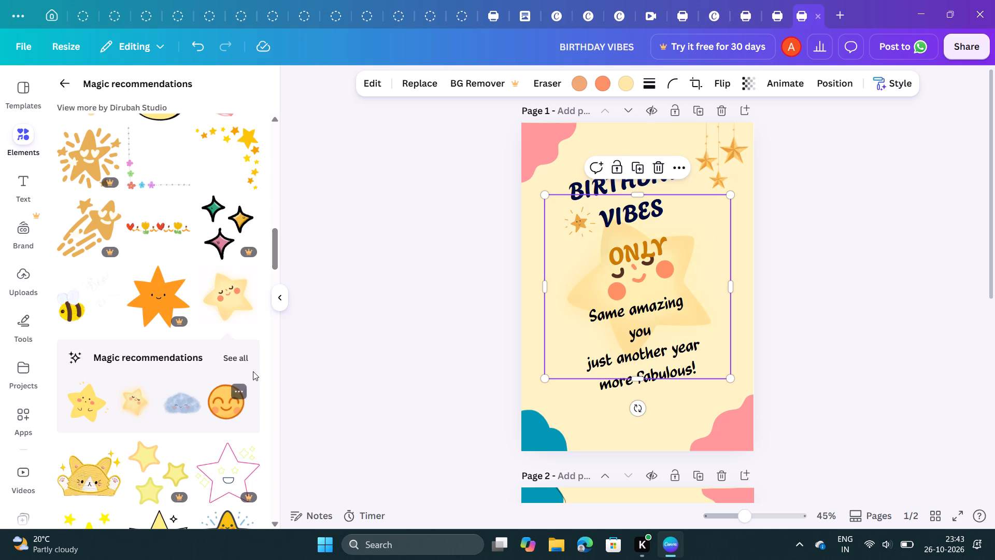
left_click(568, 227)
left_click(577, 222)
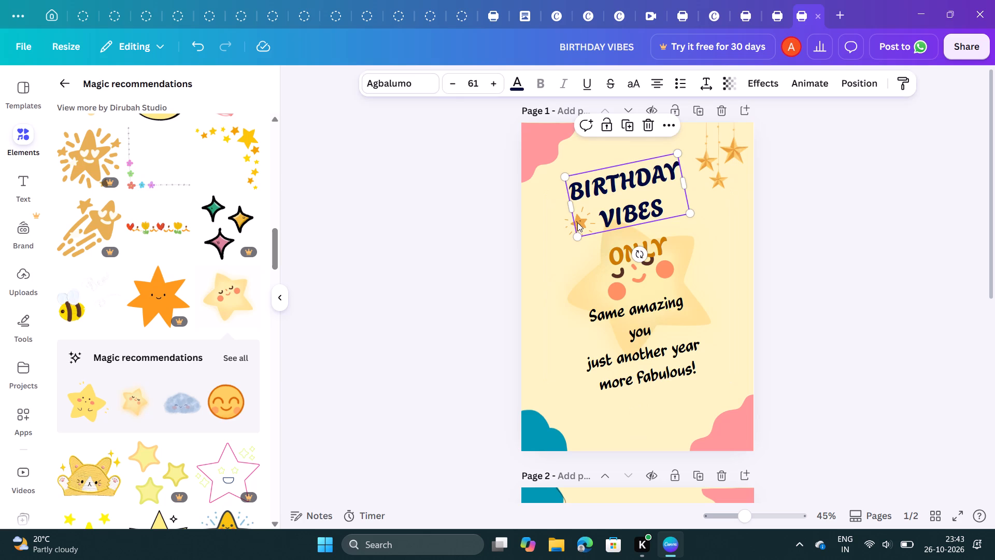
left_click(562, 228)
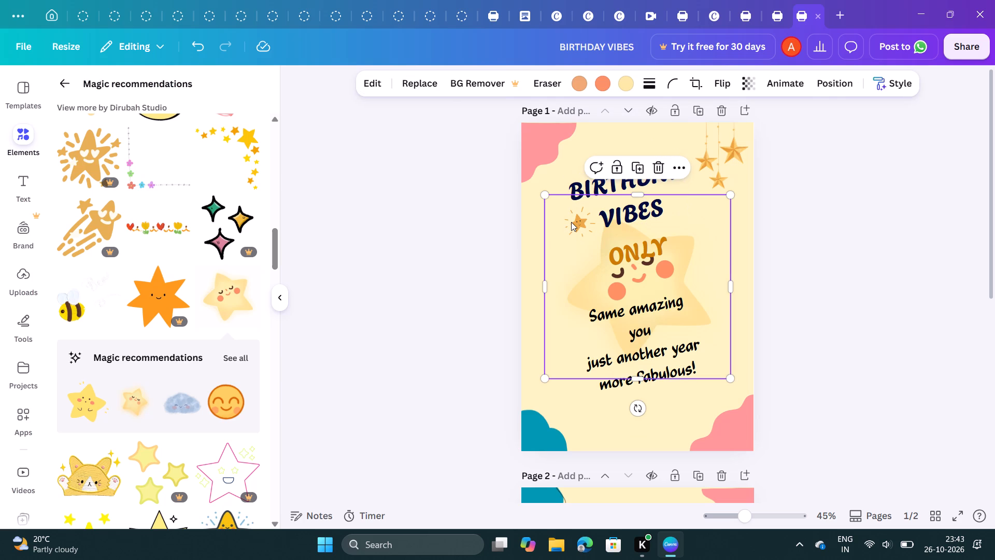
left_click(571, 222)
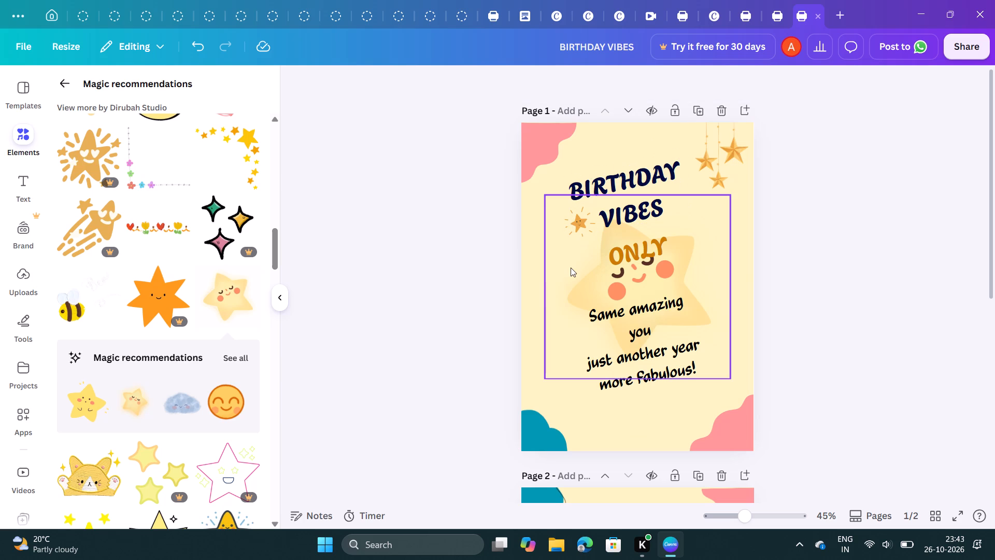
Shrink the pale yellow closed-eyed star on page 1 to a small icon beside the "Same amazing you" message.
left_click_drag(571, 268, 446, 236)
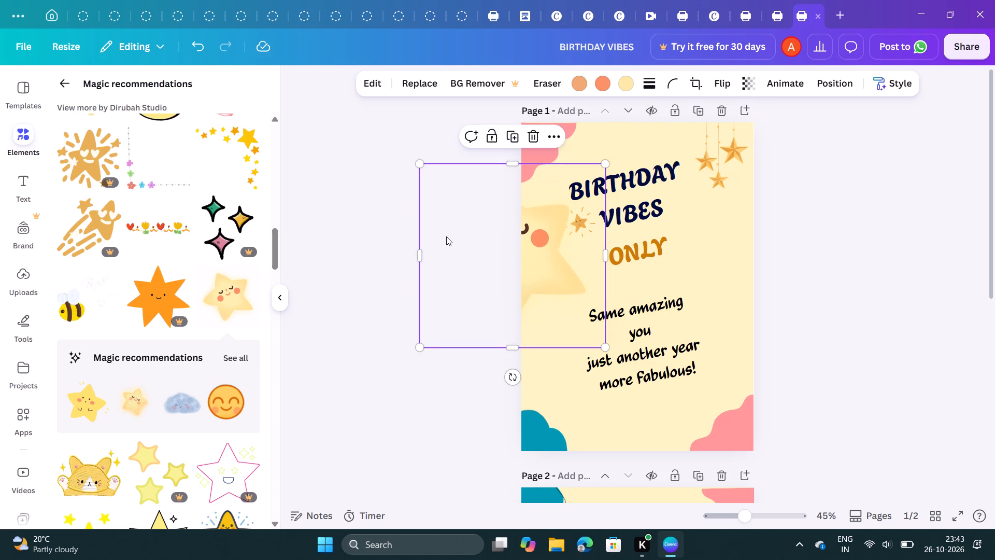
left_click(420, 164)
left_click_drag(420, 164, 573, 218)
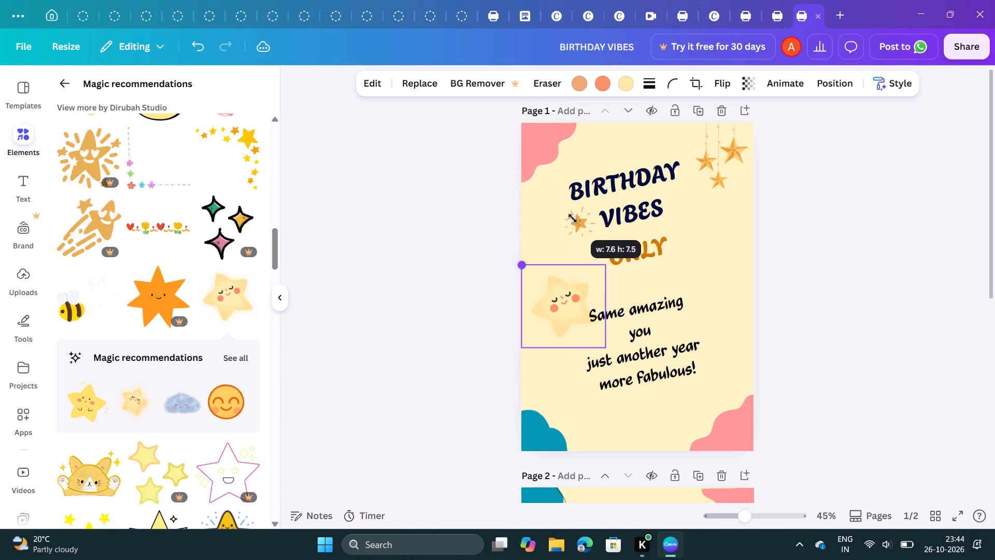
left_click_drag(573, 218, 622, 250)
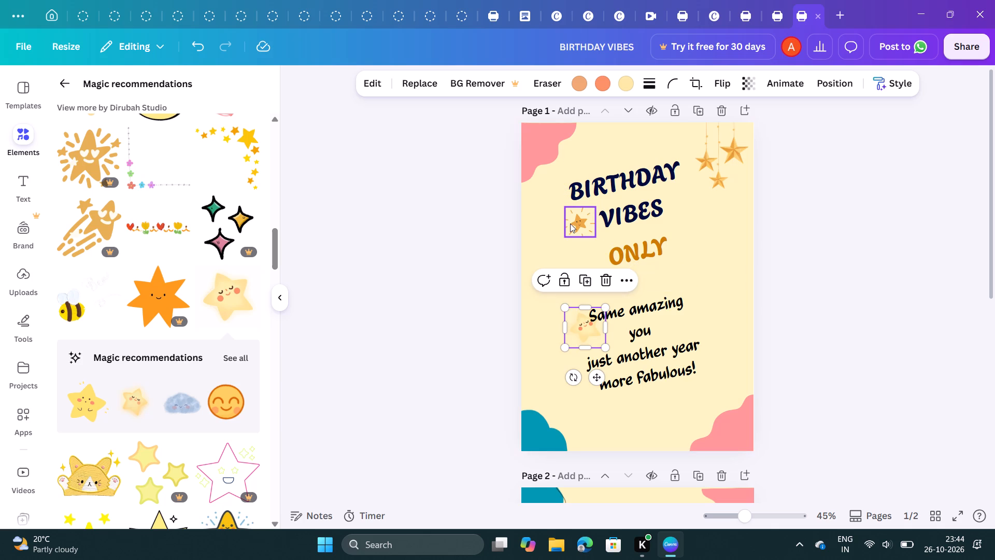
Delete the earlier small smiling star with rays beside the word VIBES.
left_click(570, 223)
left_click(602, 180)
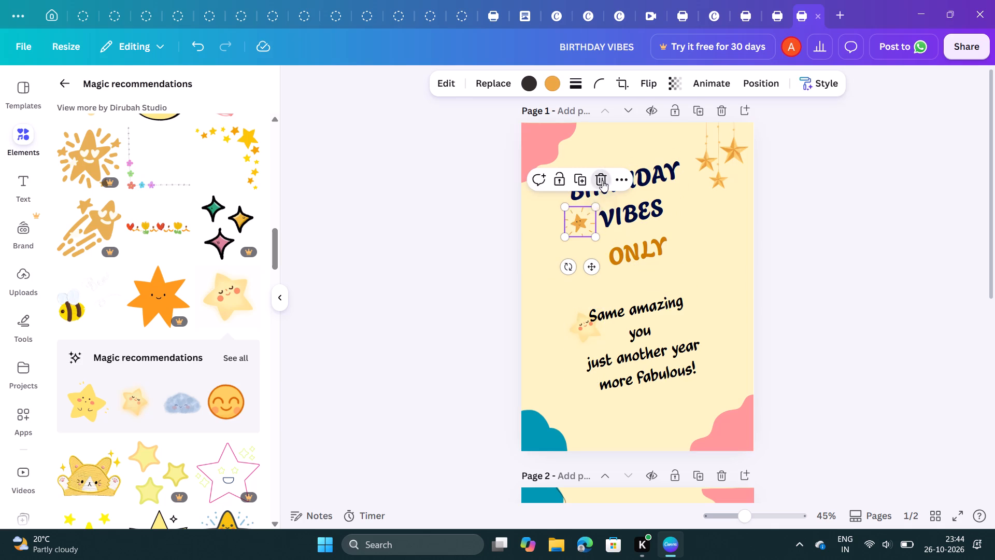
Move the small pale closed-eyed star up to the space just before the word VIBES in the heading.
double_click(576, 328)
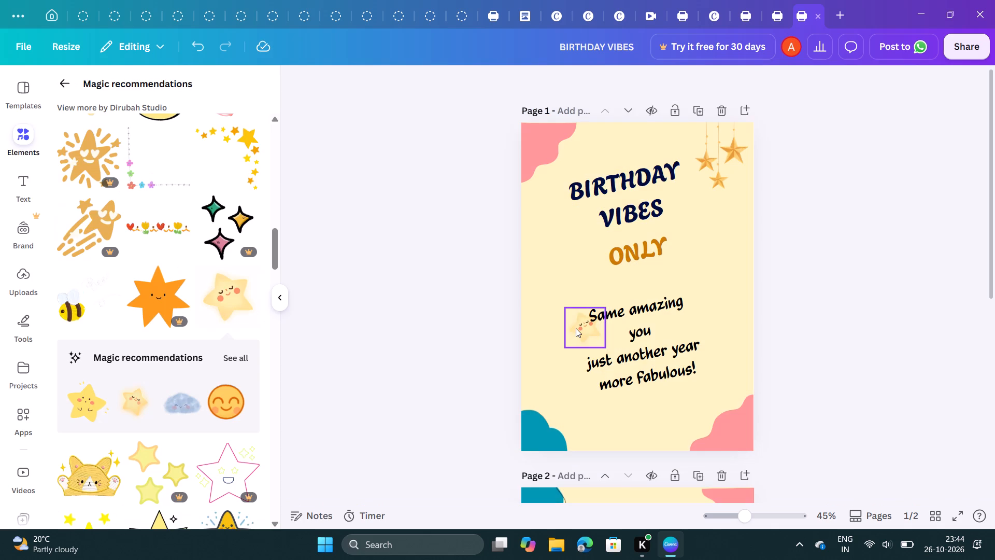
left_click_drag(576, 328, 563, 290)
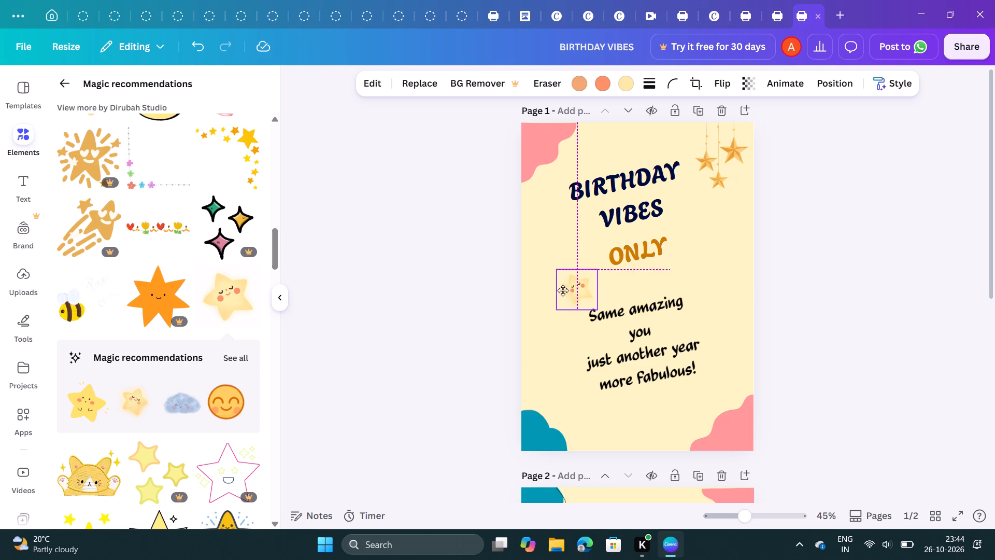
left_click_drag(563, 290, 563, 232)
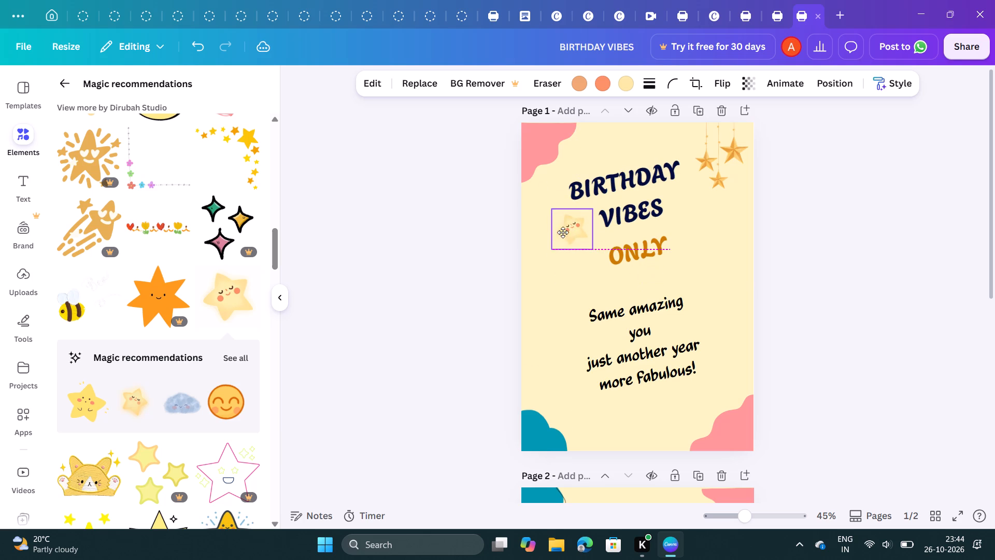
left_click_drag(563, 232, 566, 227)
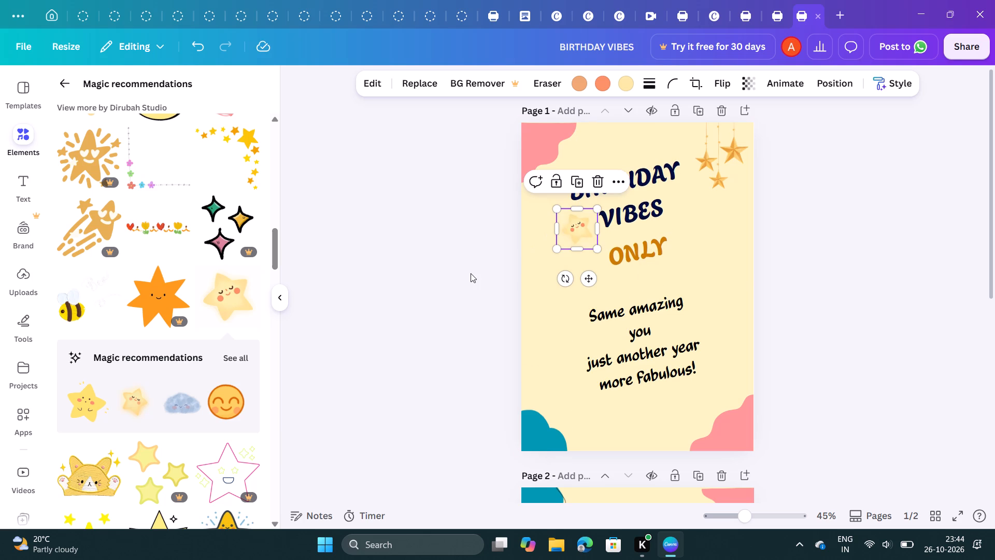
left_click(471, 273)
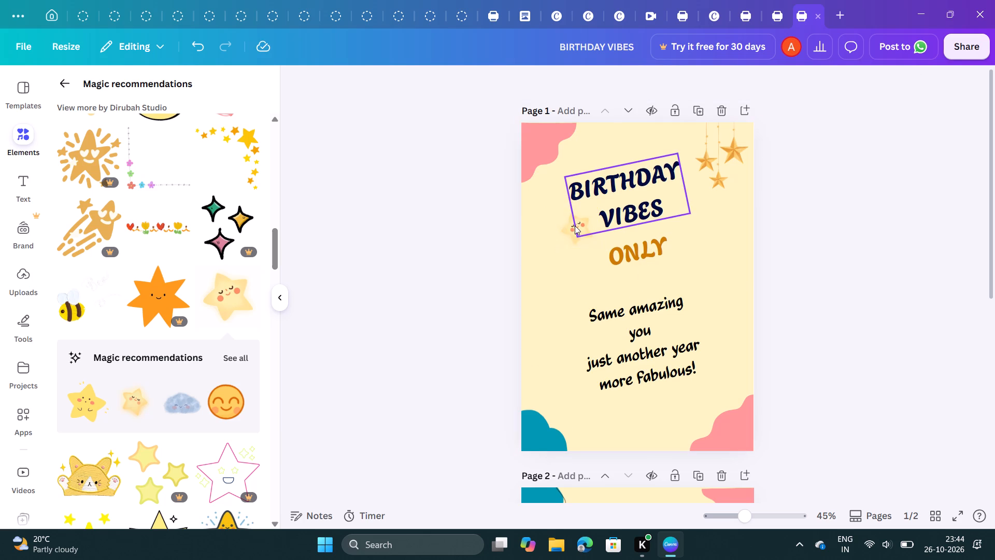
Try several orange and dark brown shades for the small star's first colour and apply Persimmon #cc7a00.
left_click(575, 226)
left_click(511, 256)
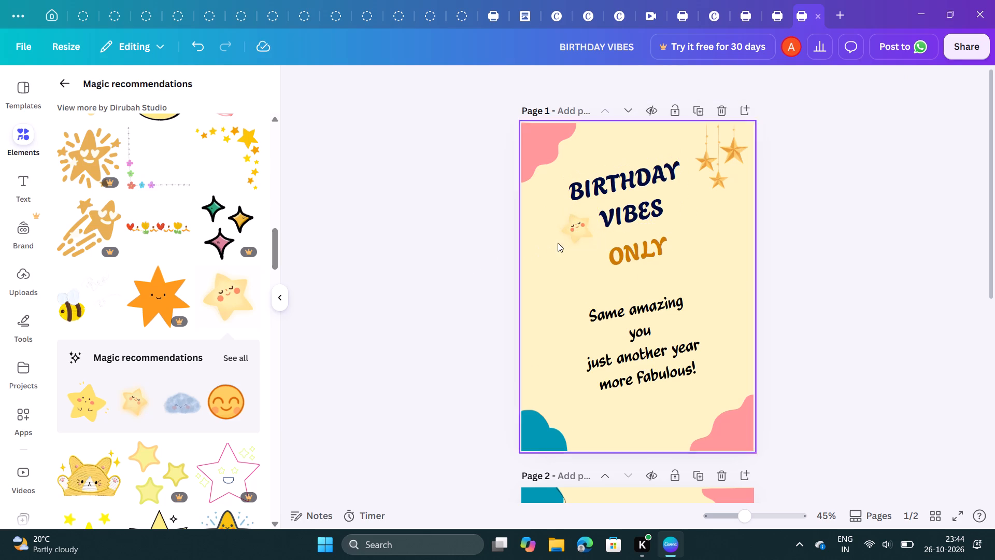
left_click(572, 240)
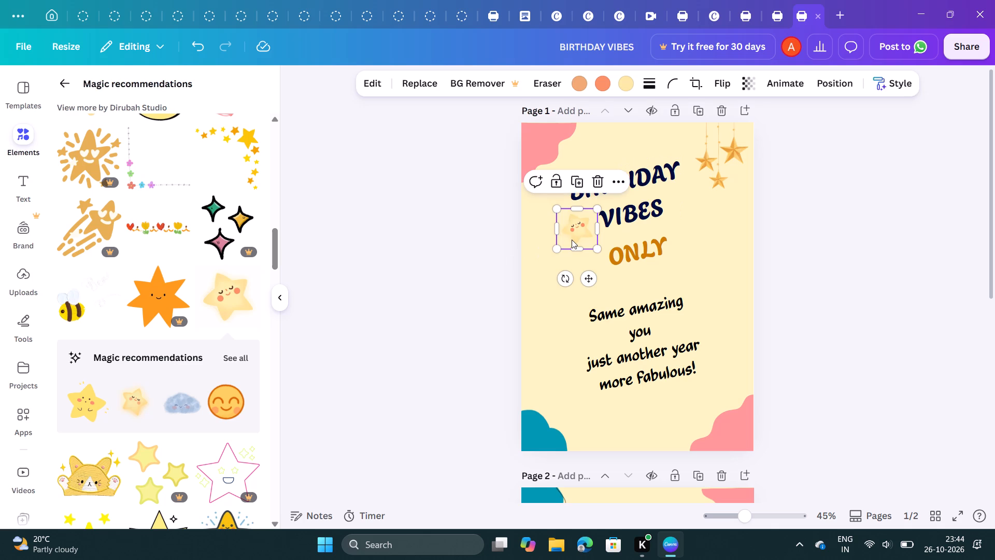
left_click(581, 85)
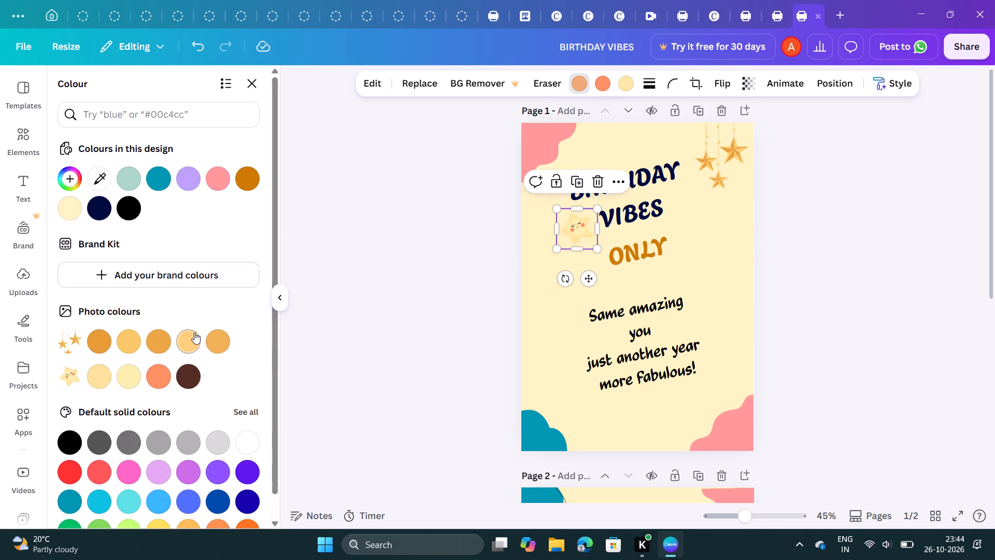
left_click(217, 335)
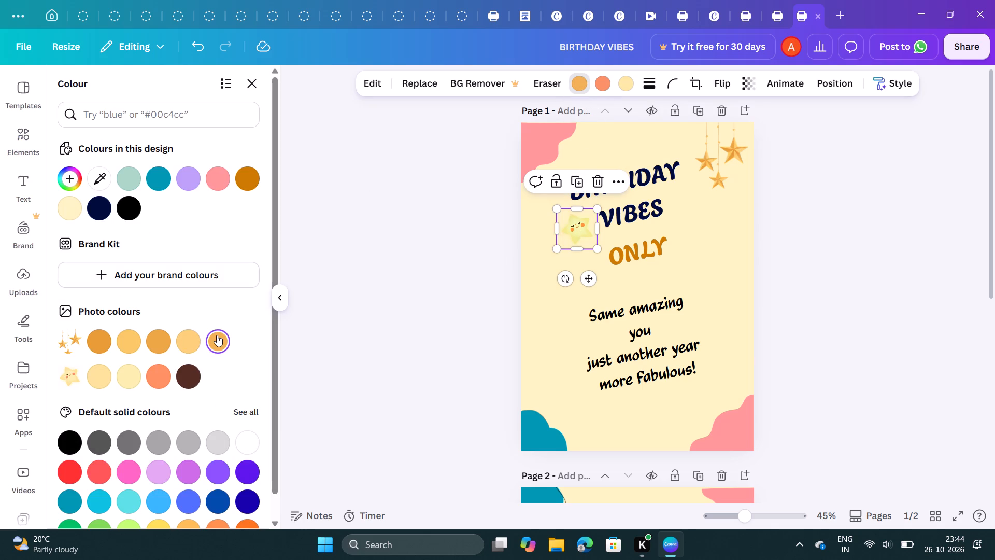
left_click(178, 344)
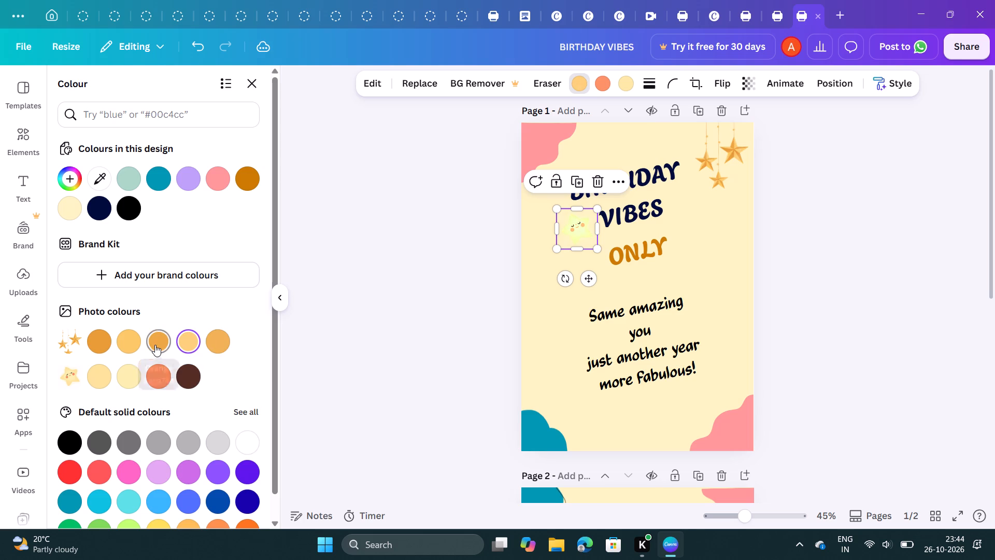
left_click(155, 345)
left_click(133, 345)
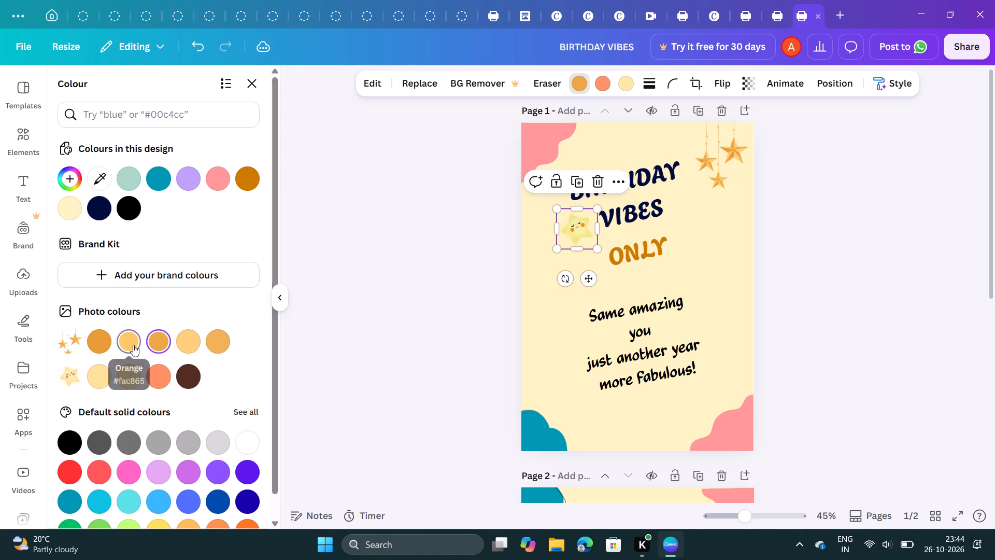
left_click(102, 345)
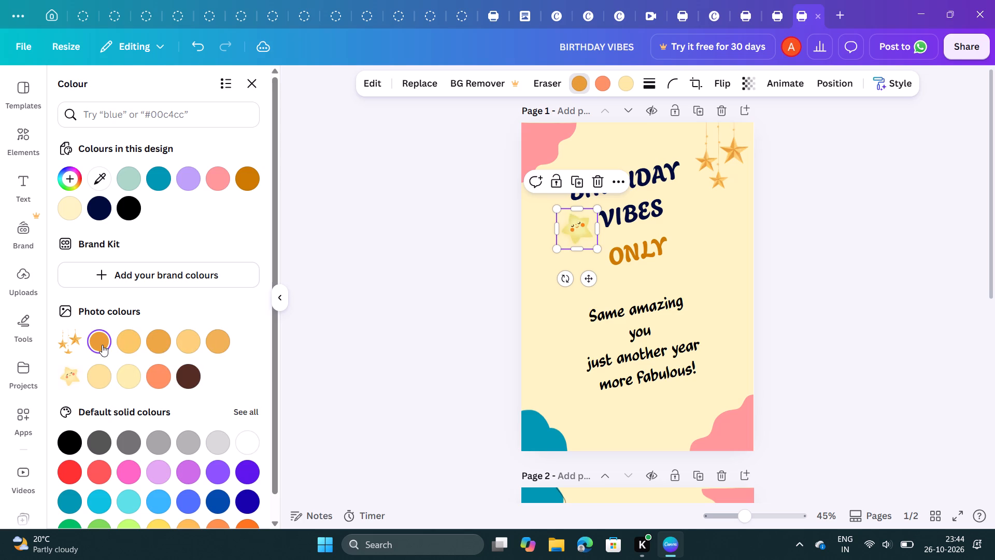
left_click(244, 176)
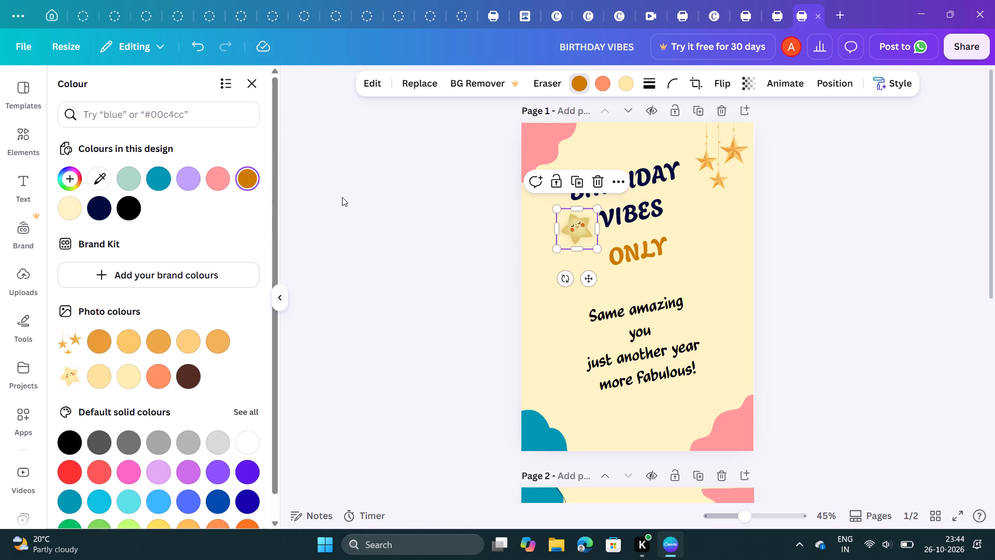
left_click(186, 373)
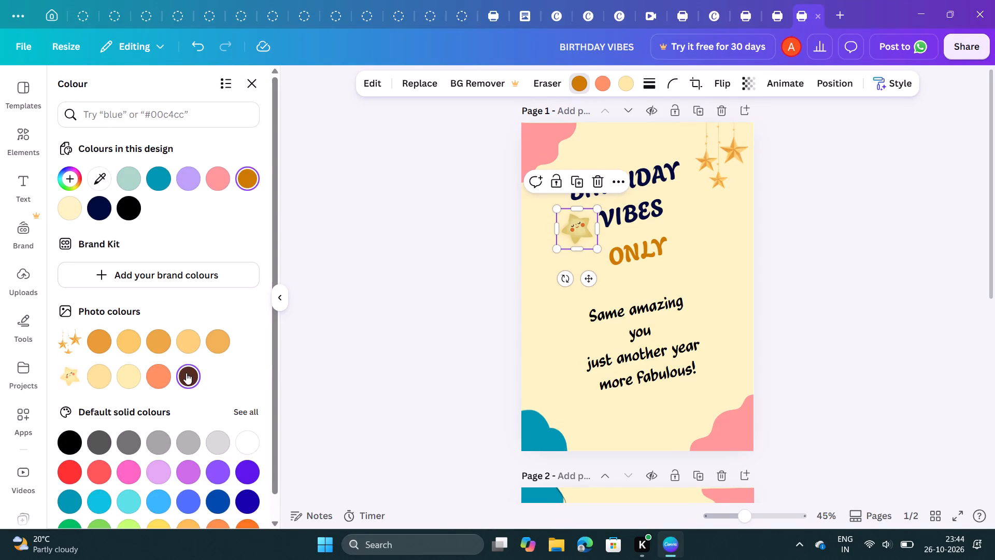
left_click(248, 186)
Shrink the recoloured star slightly and align it just before the word VIBES, under the start of BIRTHDAY.
left_click_drag(557, 207, 565, 214)
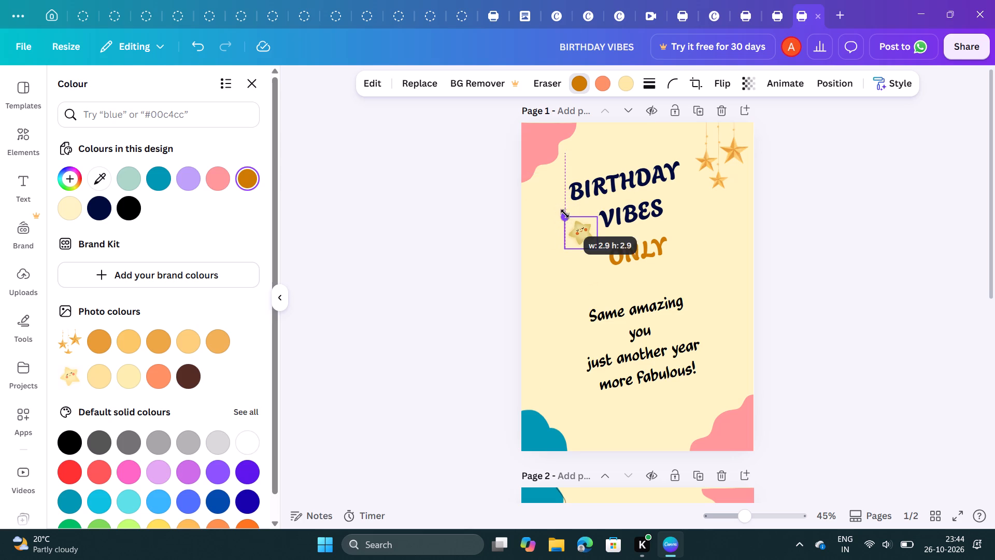
left_click_drag(565, 214, 570, 217)
left_click(534, 231)
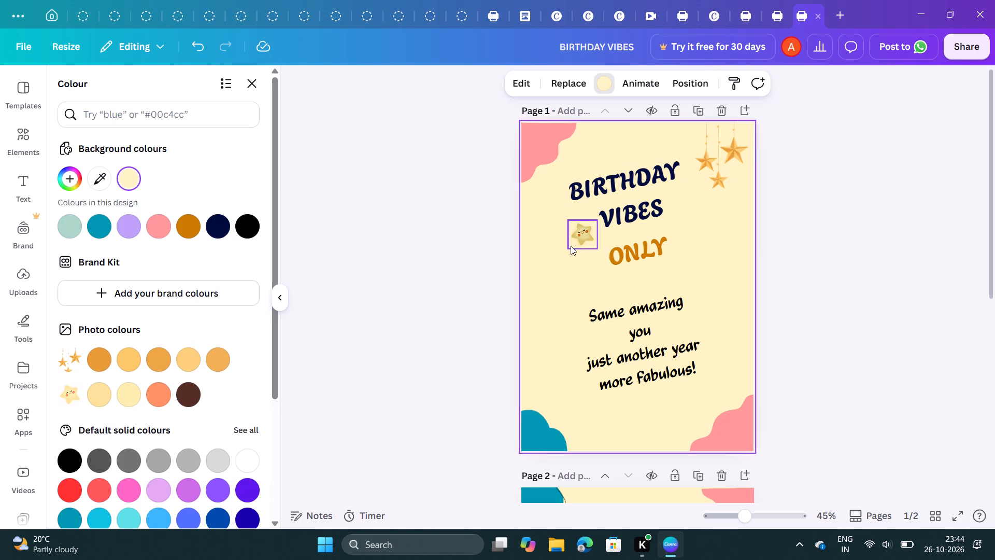
left_click_drag(575, 243, 575, 232)
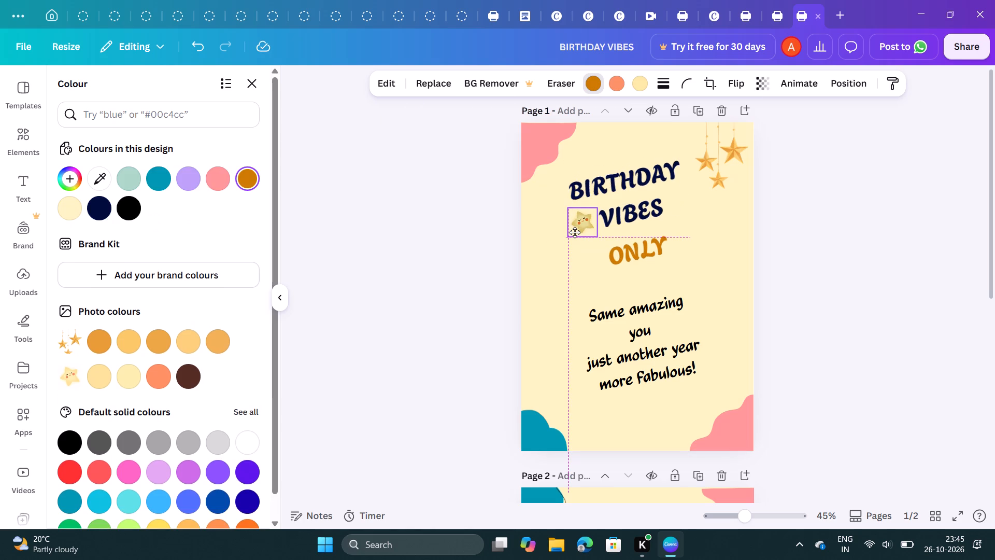
left_click_drag(575, 232, 574, 234)
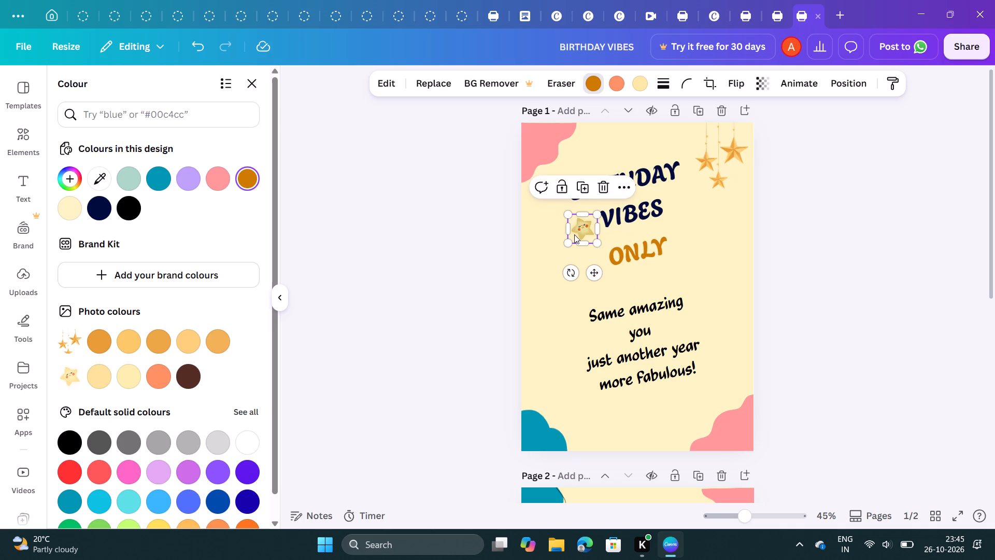
left_click_drag(574, 234, 574, 230)
left_click(541, 236)
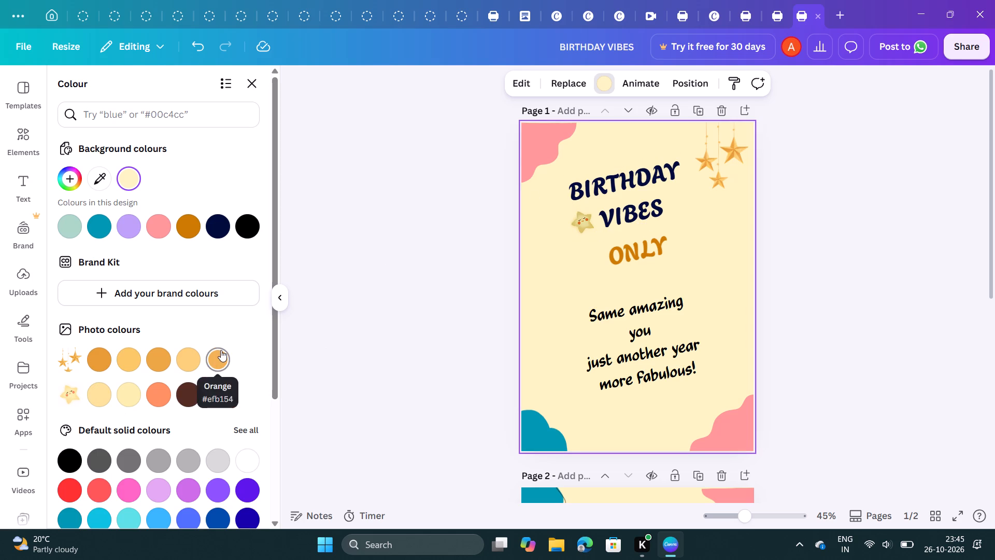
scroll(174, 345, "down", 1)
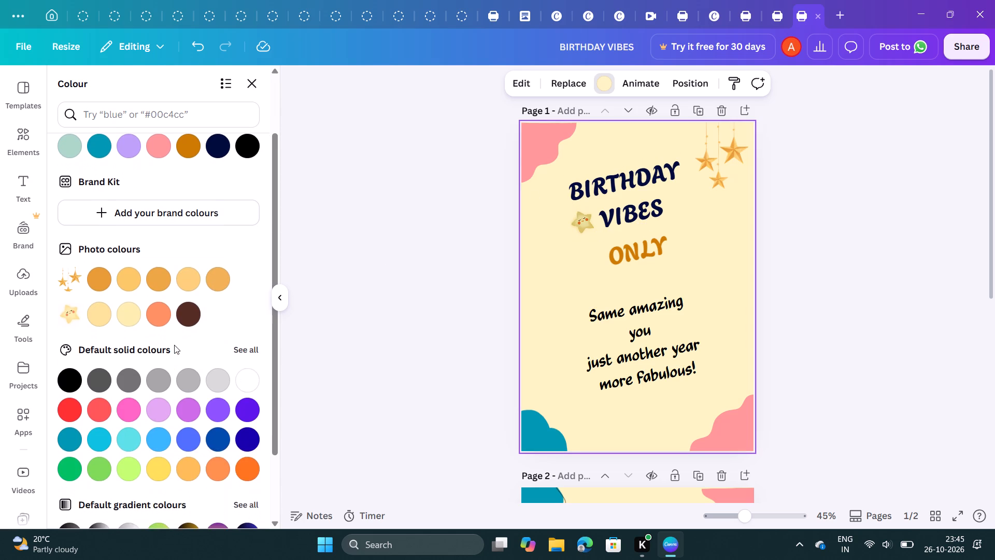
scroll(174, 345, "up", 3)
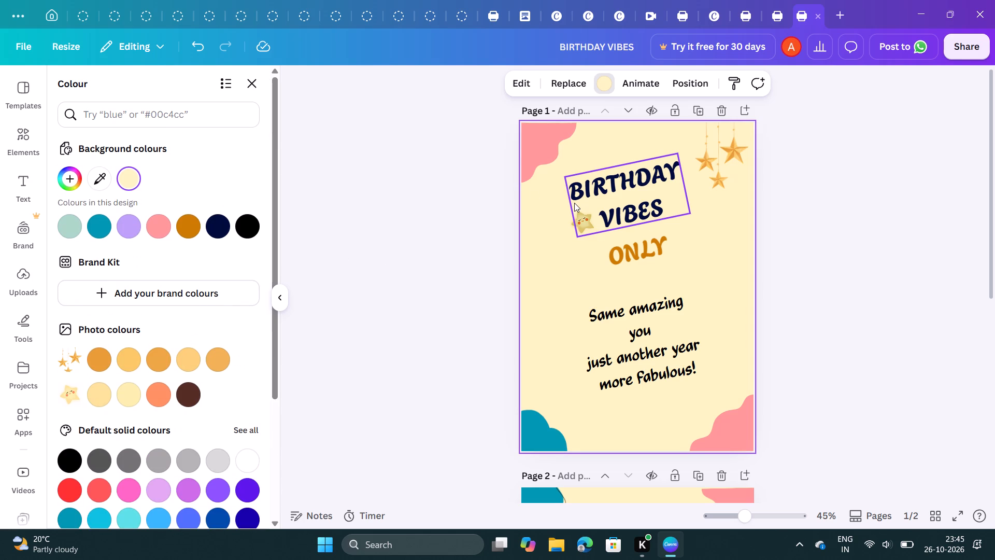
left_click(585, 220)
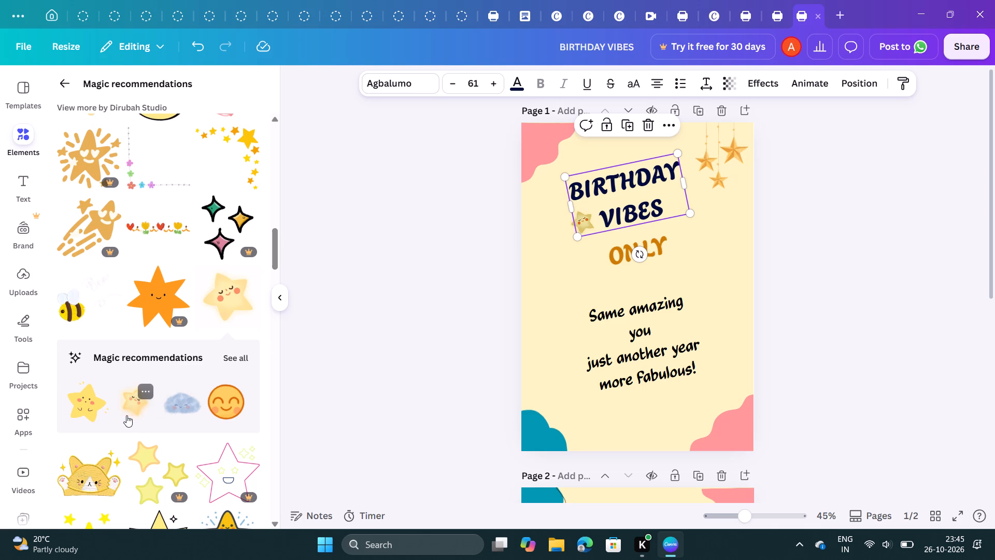
Insert the soft glowing star with closed eyes from the magic recommendations on page 1 and shrink it to less than half its size.
left_click(133, 404)
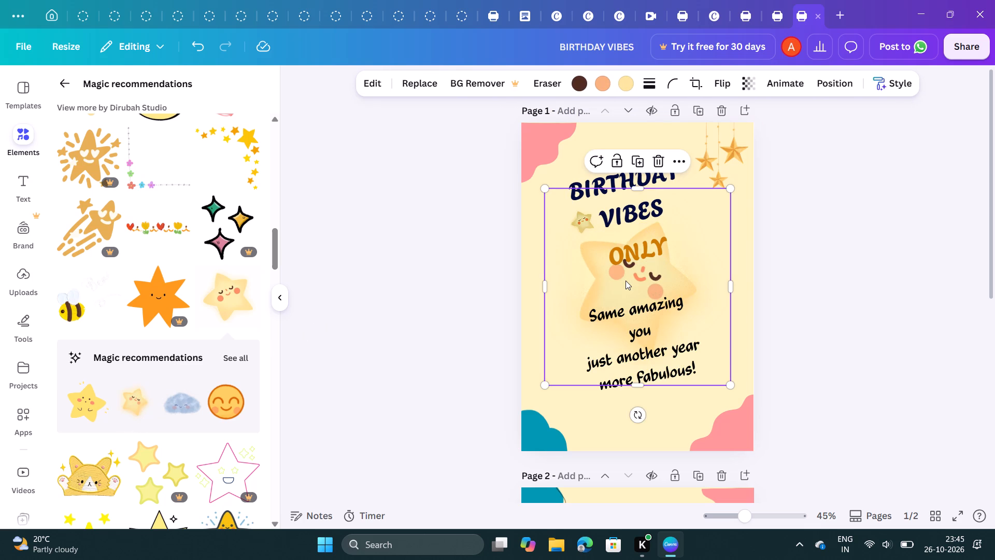
left_click_drag(626, 281, 691, 234)
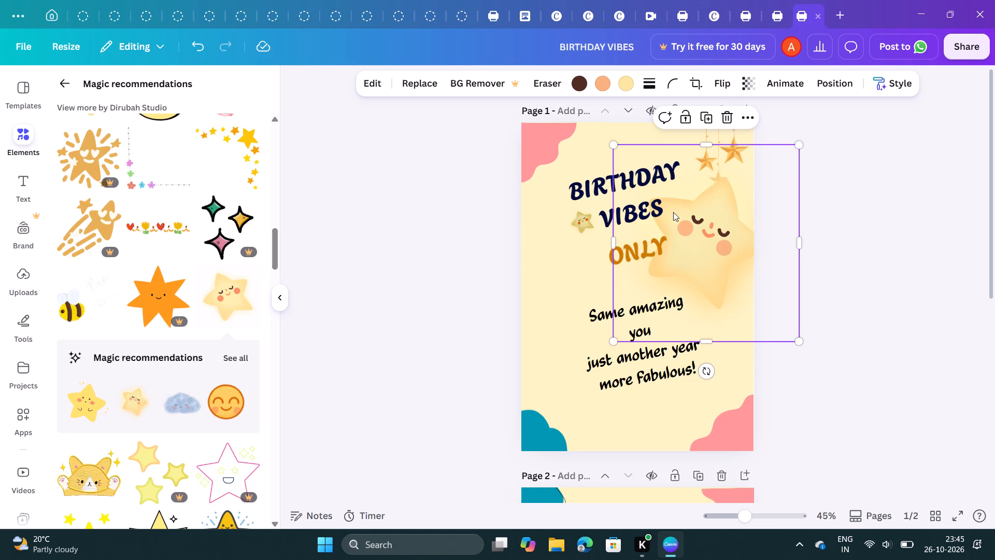
left_click(613, 145)
left_click_drag(613, 145, 705, 200)
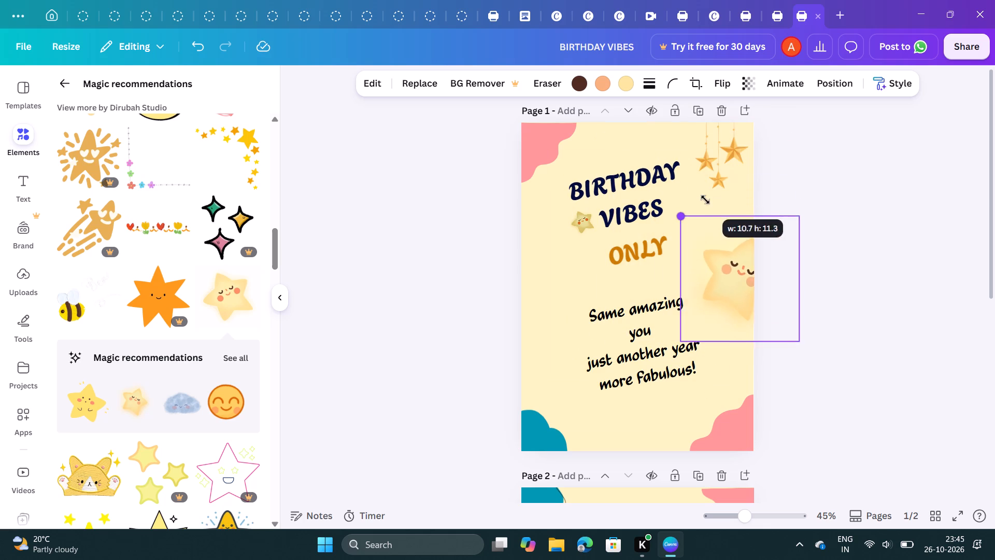
left_click_drag(705, 200, 740, 242)
Move the glowing star up beneath the hanging stars on page 1 and shrink it to about 2.5 by 2.7.
left_click(737, 268)
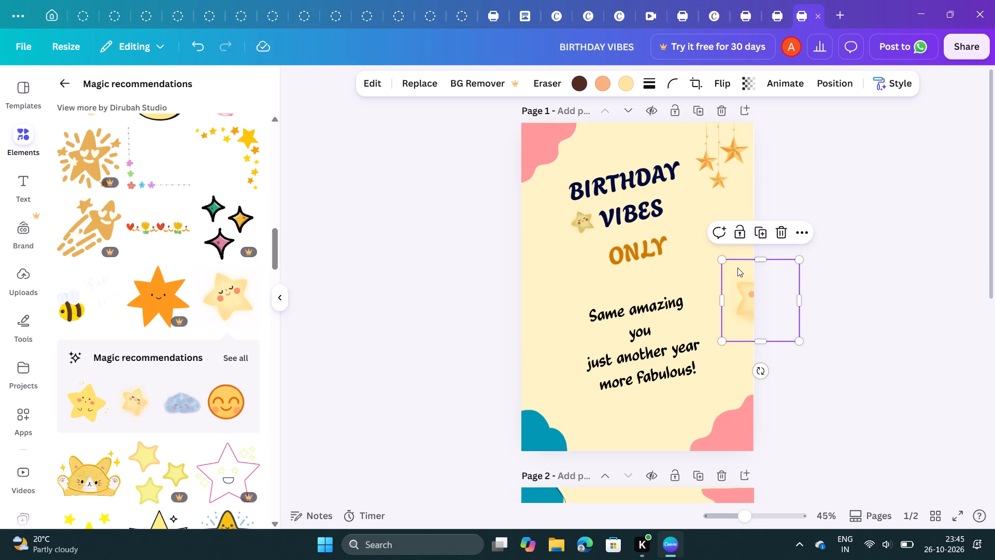
left_click_drag(737, 268, 690, 184)
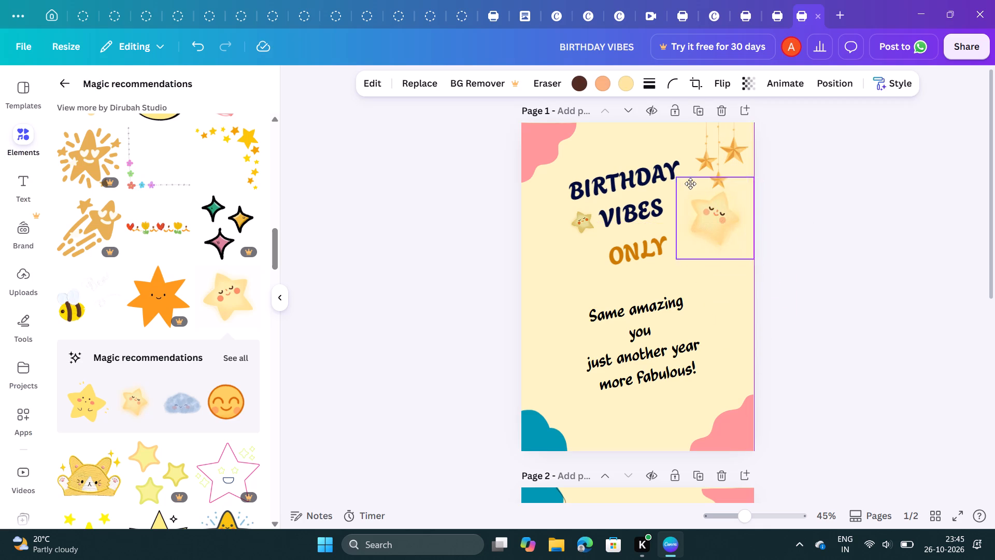
left_click_drag(690, 184, 671, 170)
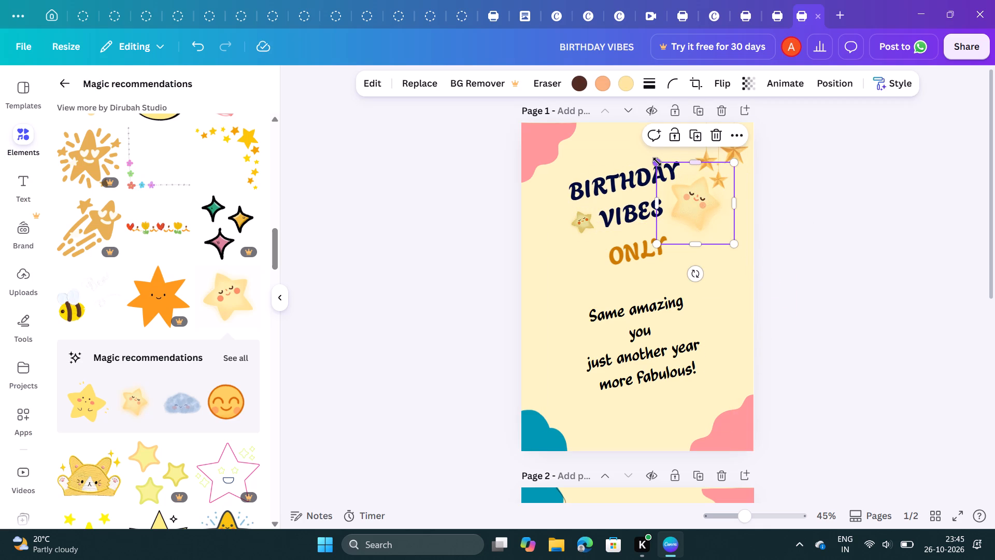
left_click_drag(657, 162, 683, 191)
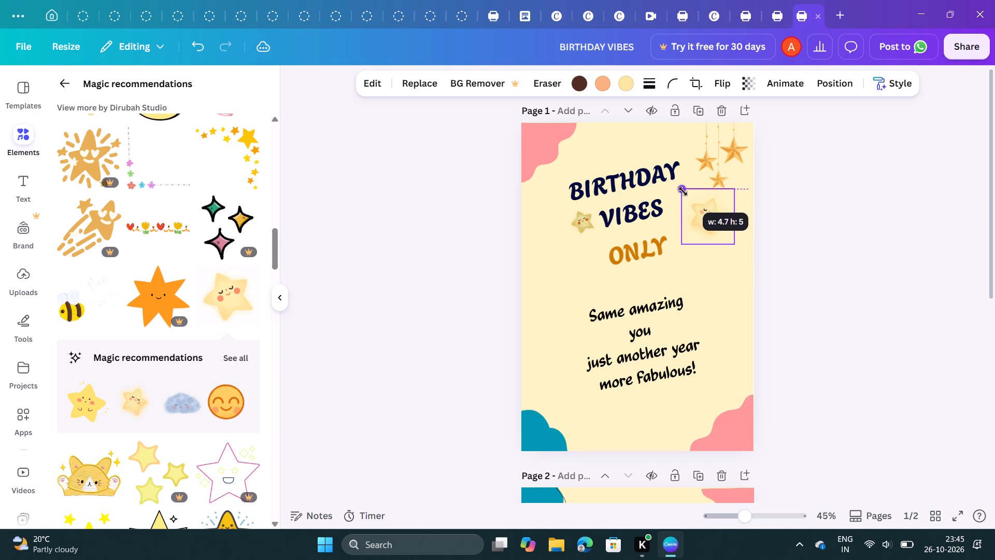
left_click_drag(683, 191, 698, 208)
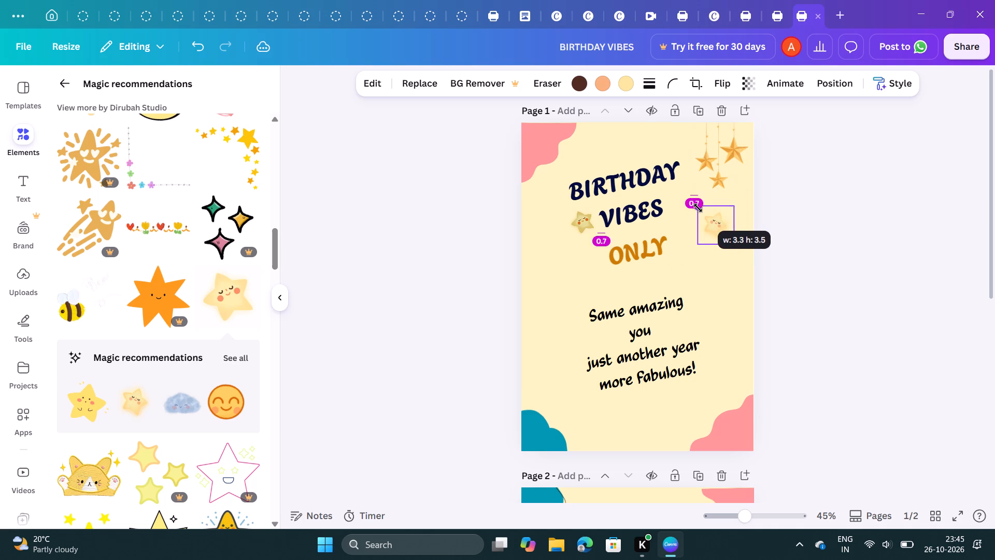
left_click_drag(698, 208, 704, 213)
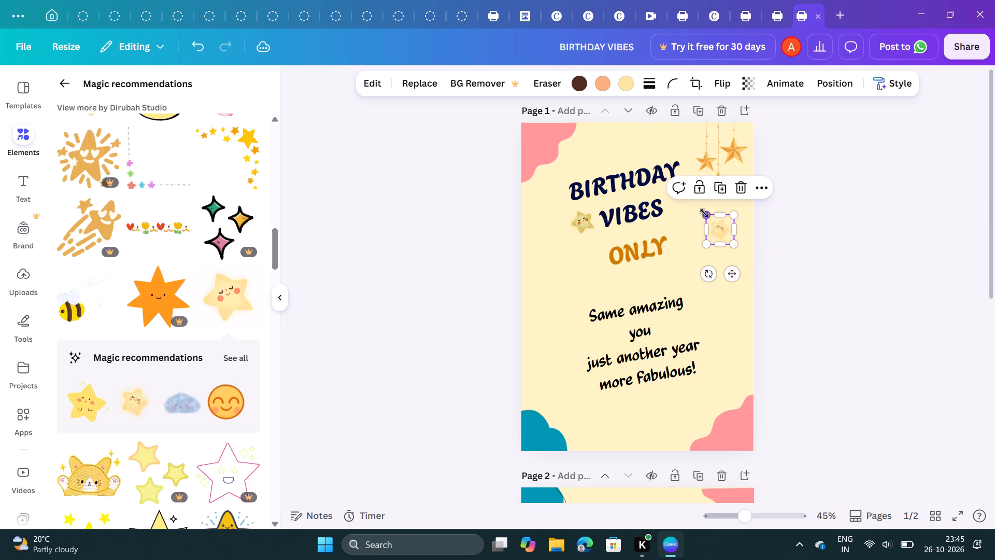
Place the small glowing star just after the word VIBES, under the end of BIRTHDAY.
left_click(722, 227)
left_click_drag(722, 227, 689, 202)
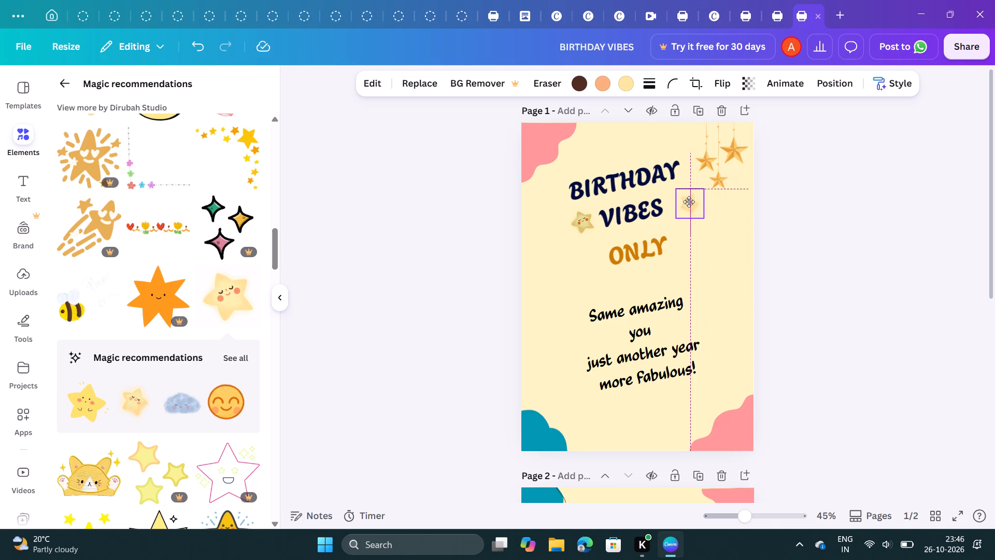
left_click_drag(689, 202, 686, 201)
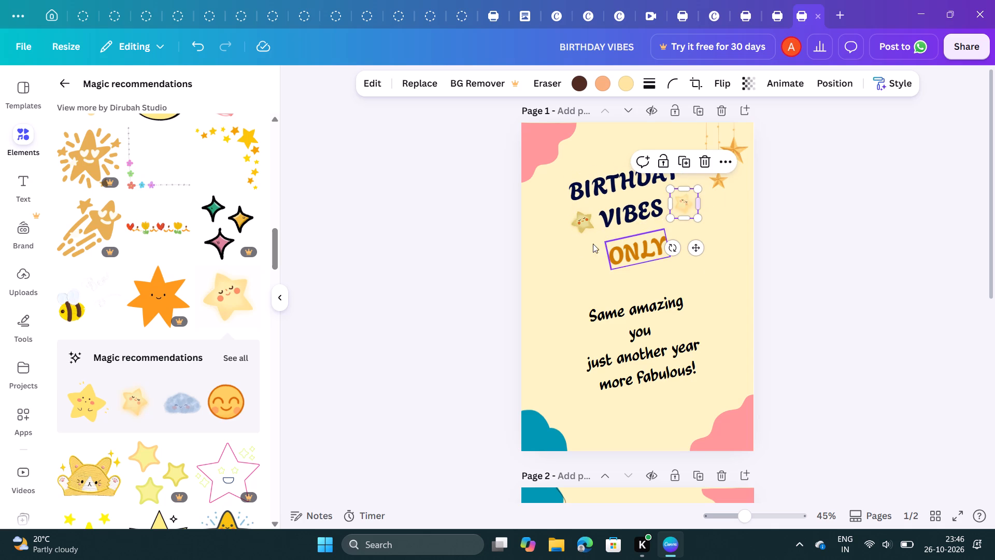
left_click(687, 204)
left_click(714, 205)
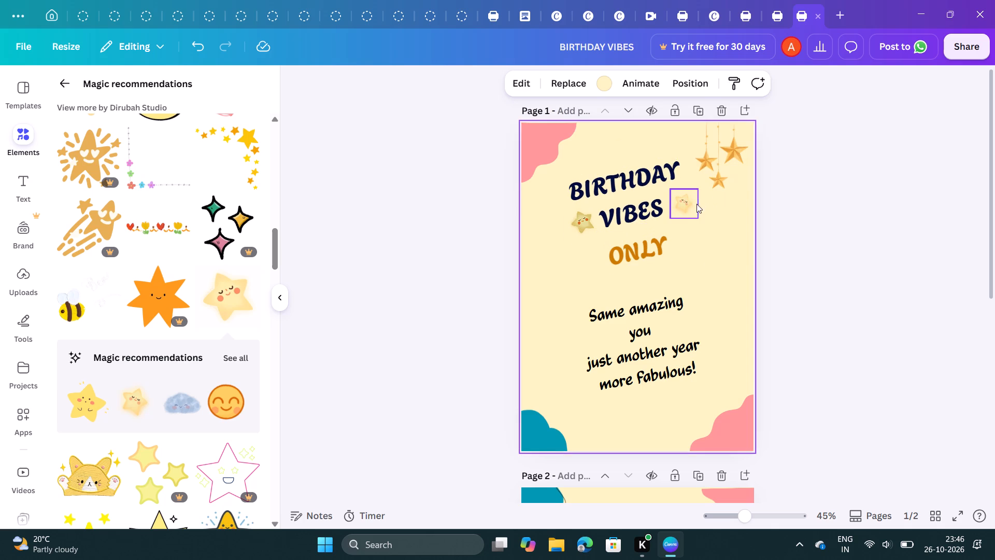
left_click(690, 203)
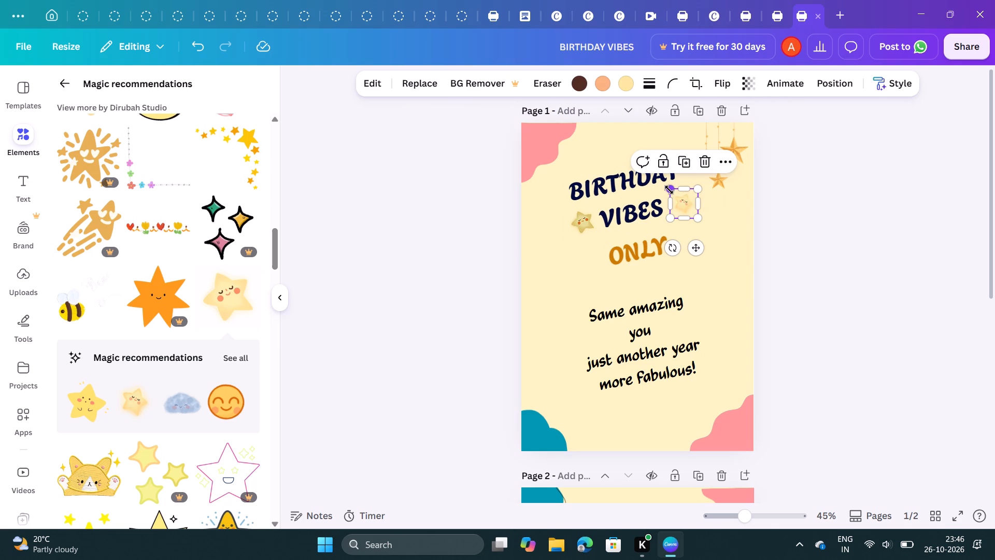
left_click(669, 190)
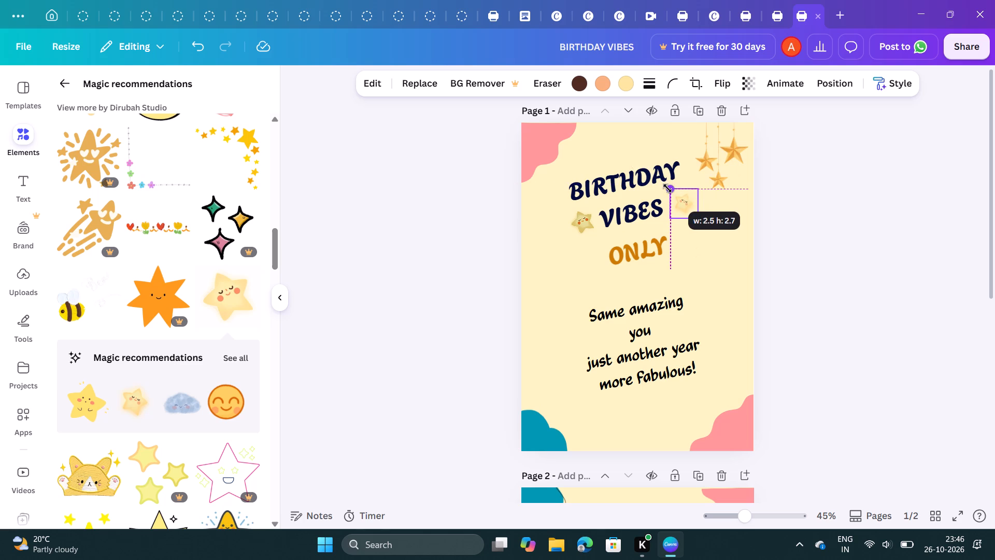
Shrink the recoloured star before the word VIBES slightly, to about 2.4 by 2.4.
left_click(585, 214)
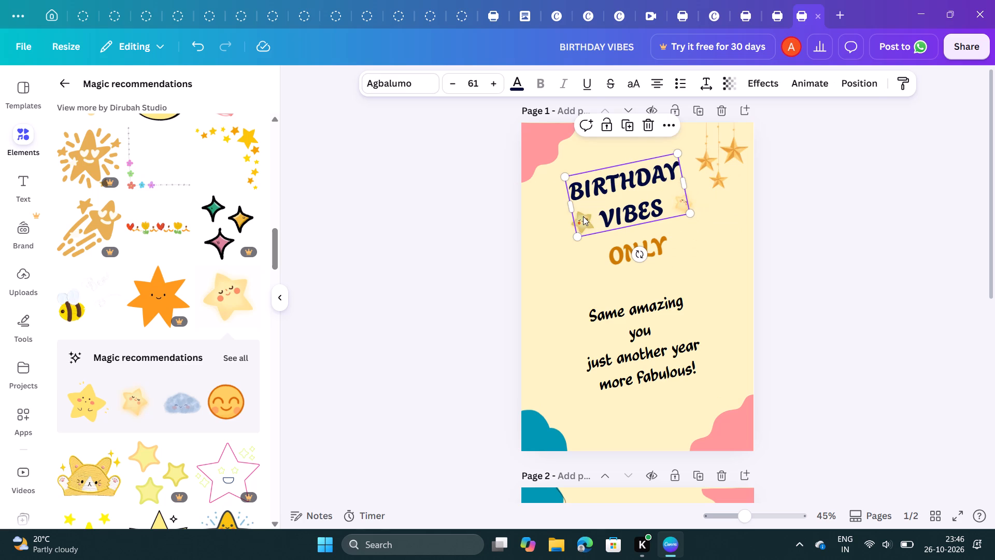
double_click(566, 231)
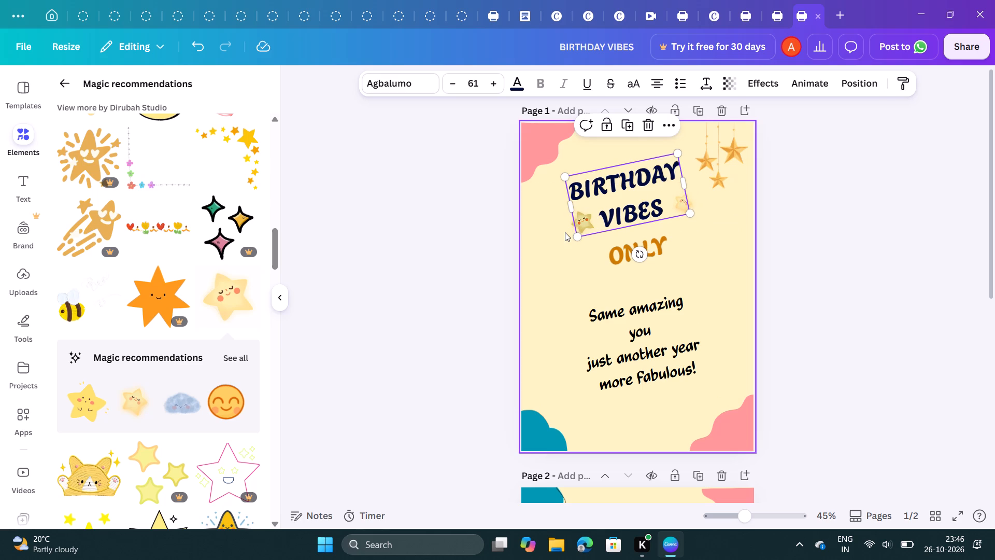
left_click(565, 232)
left_click(553, 236)
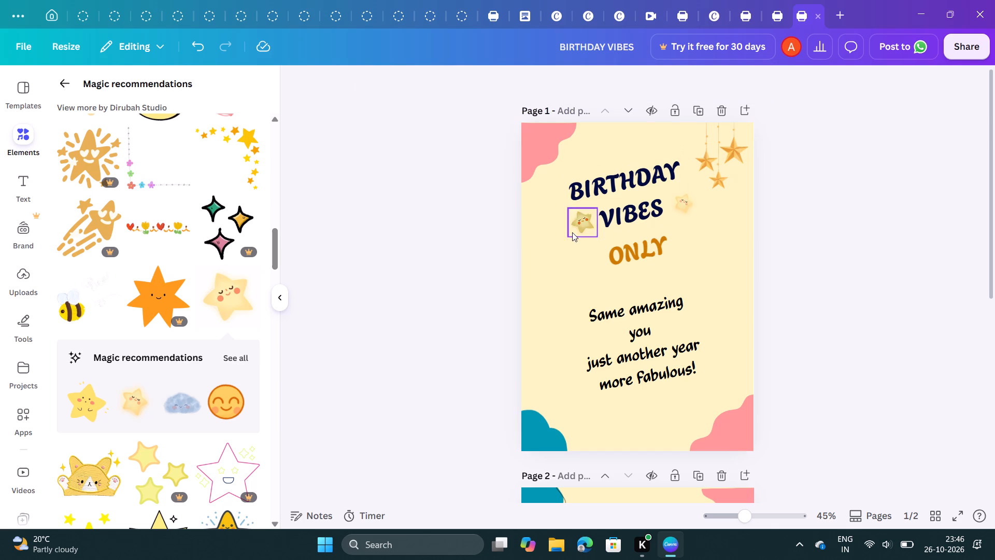
left_click(573, 233)
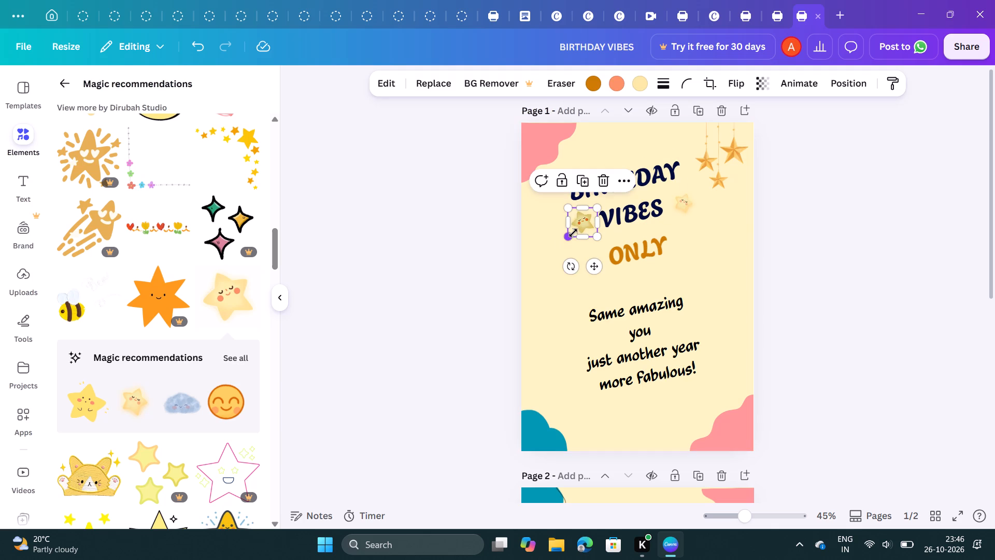
left_click(574, 207)
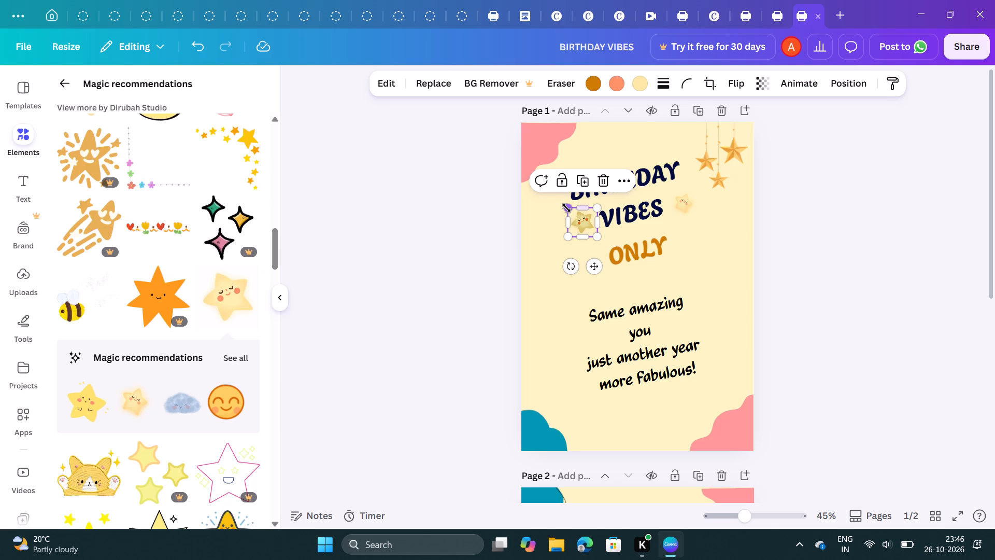
left_click(566, 208)
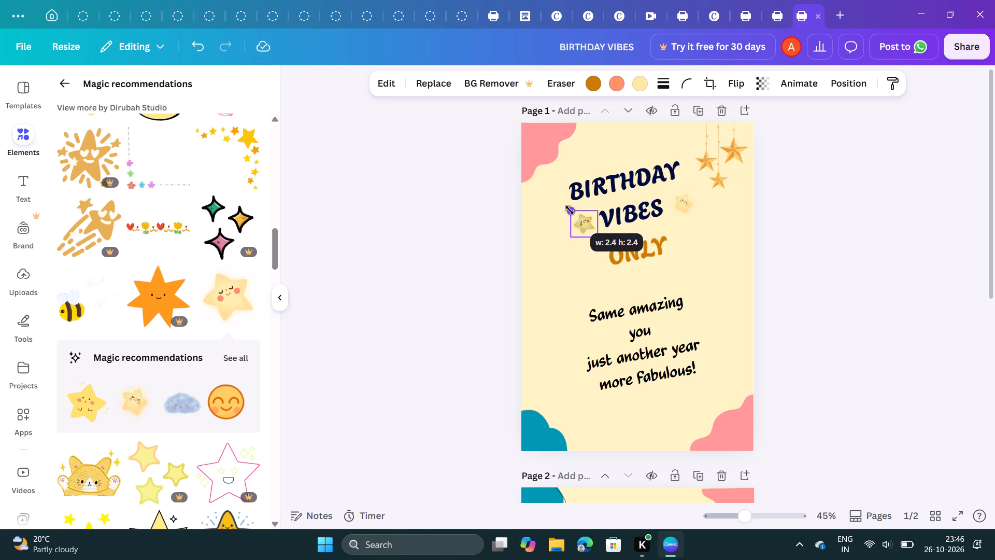
left_click(499, 239)
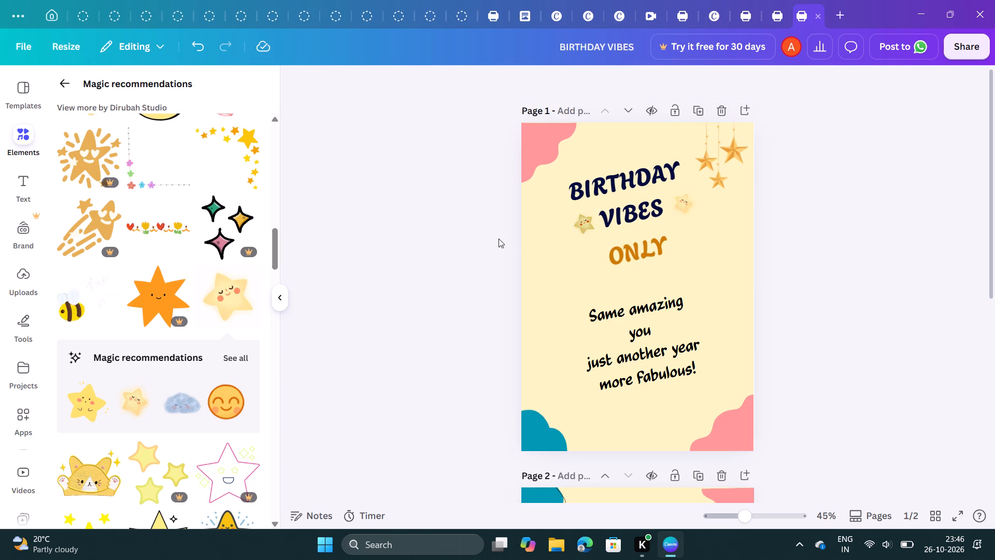
Nudge the glowing star slightly closer to the end of the word VIBES.
left_click(692, 204)
left_click_drag(692, 204, 688, 202)
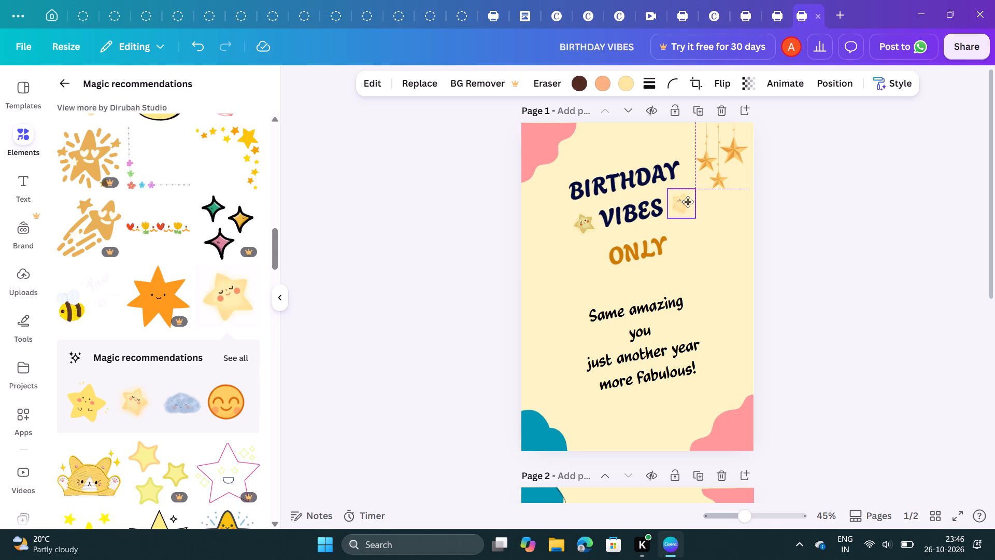
left_click_drag(688, 202, 687, 204)
left_click_drag(687, 204, 687, 207)
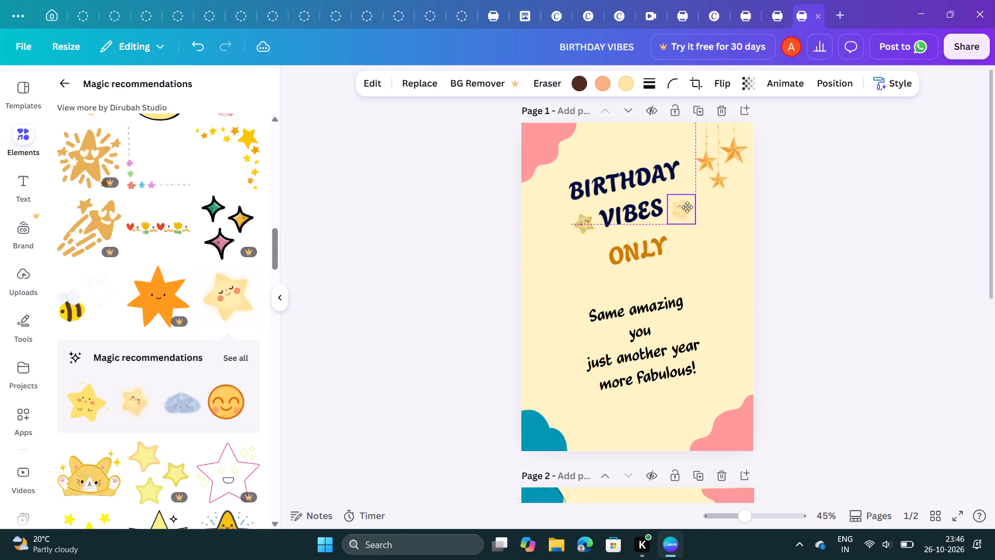
left_click_drag(687, 207, 687, 204)
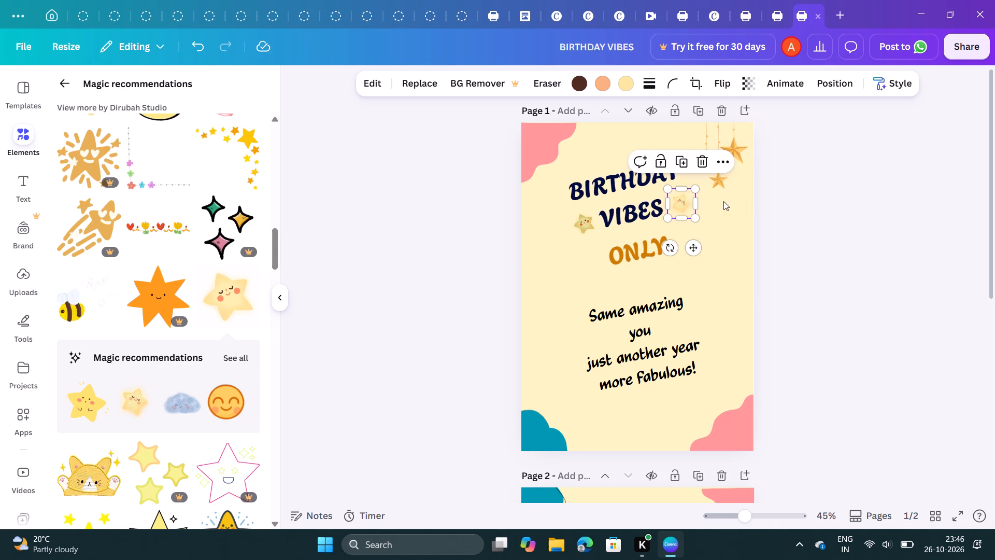
left_click(825, 209)
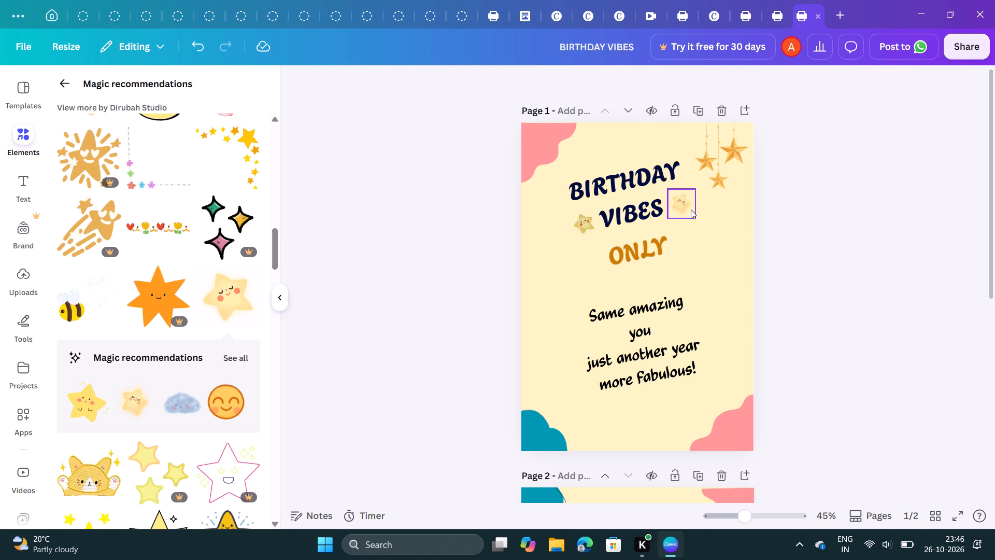
Try orange, mint and brown shades for the glowing star's first colour and apply dark brown #31210B.
left_click(691, 209)
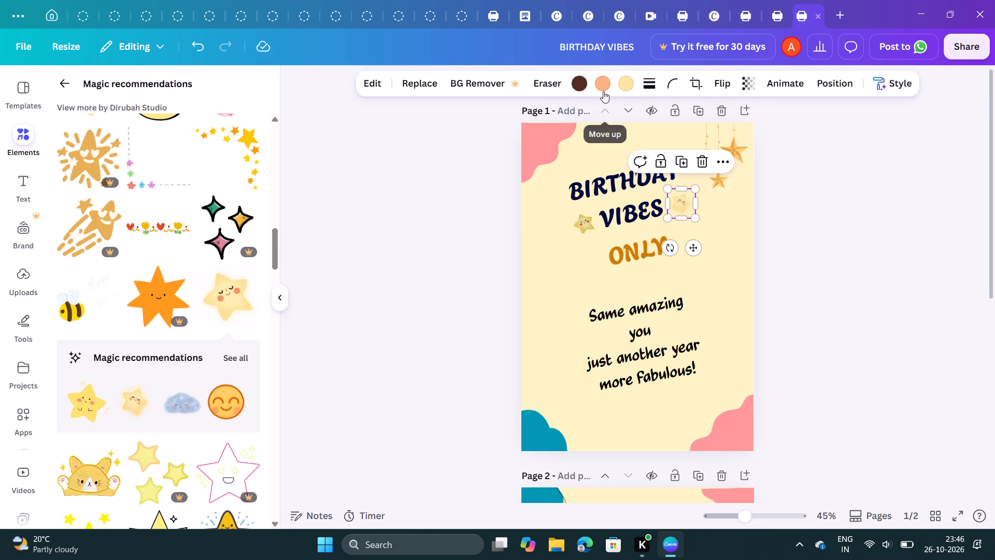
left_click(582, 87)
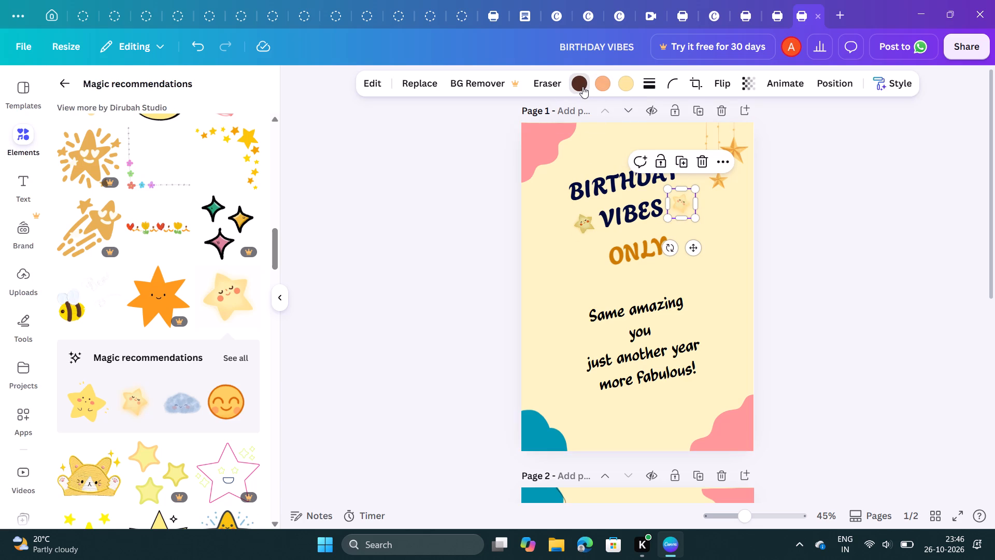
left_click(248, 184)
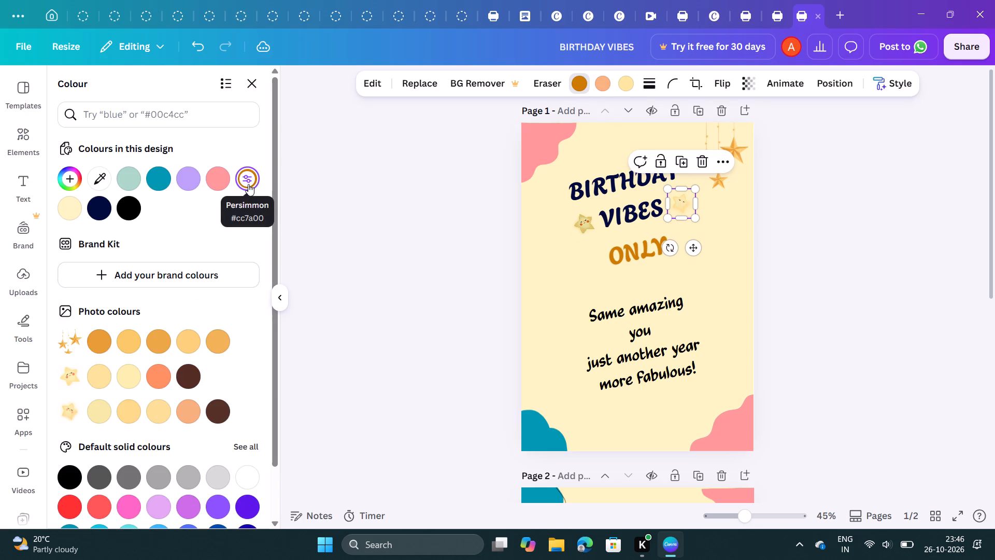
left_click(153, 334)
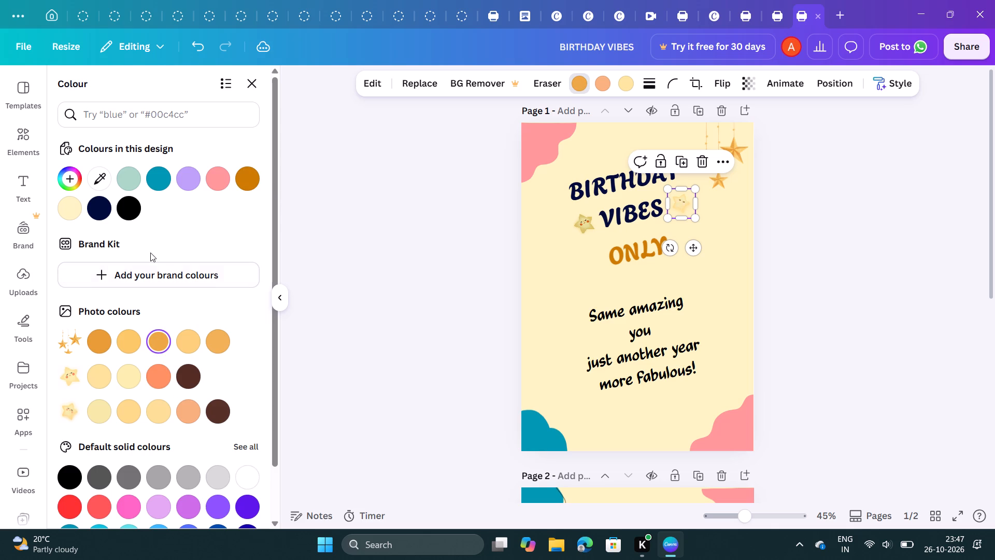
left_click(133, 175)
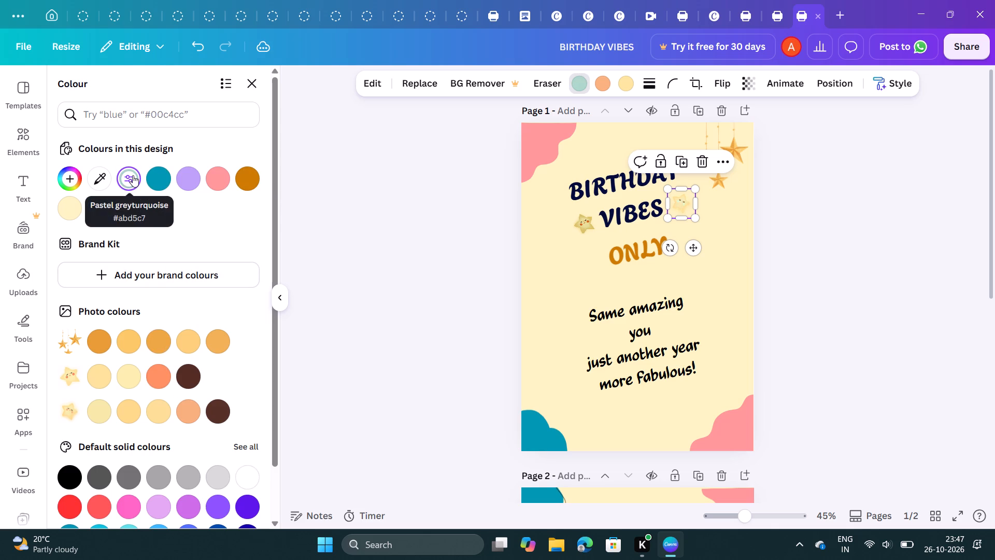
left_click(251, 180)
left_click(251, 180)
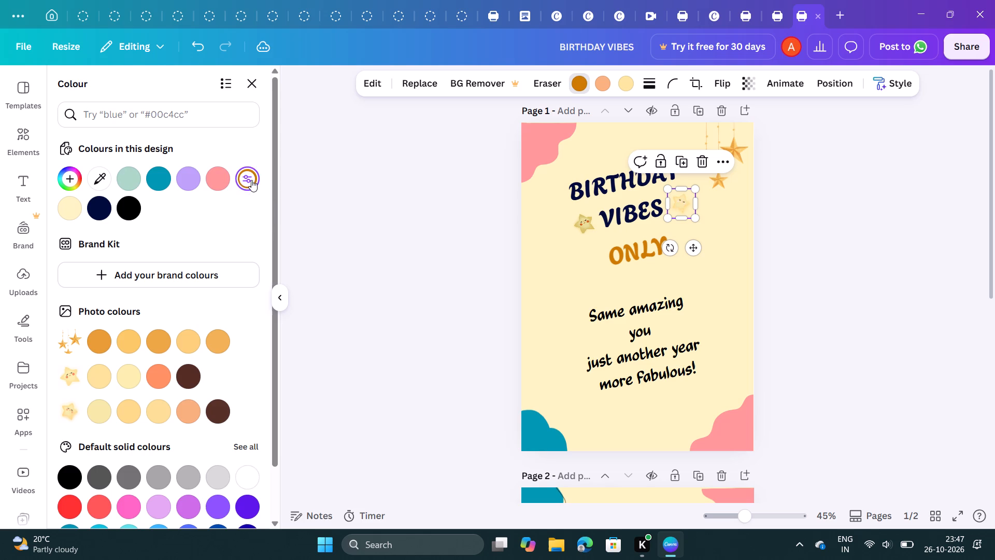
left_click(247, 213)
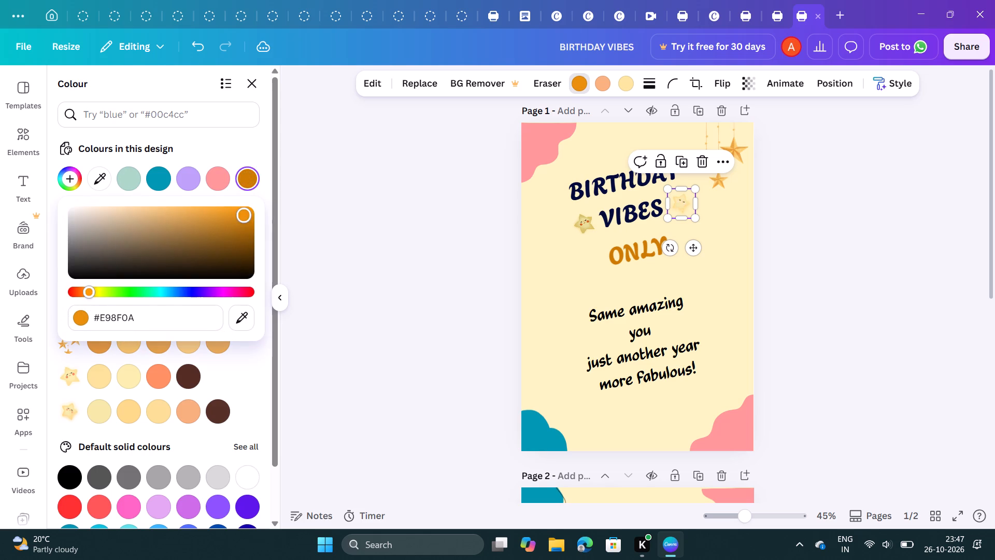
left_click(243, 235)
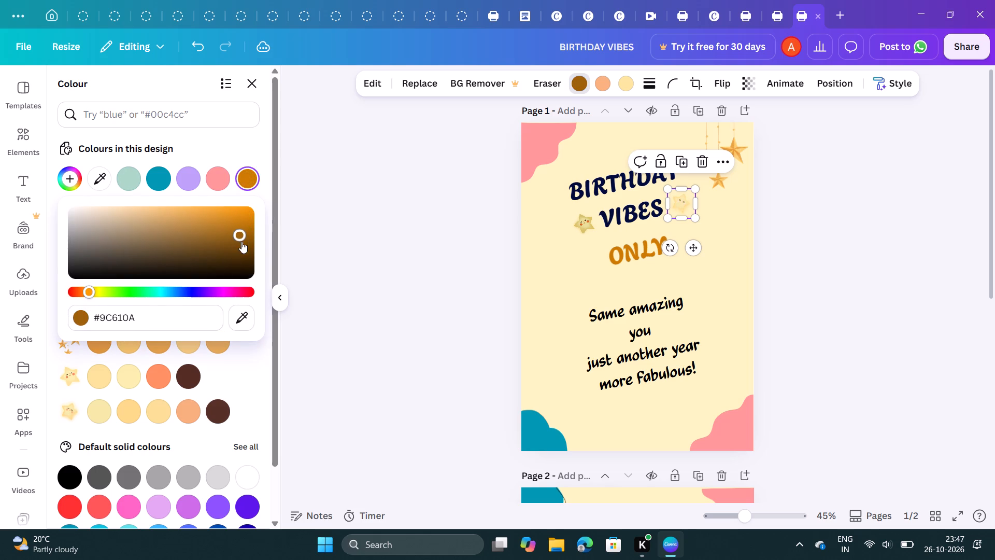
left_click(240, 260)
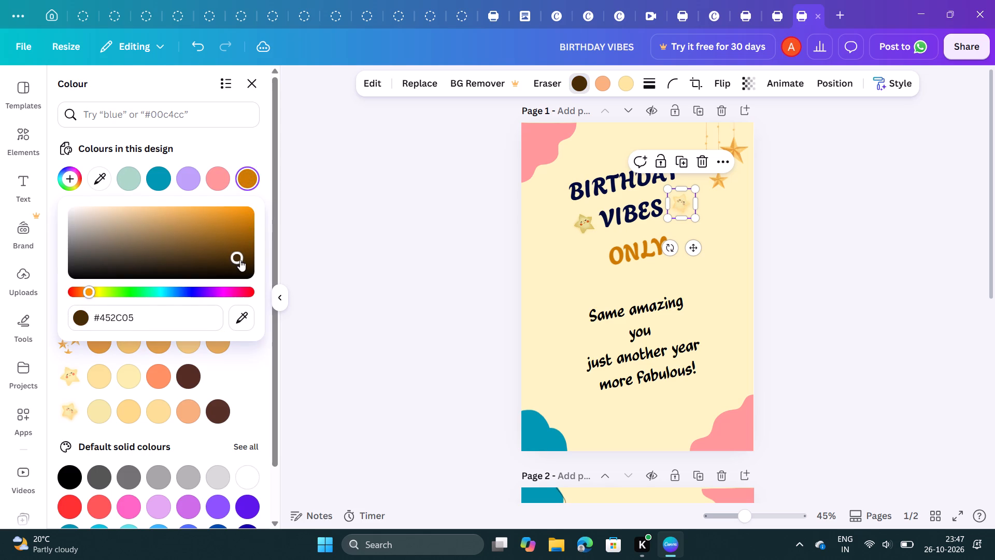
left_click(214, 265)
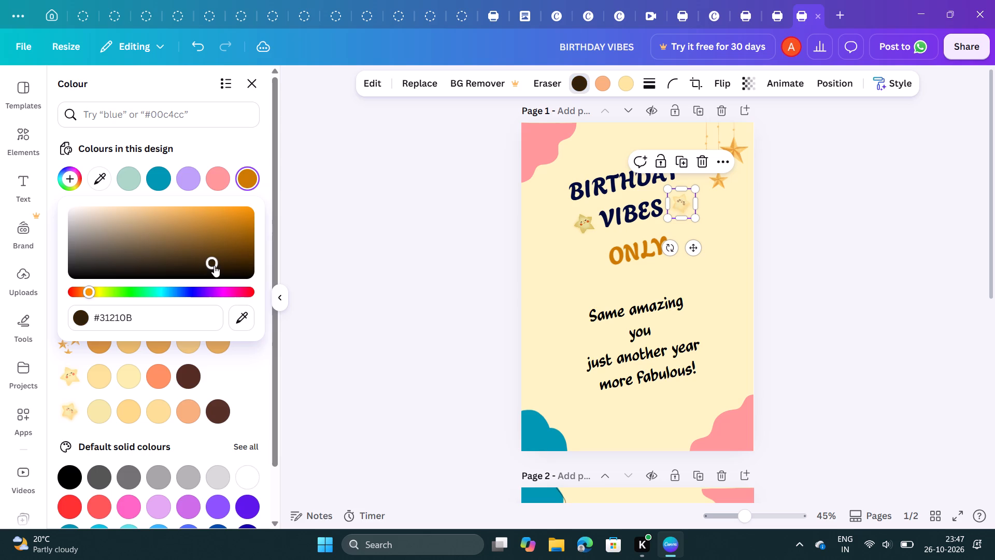
left_click(362, 211)
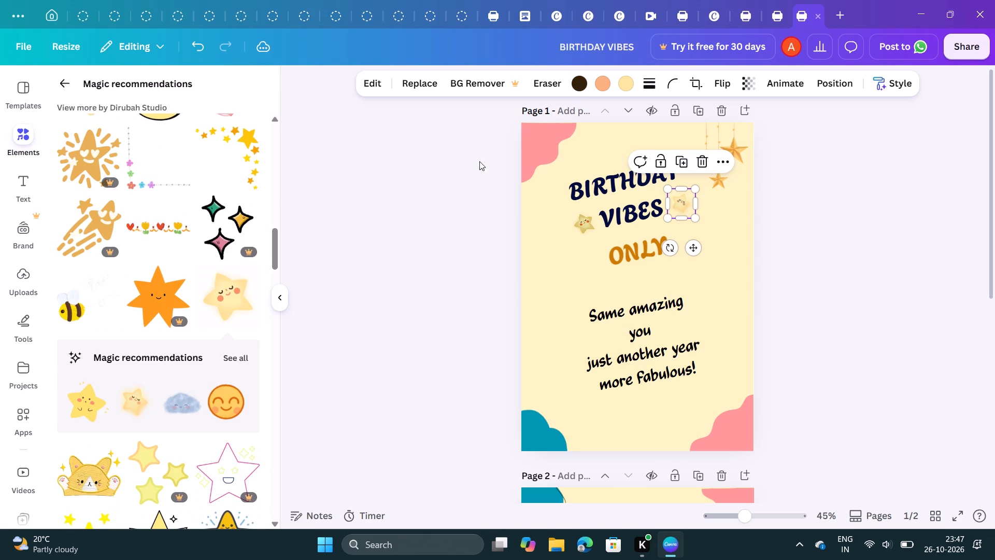
Undo all the first-colour trials on the glowing star and its last nudge towards the word VIBES.
left_click(629, 82)
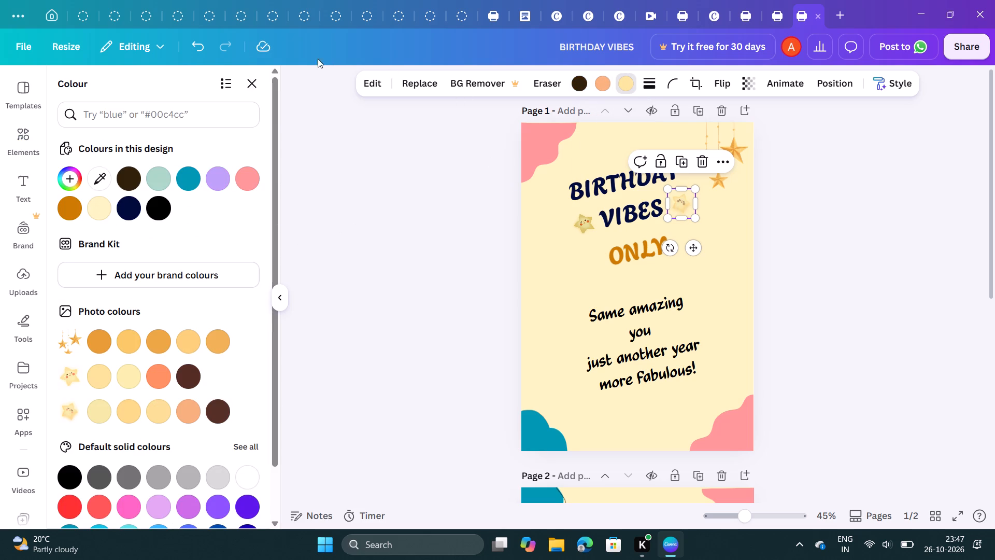
left_click(194, 49)
left_click(194, 49)
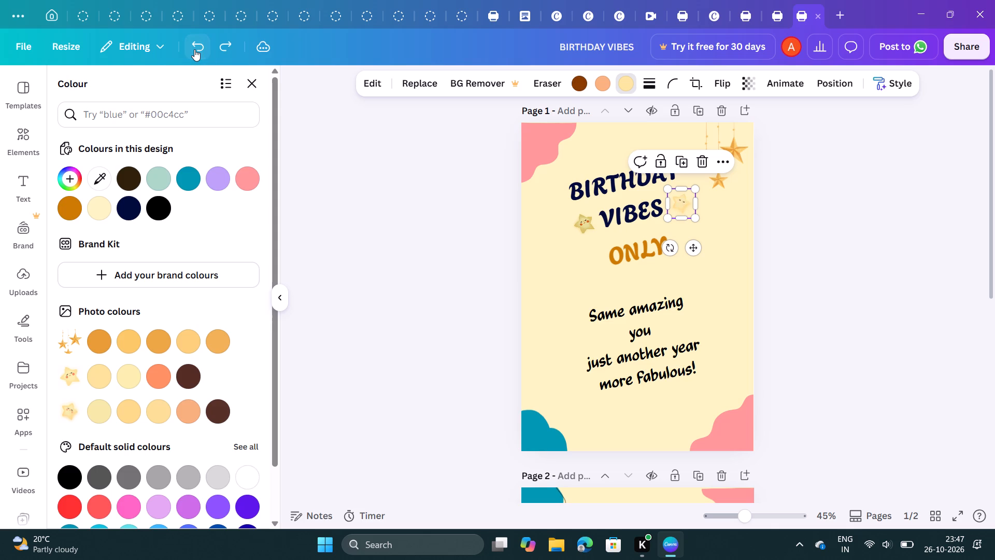
left_click(194, 49)
left_click(194, 49)
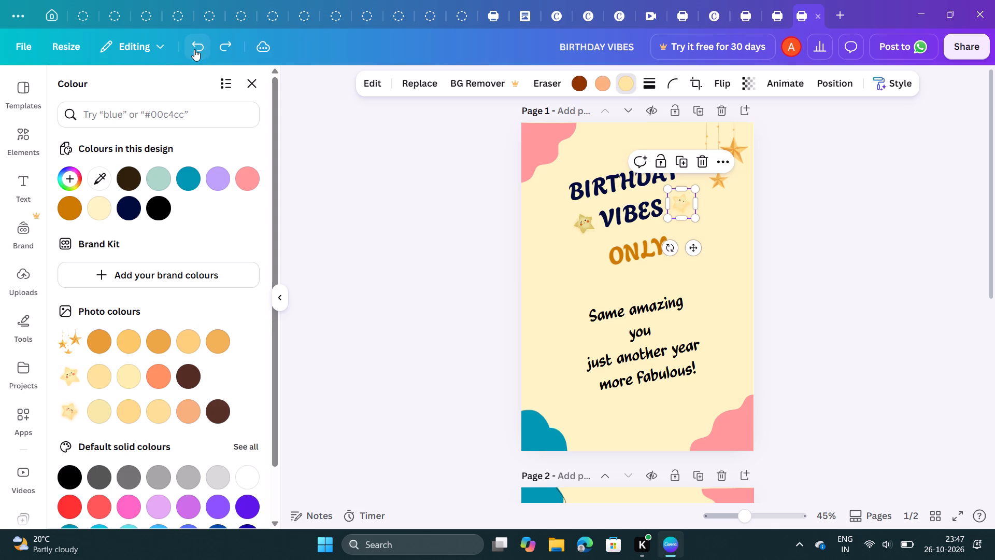
left_click(194, 49)
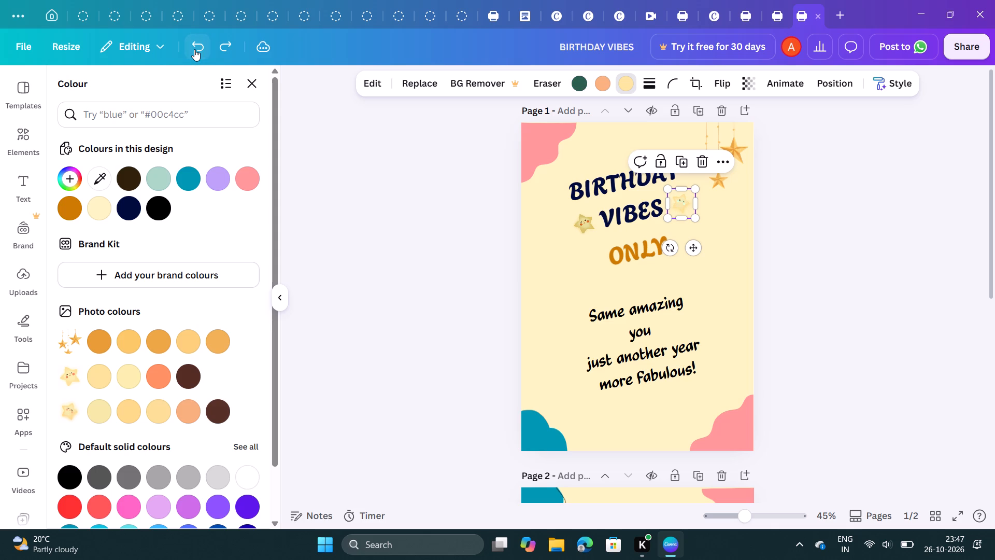
left_click(194, 49)
left_click(194, 49)
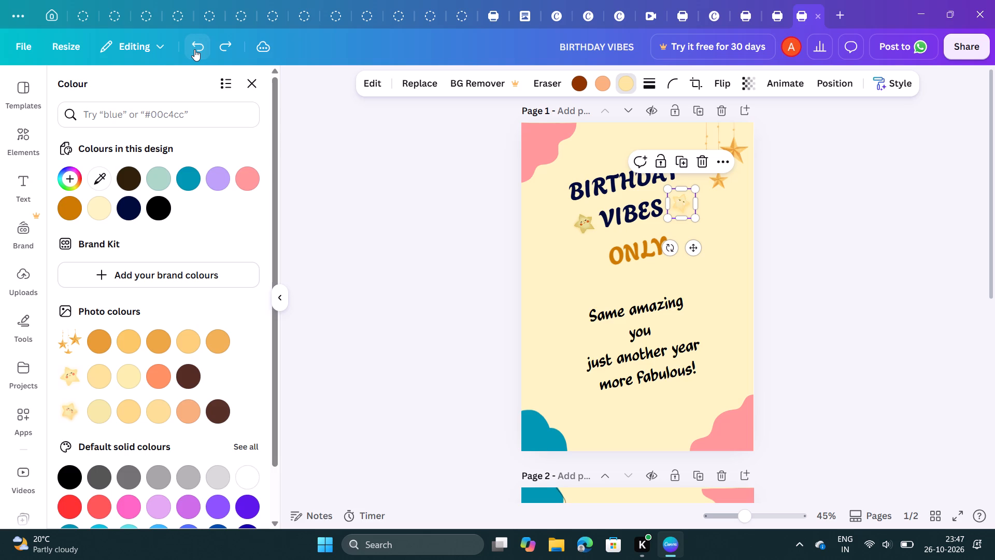
left_click(198, 45)
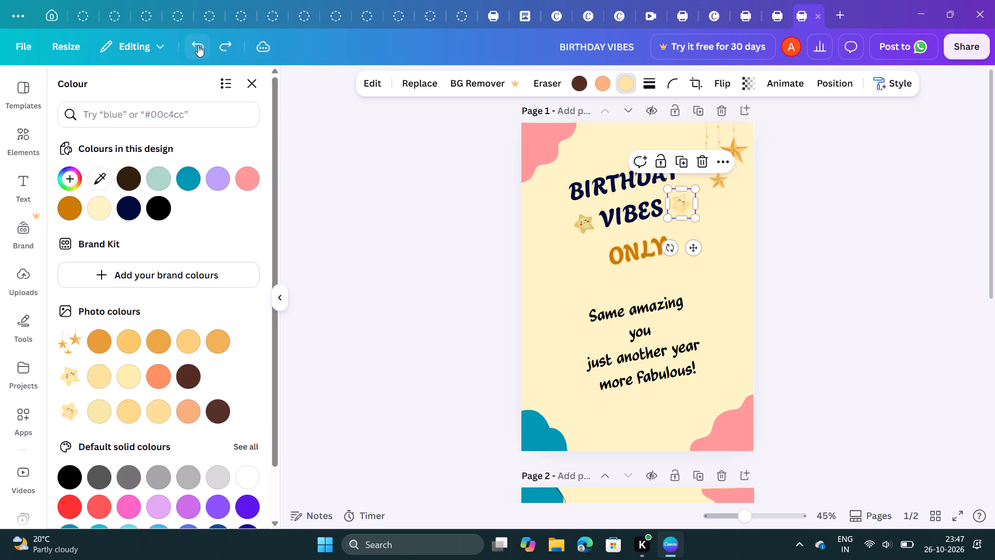
left_click(198, 45)
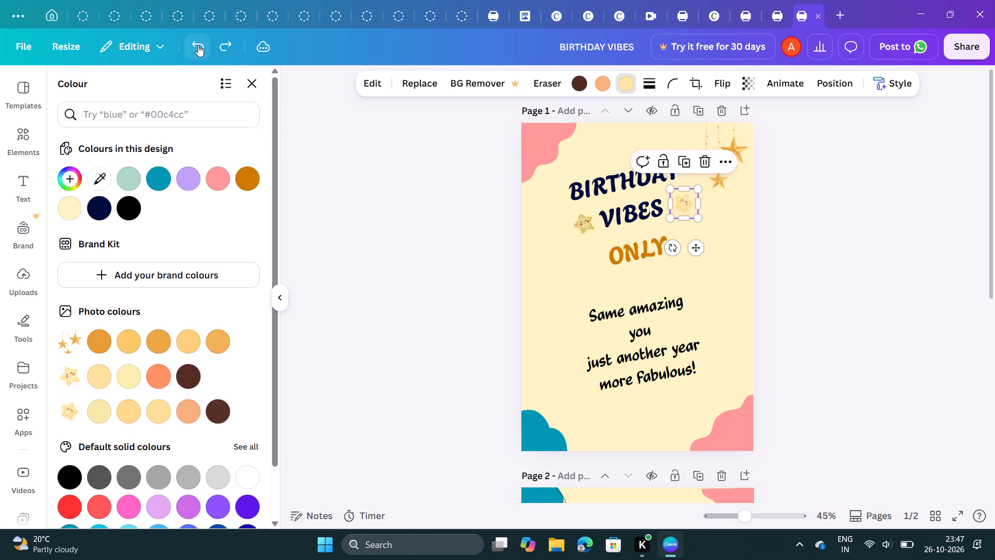
Try several shades for the glowing star's third colour and apply the last soft orange from the hanging stars' photo colours.
left_click(626, 87)
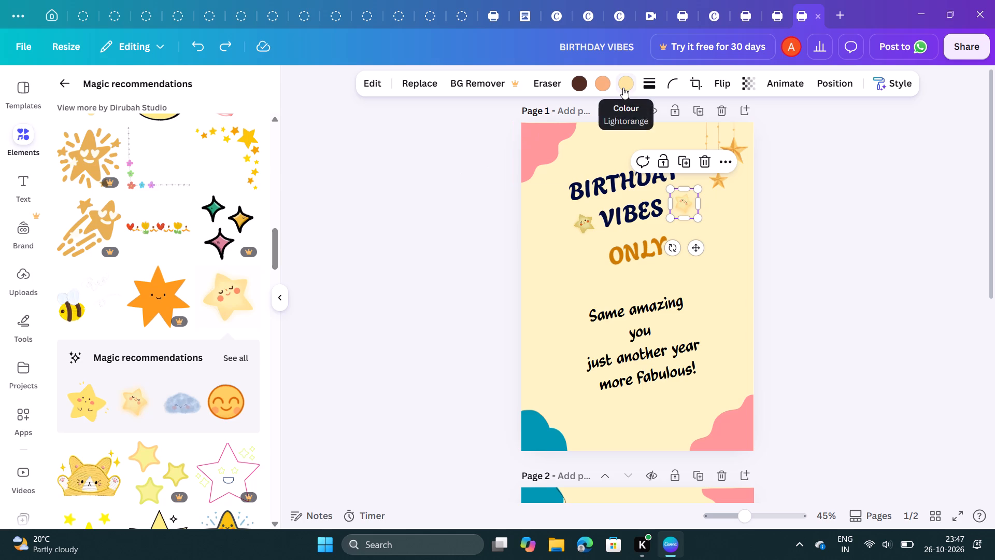
left_click(623, 88)
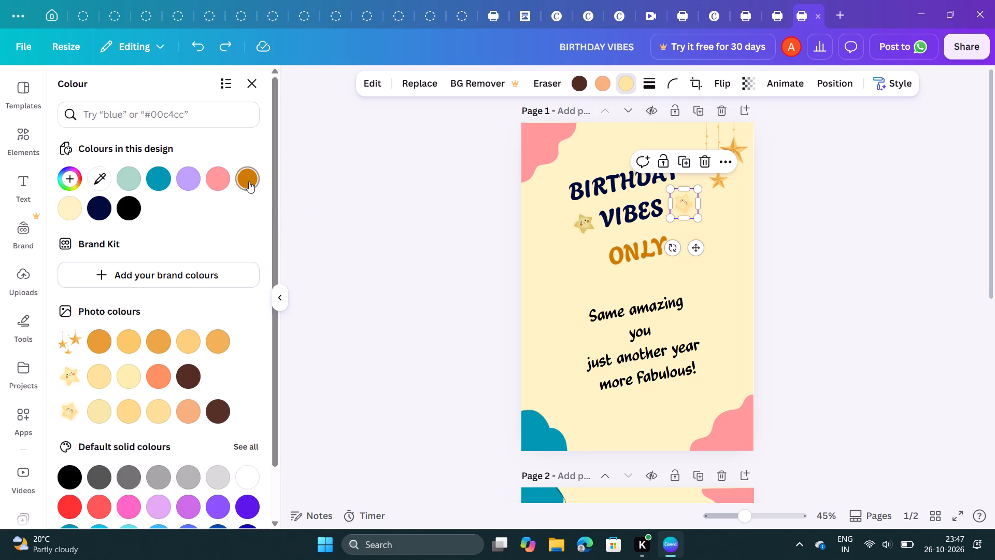
left_click(249, 181)
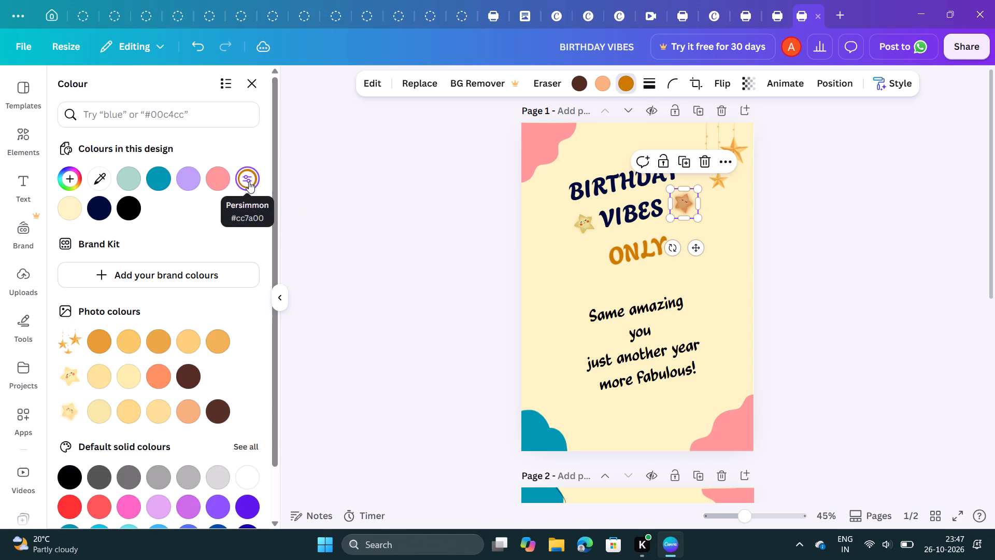
left_click(66, 213)
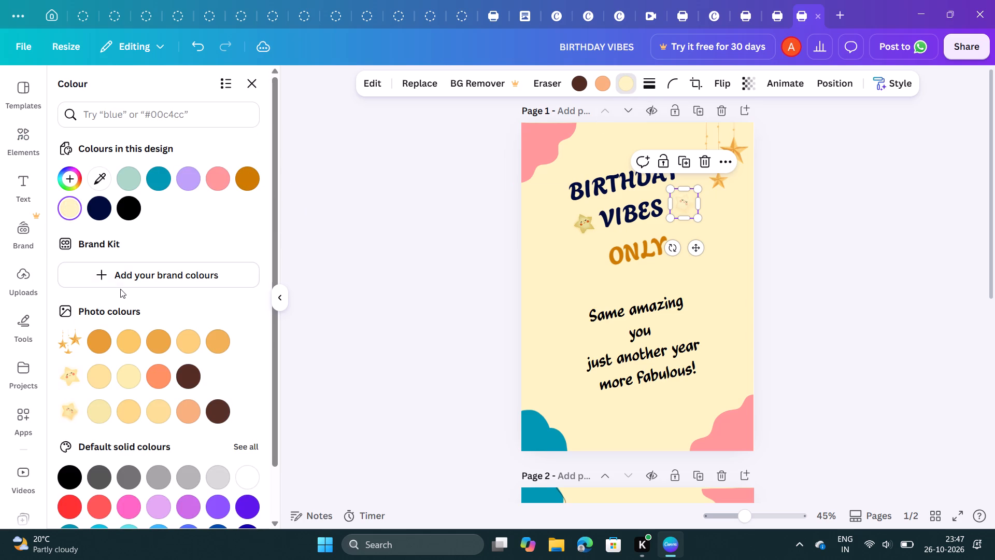
left_click(104, 337)
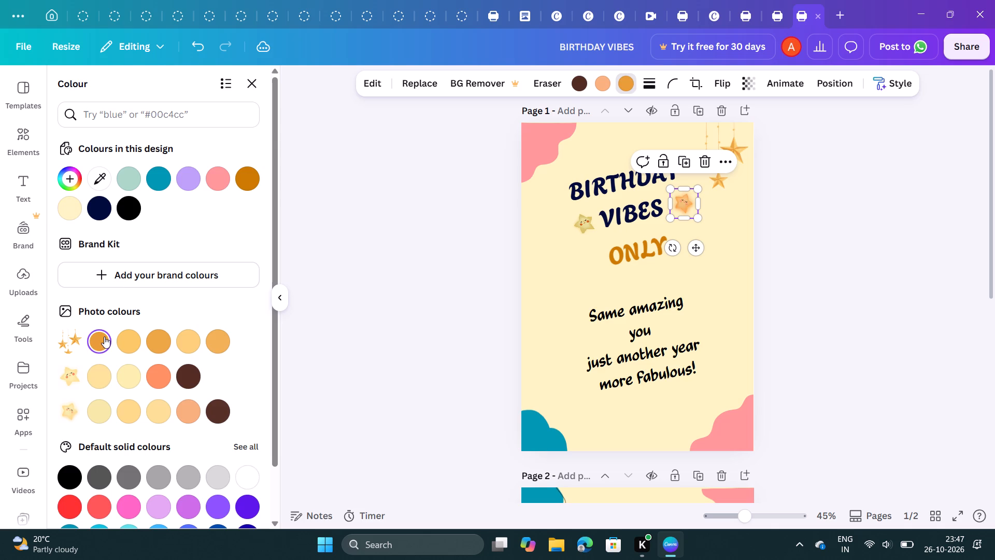
left_click(164, 344)
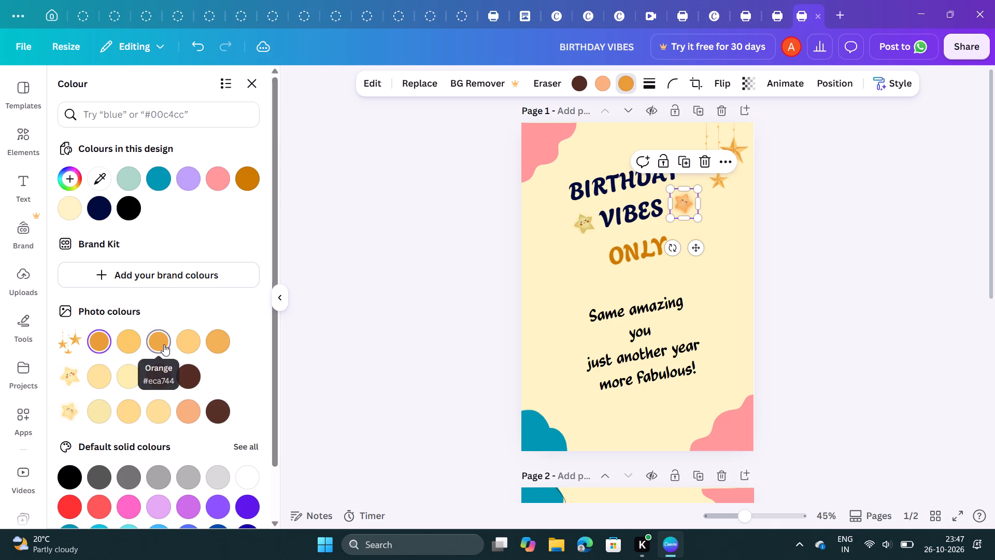
left_click(195, 345)
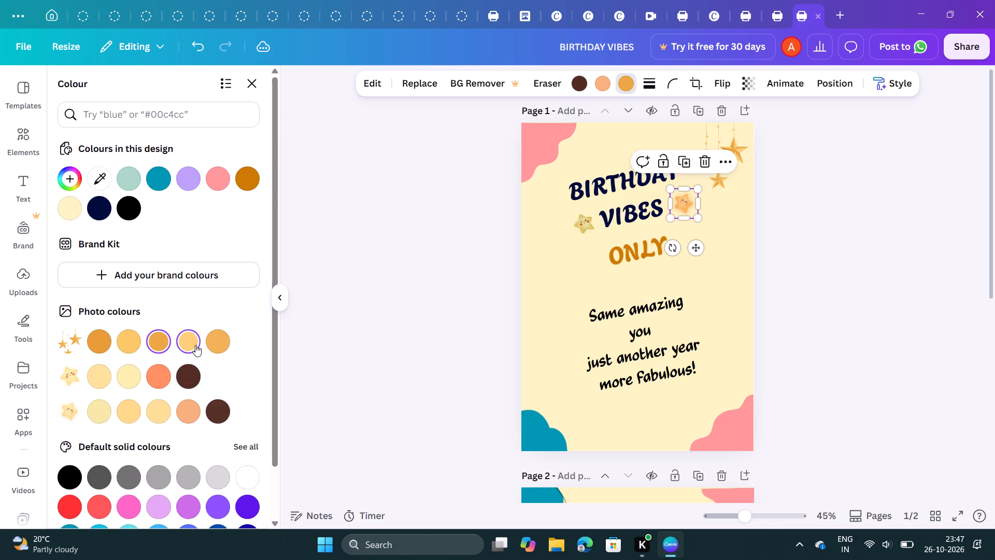
left_click(223, 343)
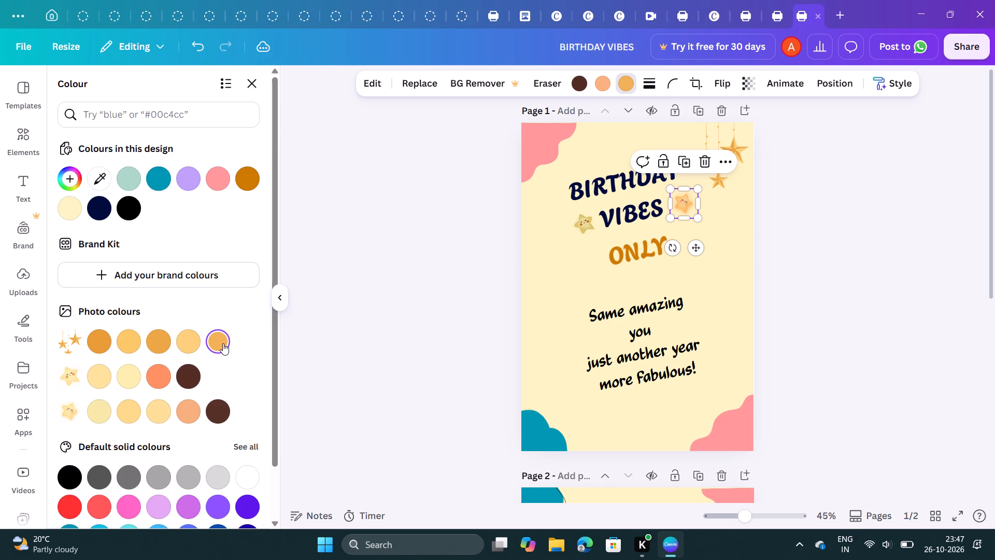
left_click(369, 284)
left_click(369, 284)
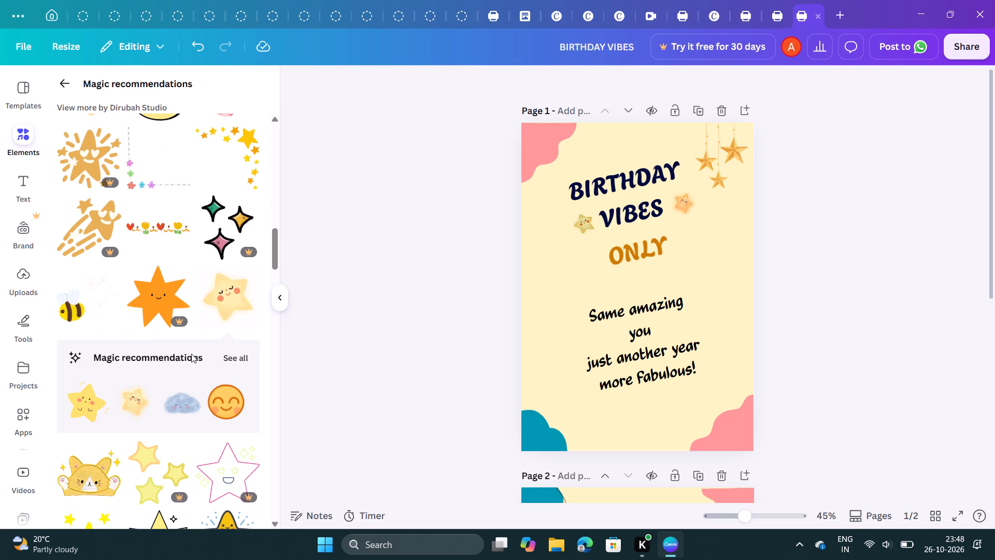
Browse the recommended star and abstract shape graphics for another decoration for page 1.
scroll(191, 342, "down", 6)
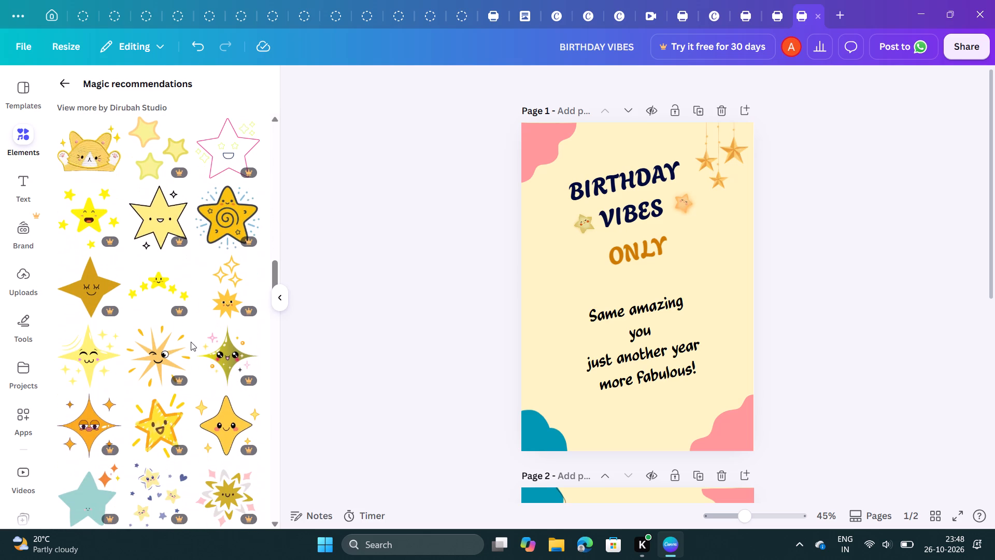
scroll(191, 342, "down", 2)
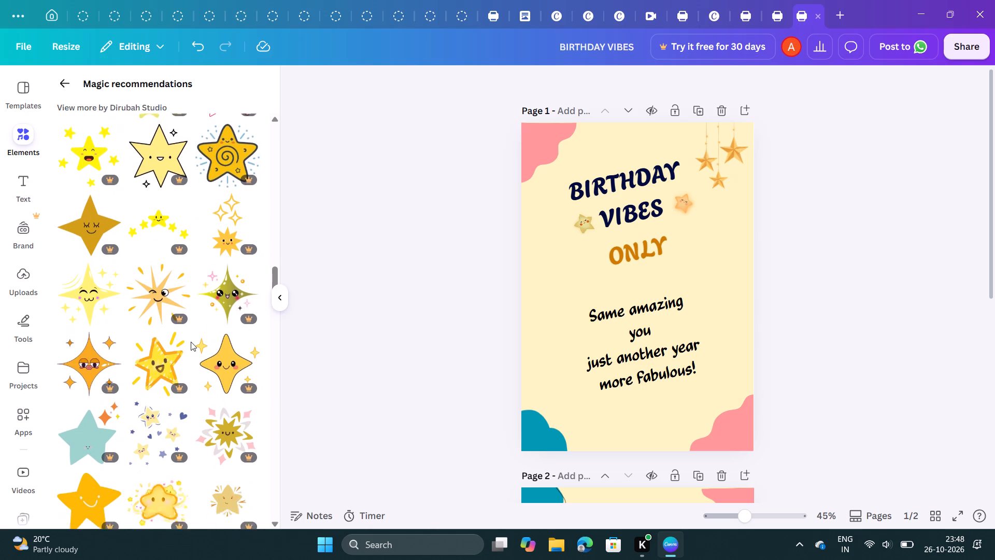
scroll(191, 342, "down", 3)
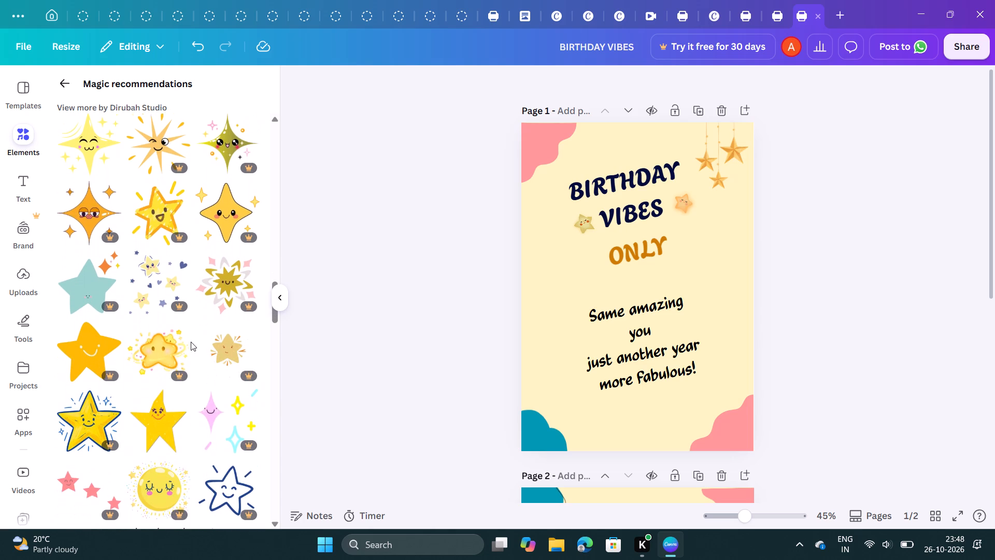
scroll(191, 342, "down", 3)
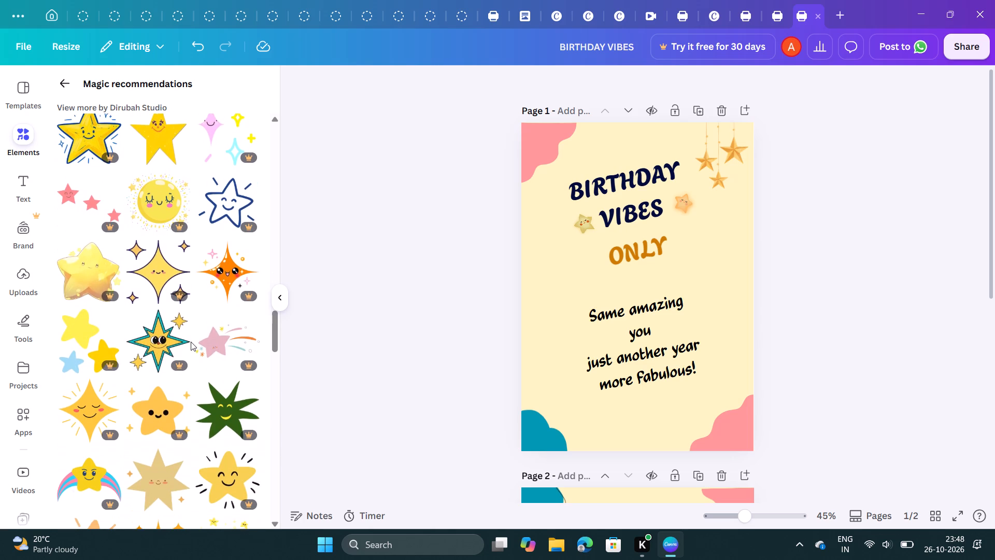
scroll(191, 342, "down", 3)
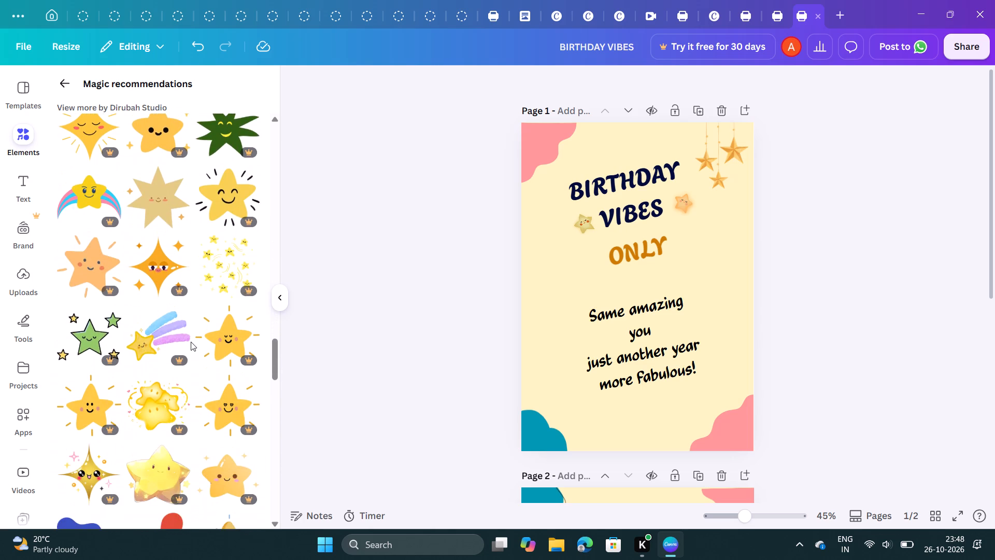
scroll(191, 342, "down", 4)
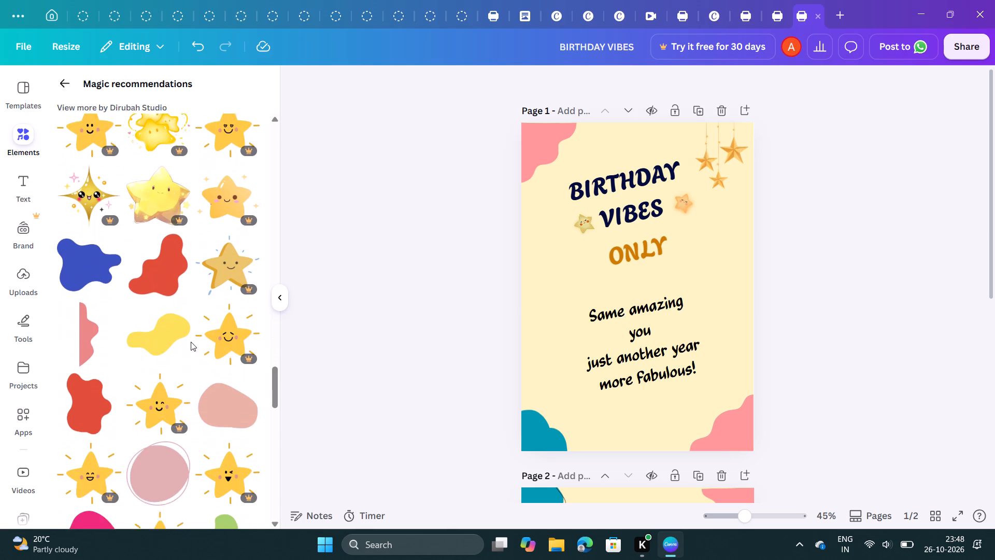
scroll(191, 342, "down", 4)
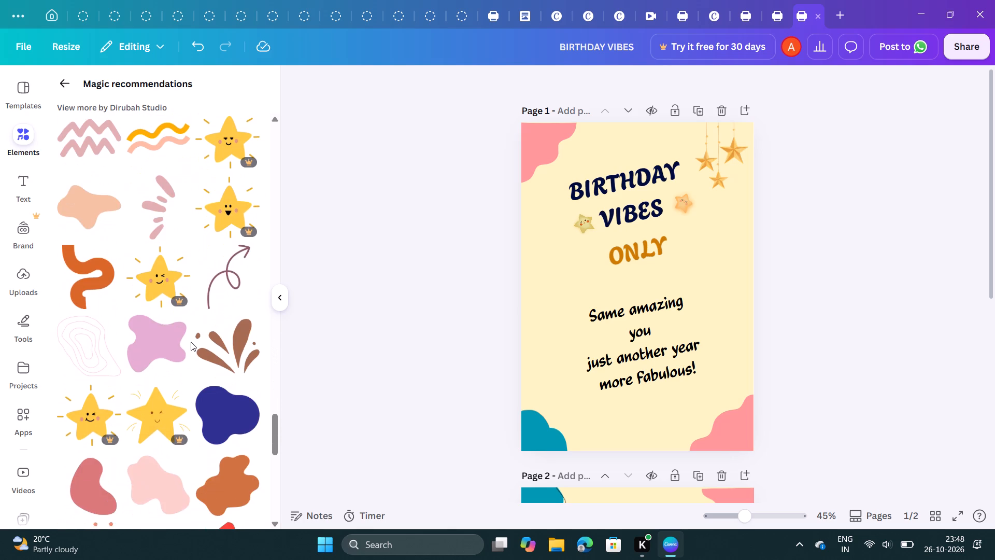
scroll(191, 342, "up", 2)
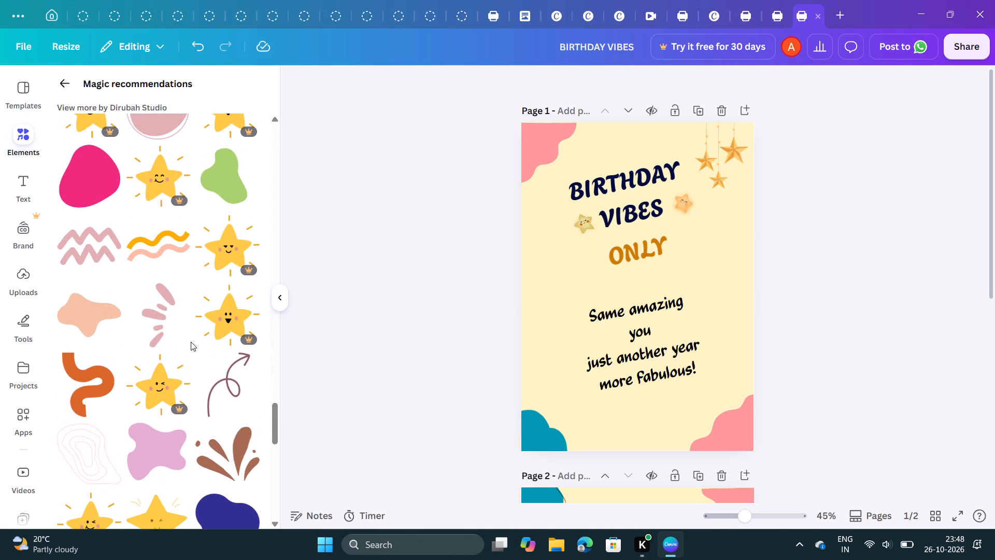
scroll(191, 342, "down", 4)
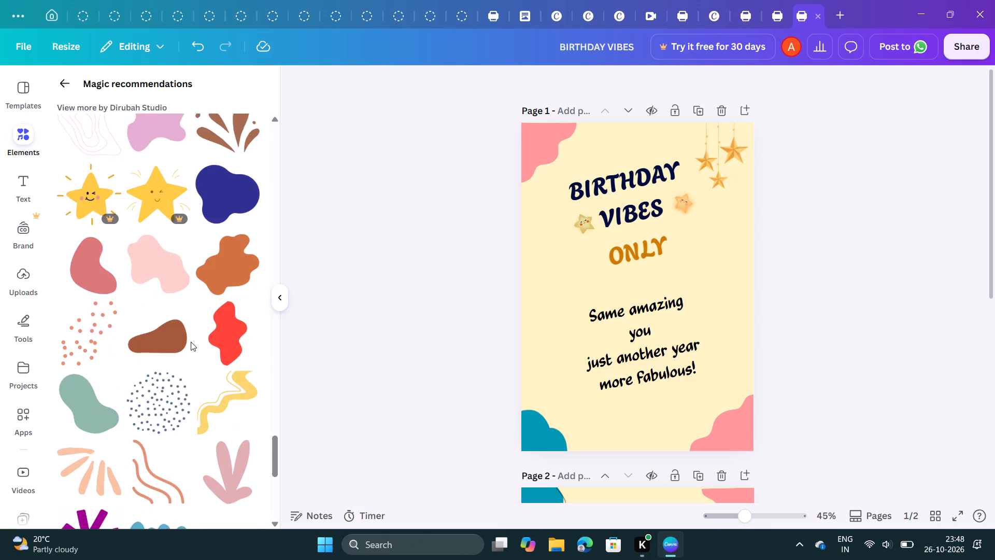
scroll(191, 342, "down", 2)
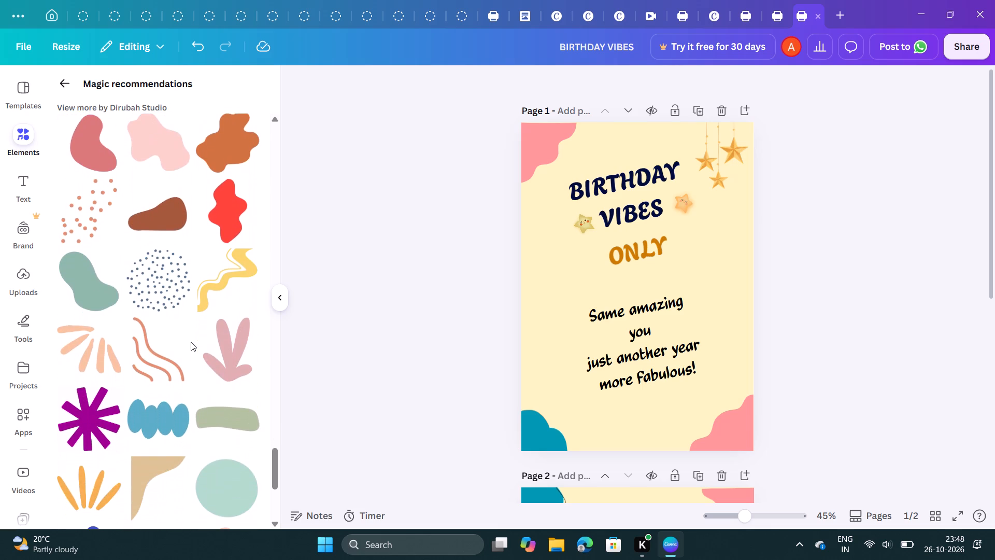
scroll(191, 342, "down", 2)
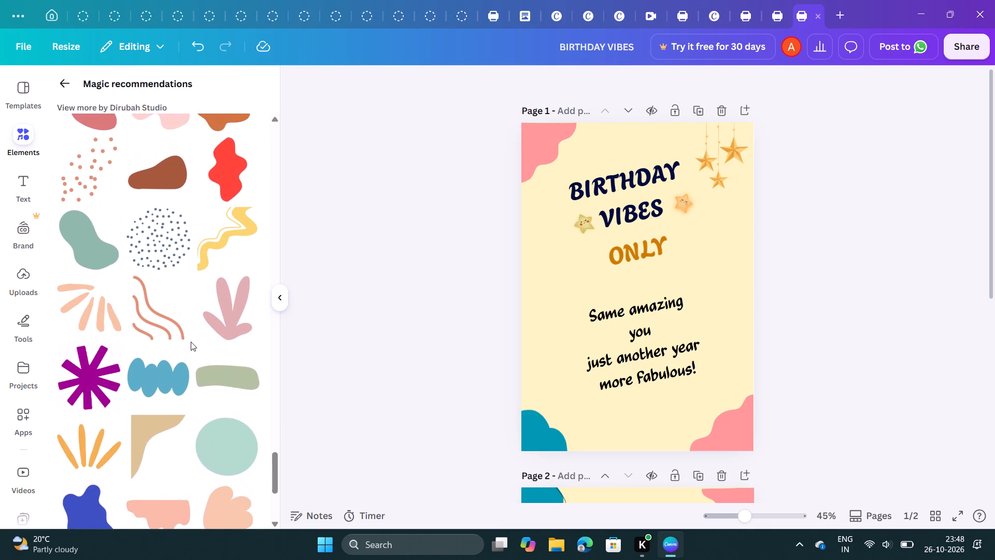
scroll(191, 342, "down", 4)
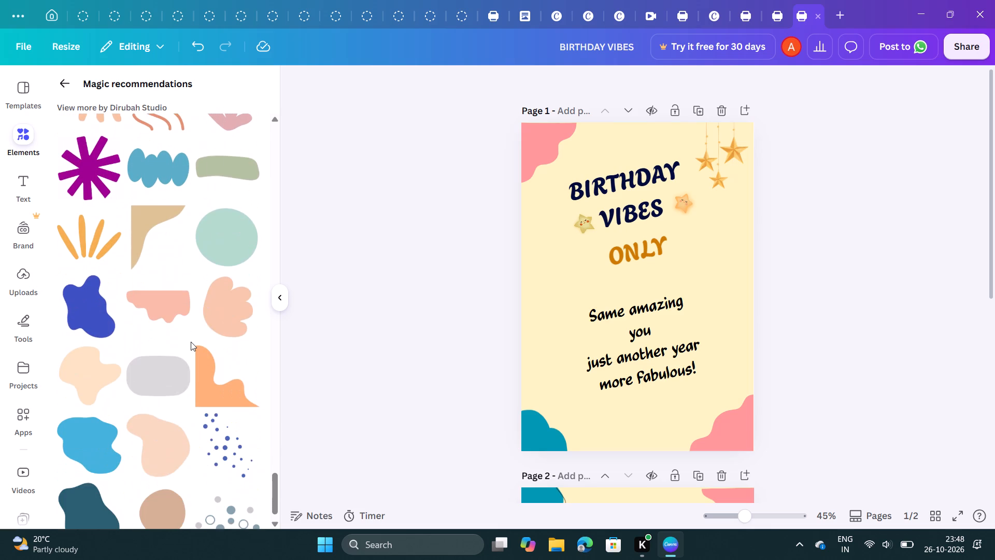
Insert the peach fan of ray strokes from the recommended graphics onto page 1.
scroll(191, 342, "up", 4)
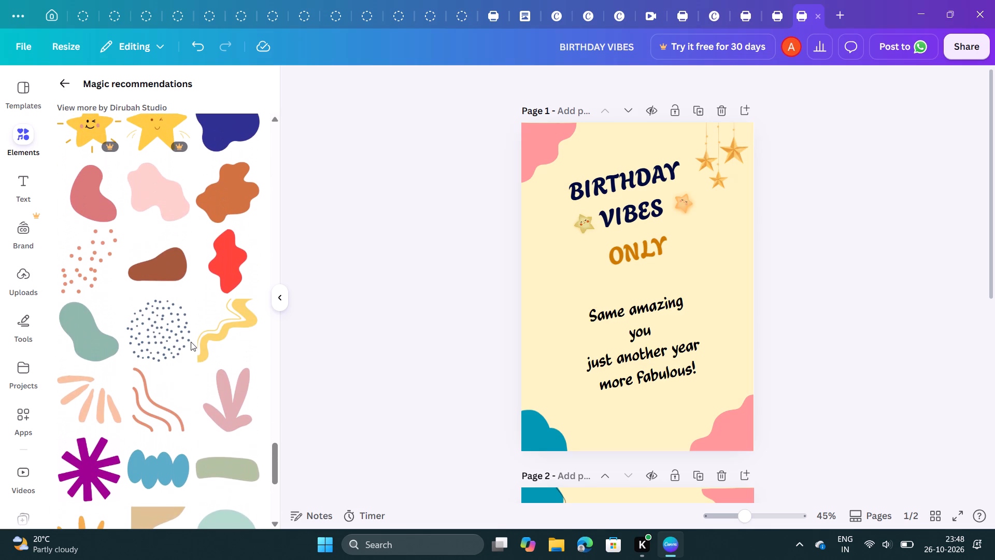
scroll(191, 342, "up", 3)
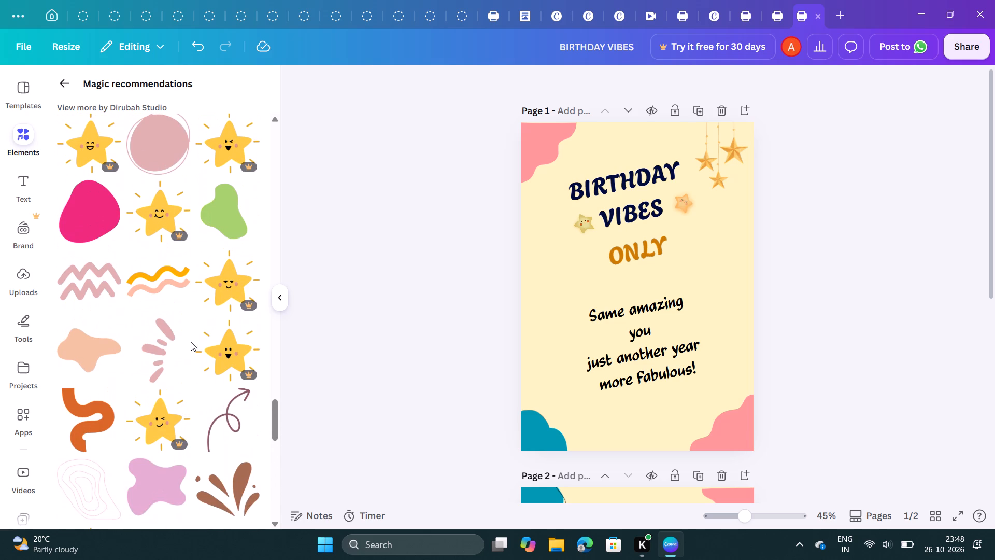
scroll(191, 342, "down", 3)
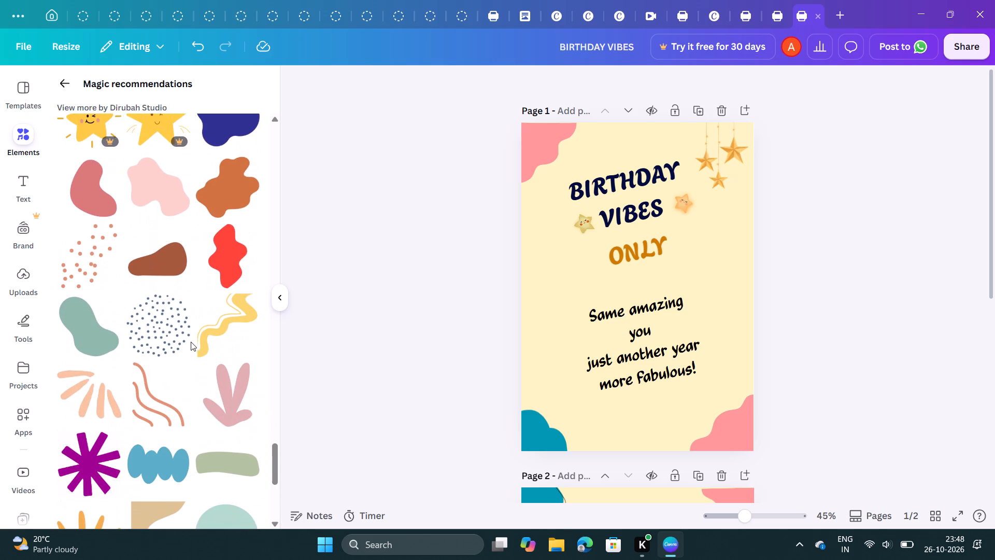
left_click(103, 399)
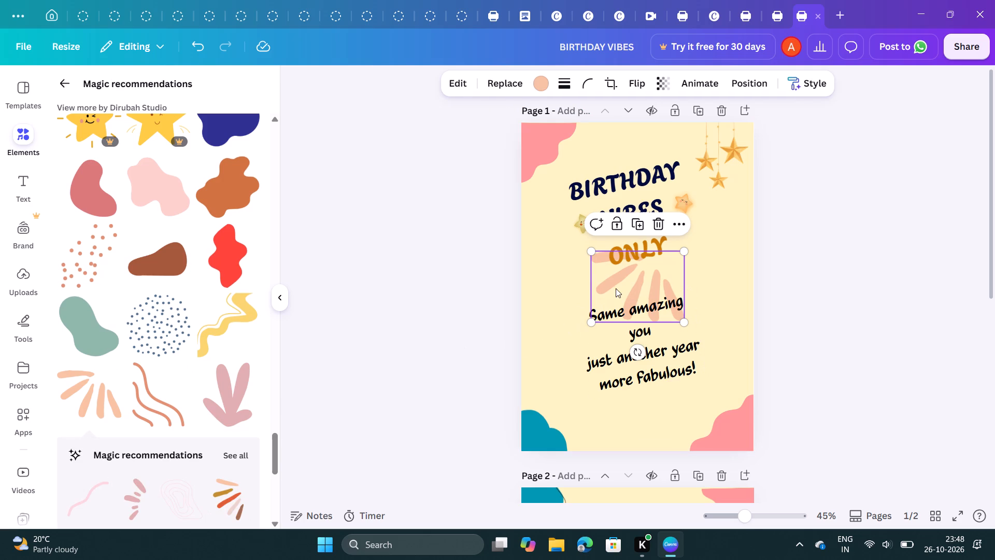
Browse the full set of recommendations related to the peach fan for an alternative abstract decoration.
left_click(234, 454)
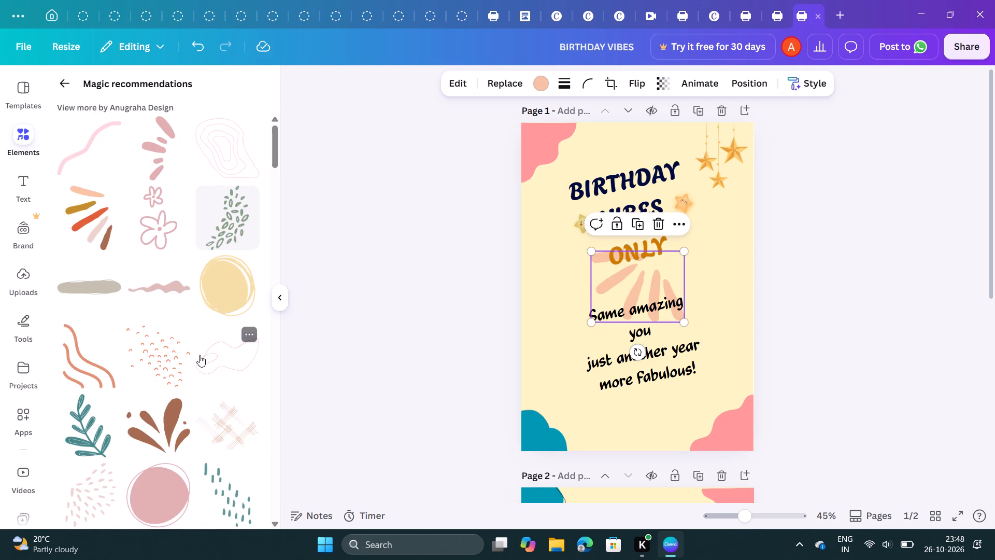
scroll(200, 355, "down", 4)
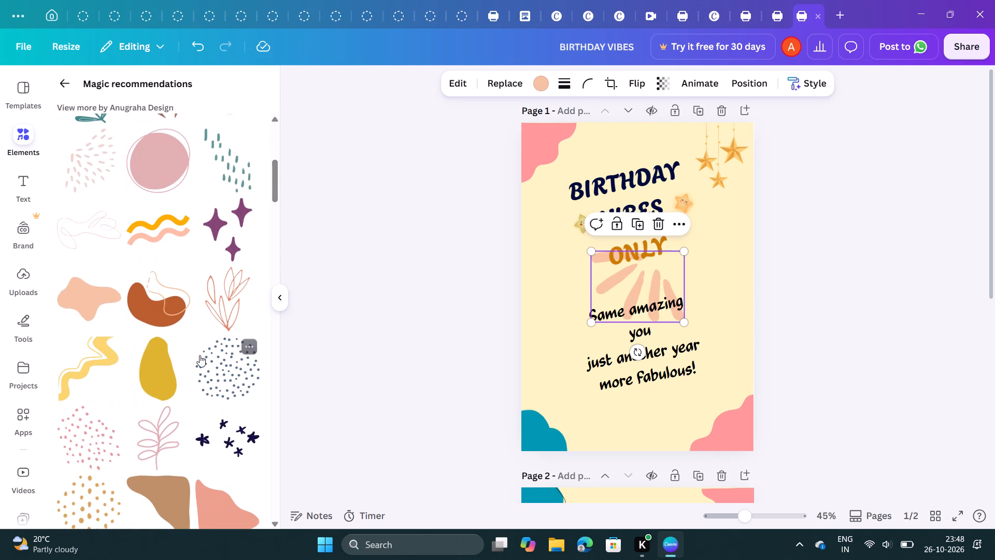
scroll(200, 355, "down", 4)
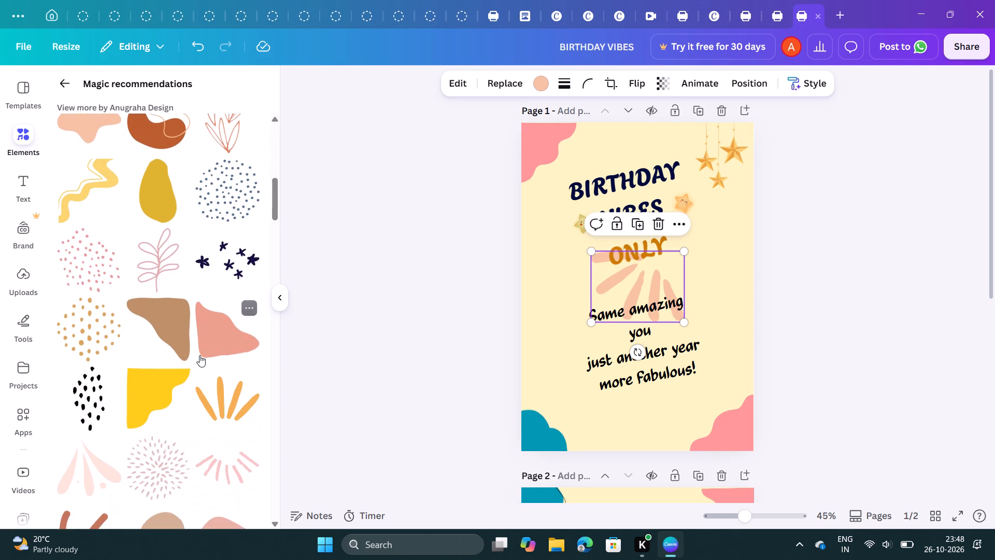
scroll(200, 355, "down", 3)
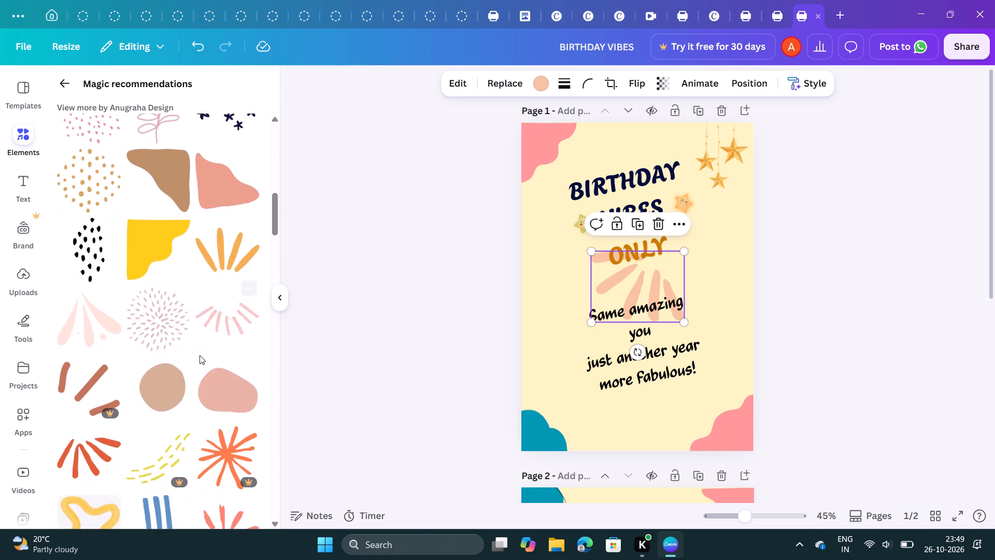
scroll(200, 355, "down", 4)
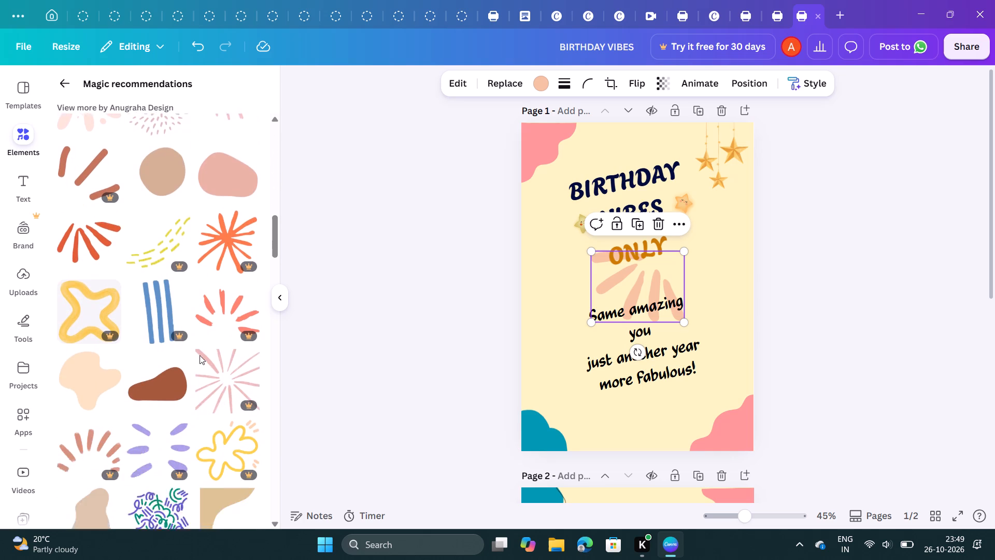
scroll(200, 355, "down", 4)
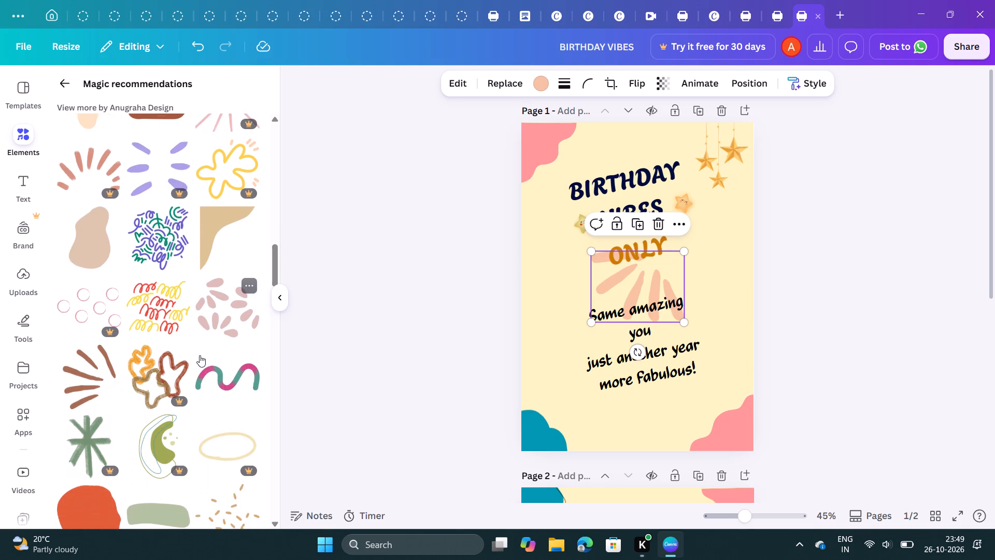
scroll(200, 355, "down", 1)
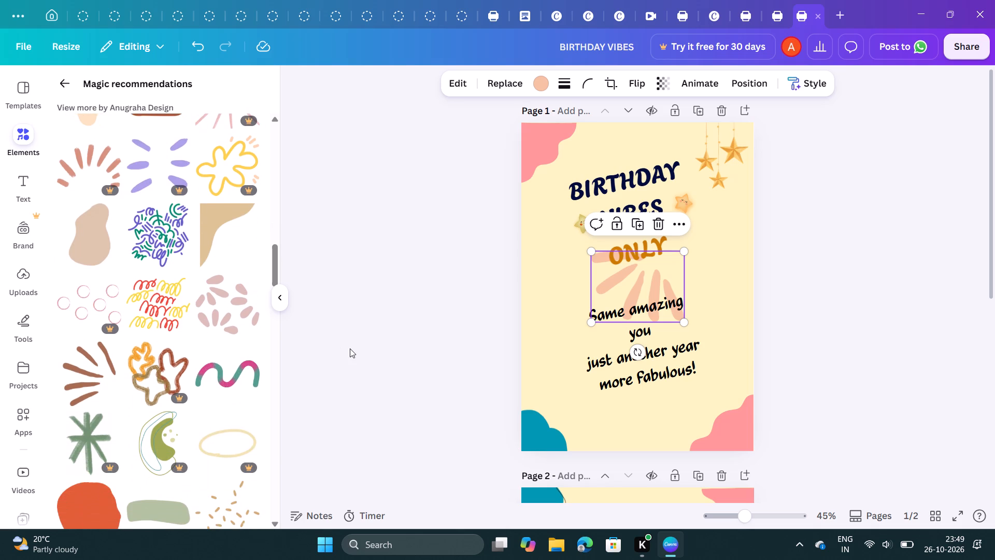
Delete the peach fan of ray strokes from page 1.
left_click(626, 284)
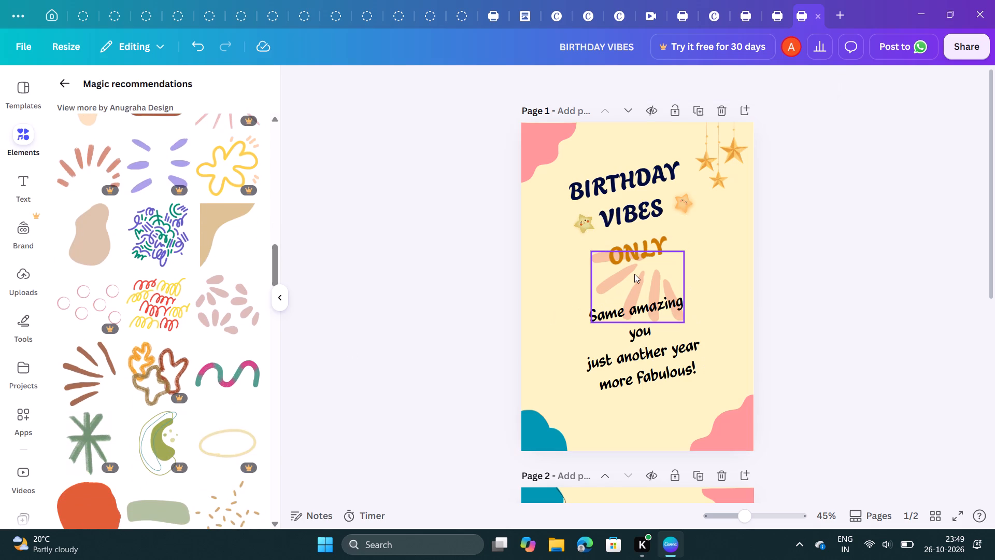
left_click(634, 277)
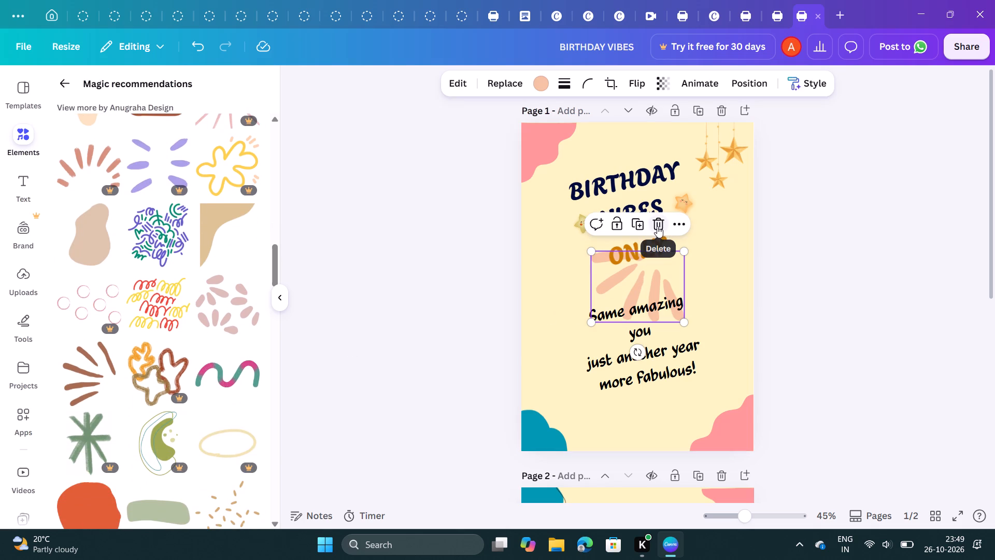
left_click(657, 226)
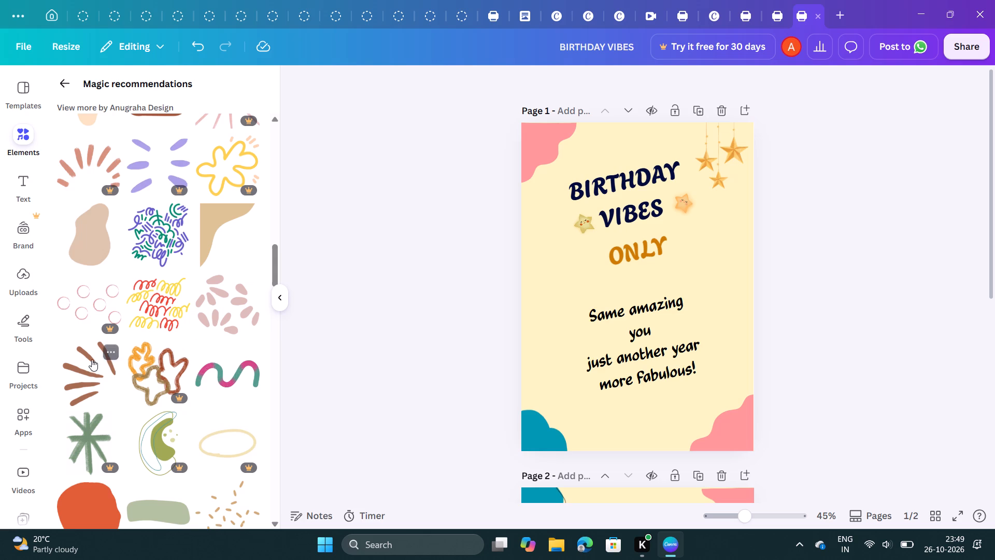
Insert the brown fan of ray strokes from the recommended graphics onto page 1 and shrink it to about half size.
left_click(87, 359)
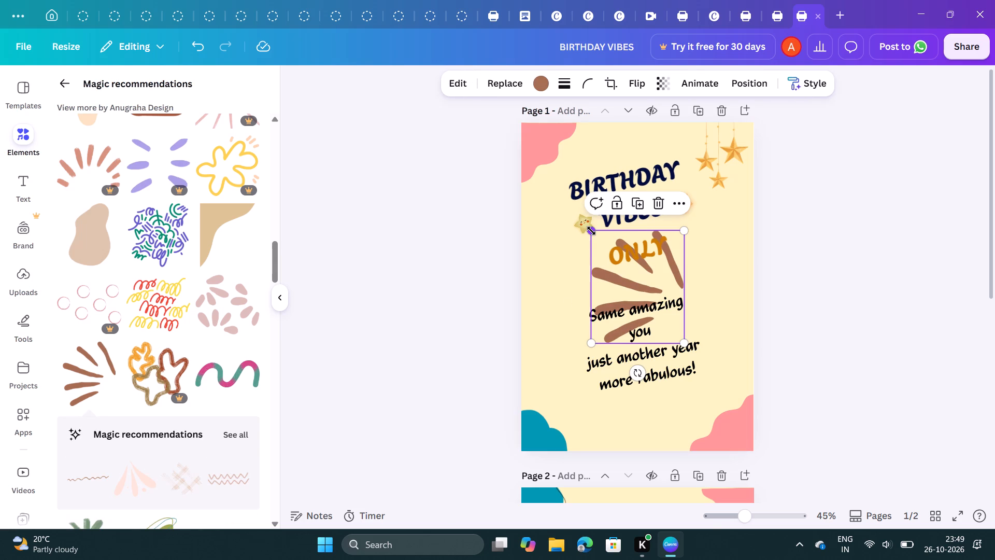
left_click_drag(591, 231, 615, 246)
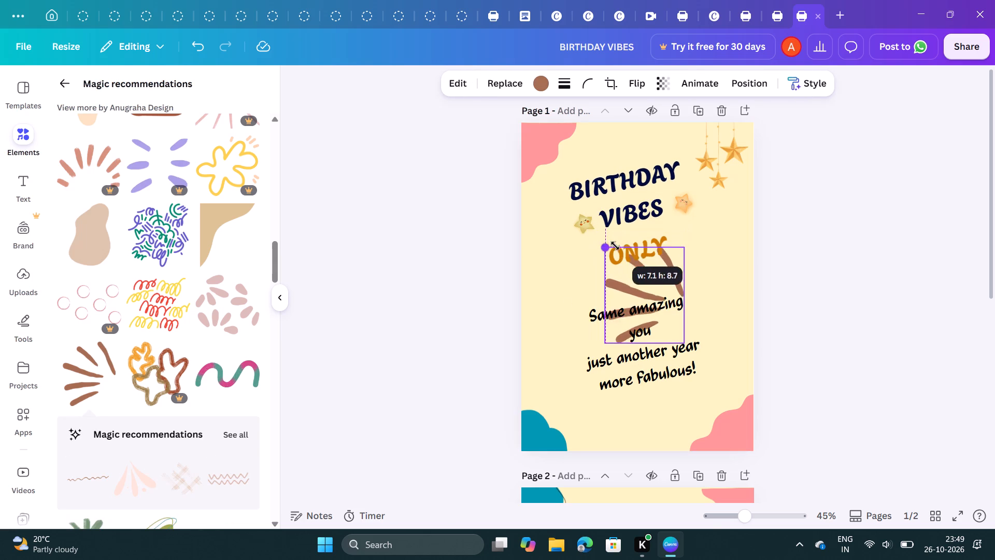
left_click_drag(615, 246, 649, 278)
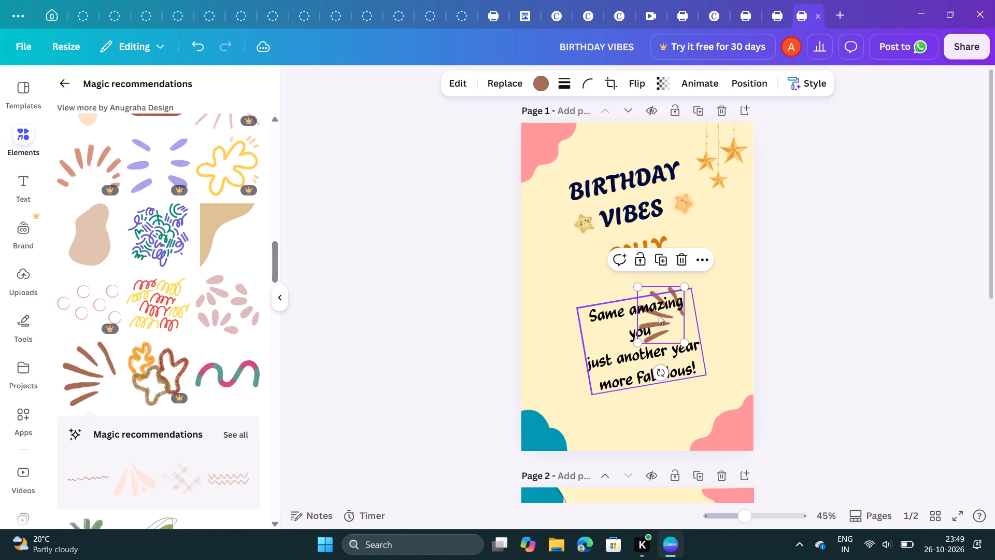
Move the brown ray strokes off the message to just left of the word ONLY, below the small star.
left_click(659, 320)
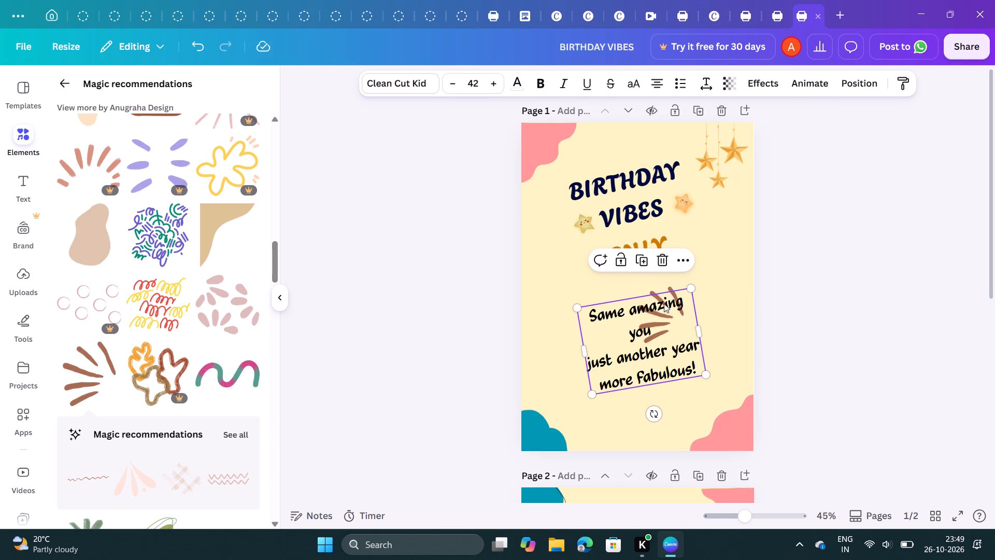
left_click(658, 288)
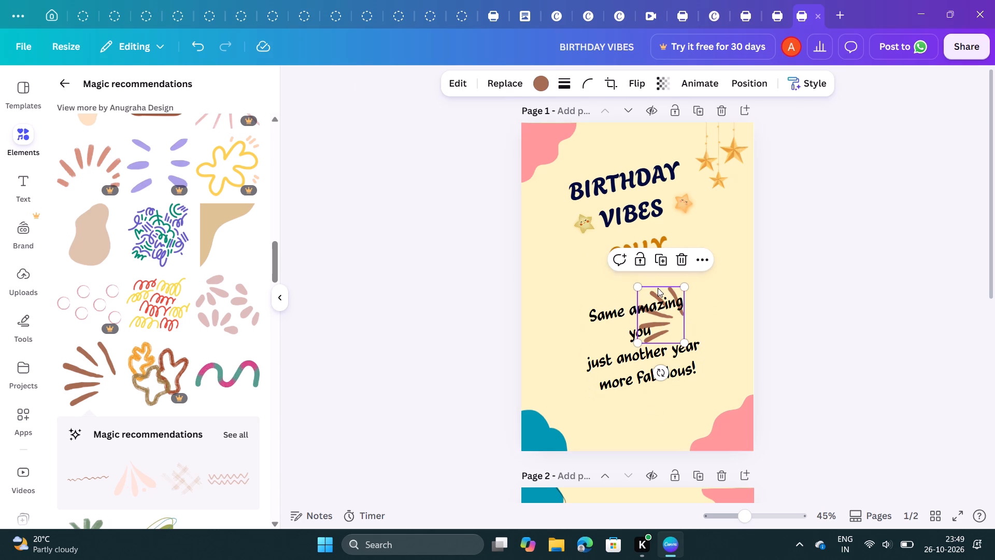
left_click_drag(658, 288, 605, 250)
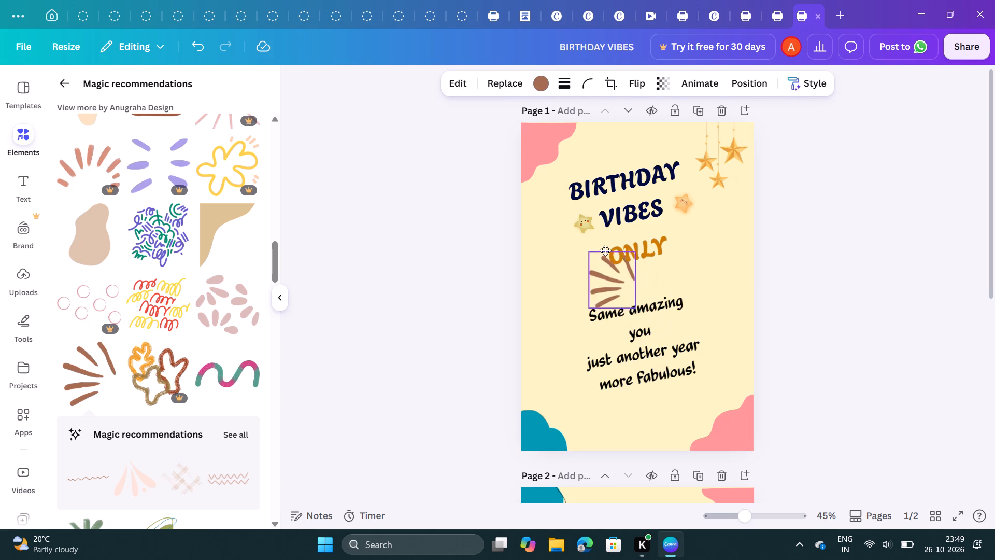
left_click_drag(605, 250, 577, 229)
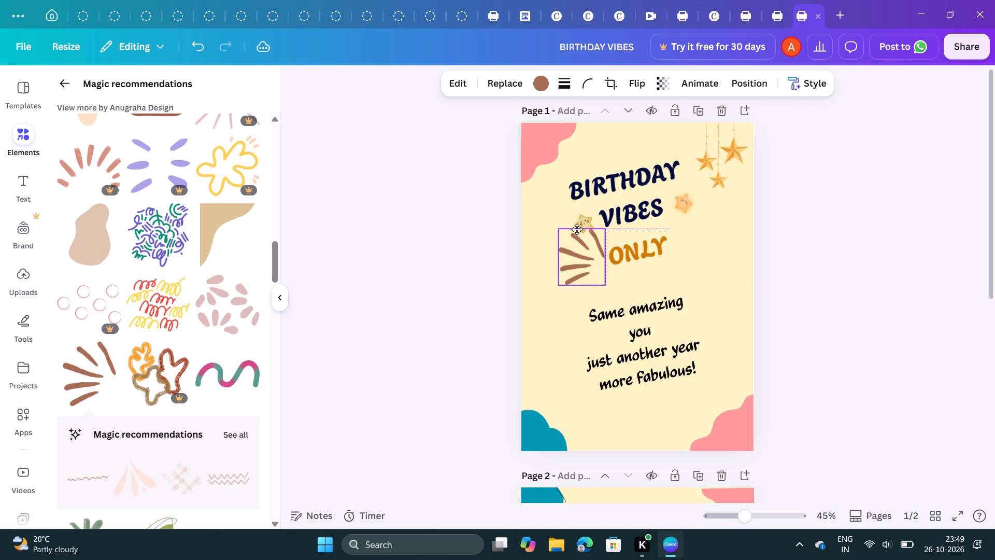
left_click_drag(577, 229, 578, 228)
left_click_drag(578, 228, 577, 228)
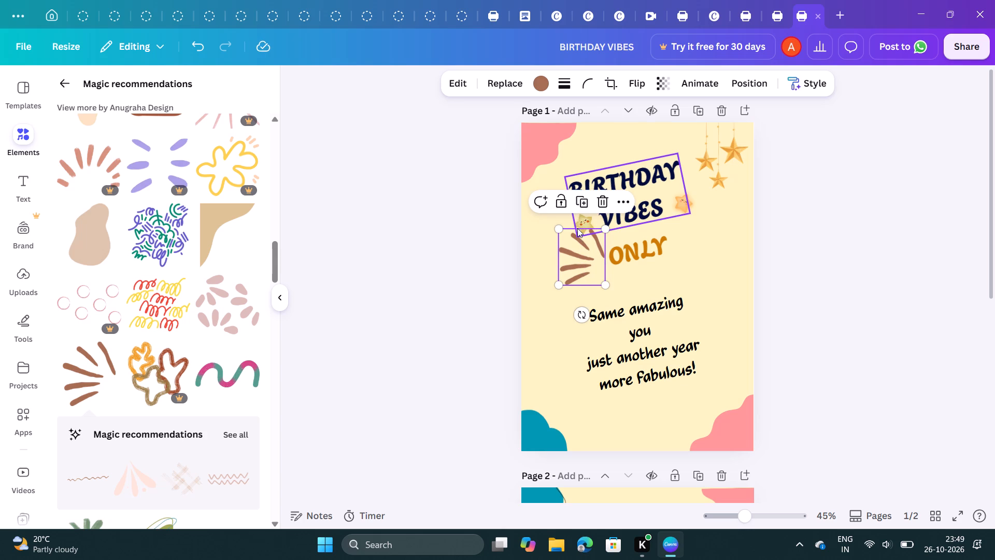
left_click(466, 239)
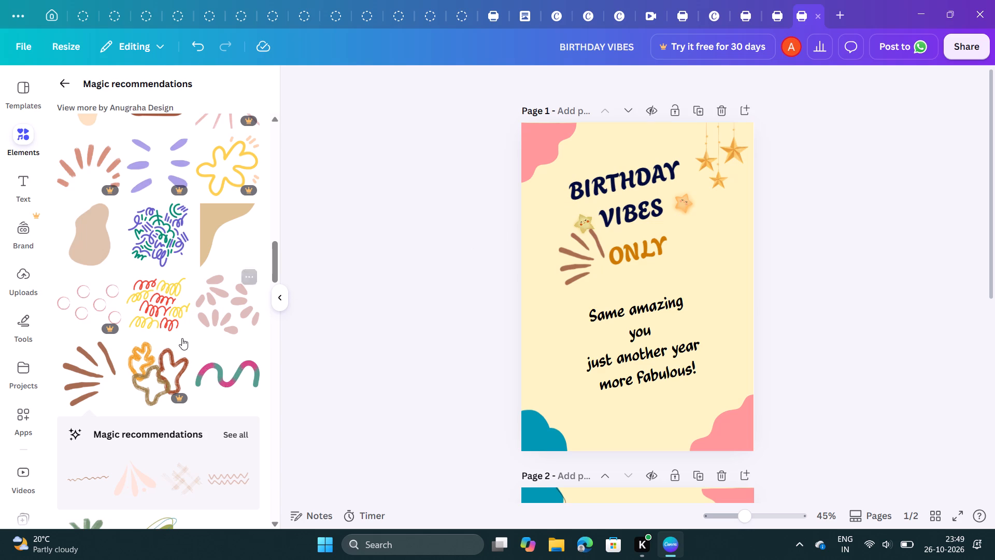
Browse the remaining recommended graphics, from ray strokes to smiling stars and rainbows, for another page 1 decoration.
scroll(181, 338, "down", 5)
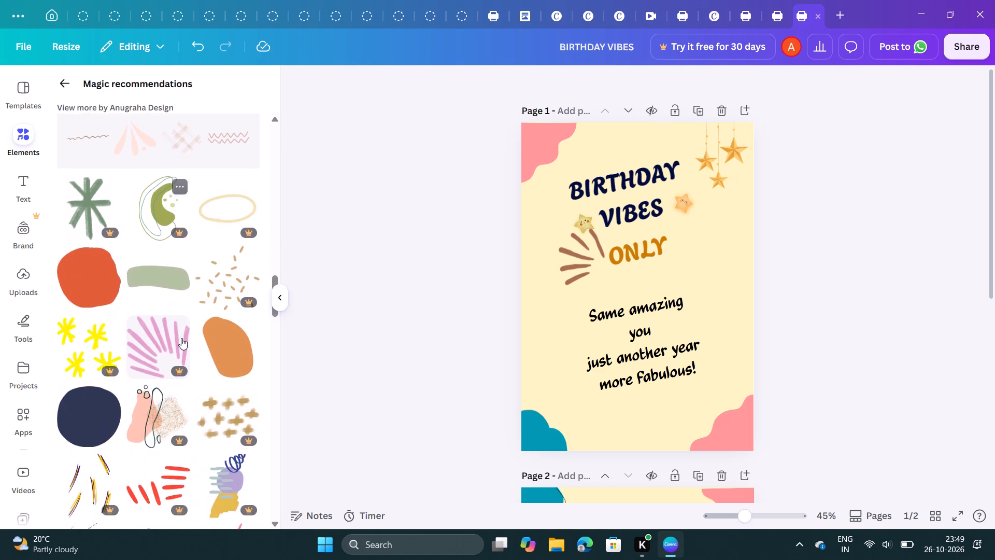
scroll(181, 338, "down", 4)
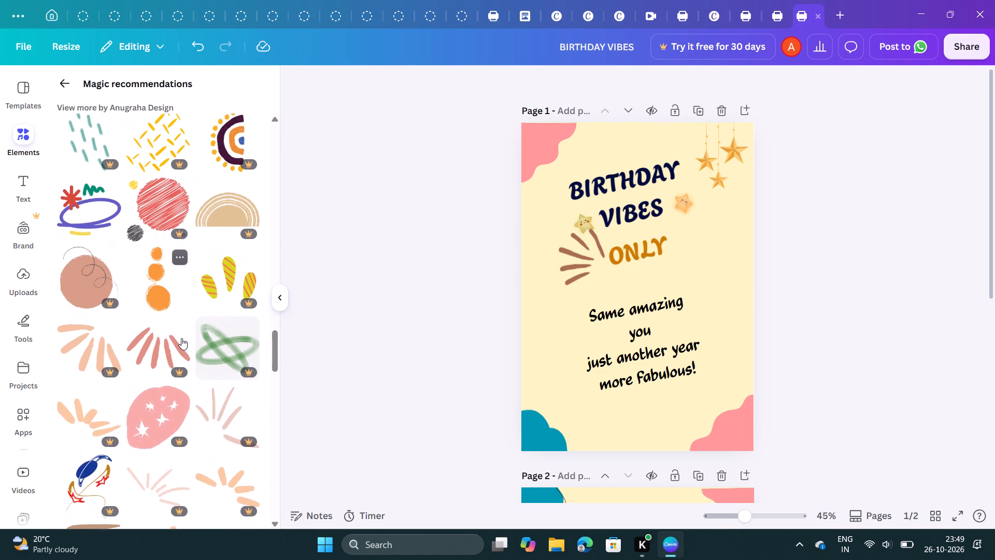
scroll(181, 338, "down", 3)
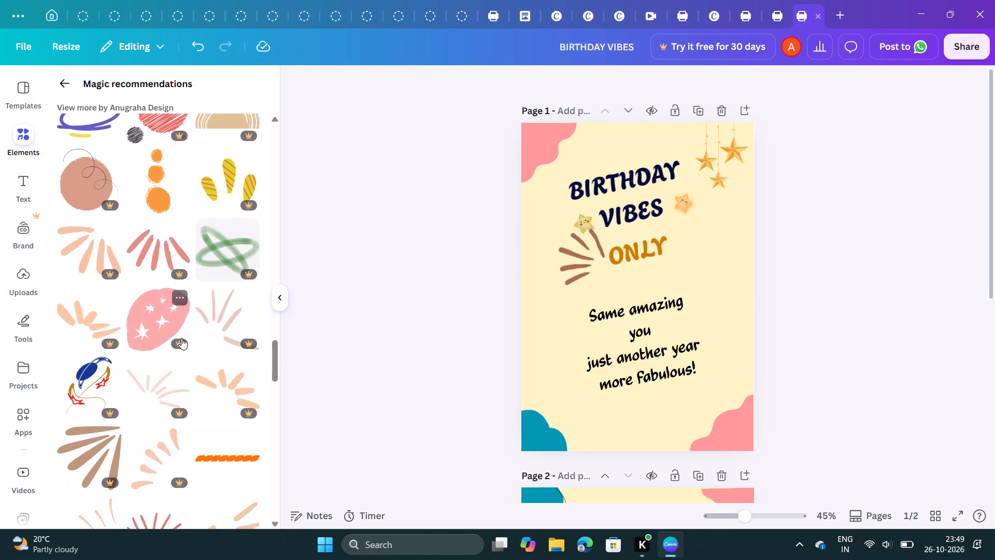
scroll(181, 338, "down", 4)
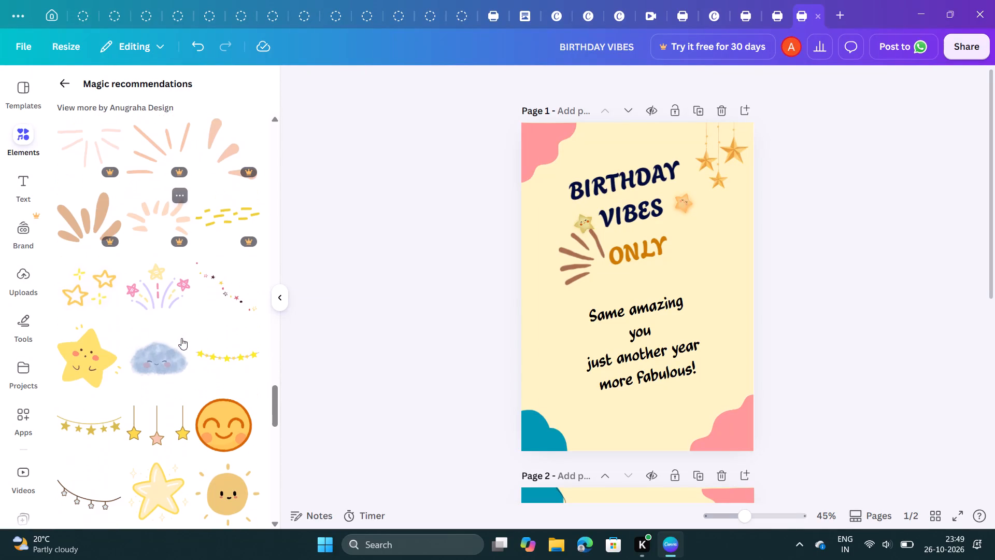
scroll(181, 338, "down", 3)
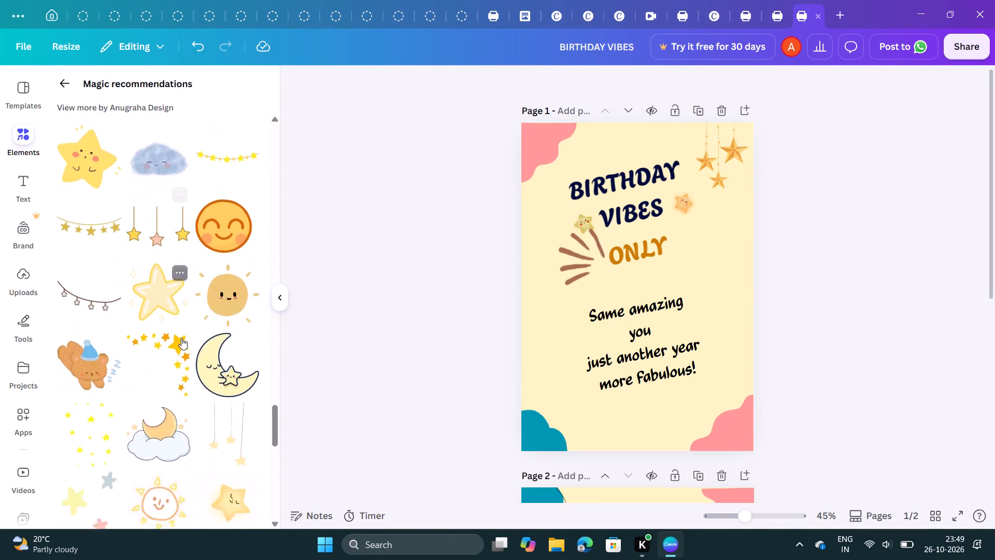
scroll(181, 338, "down", 3)
scroll(181, 338, "up", 4)
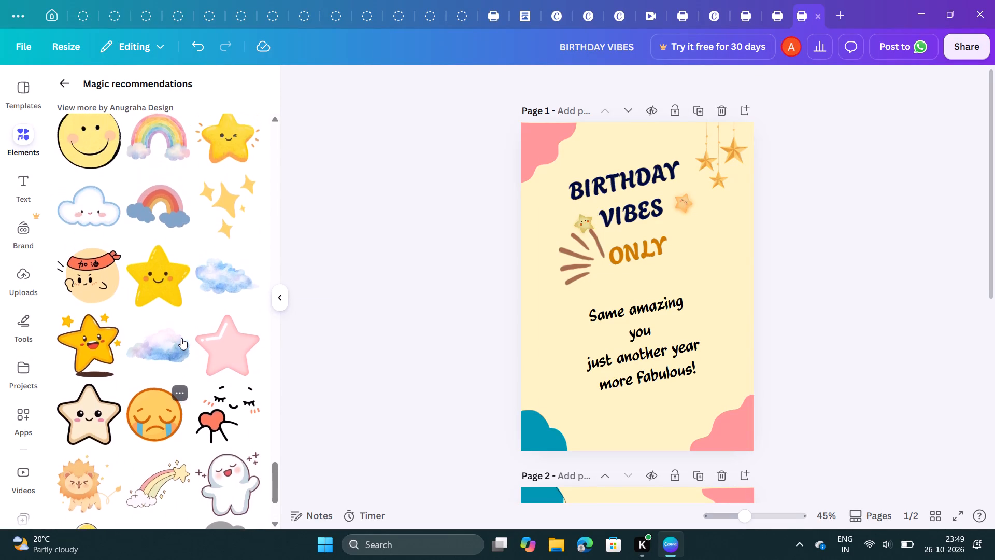
scroll(181, 338, "up", 2)
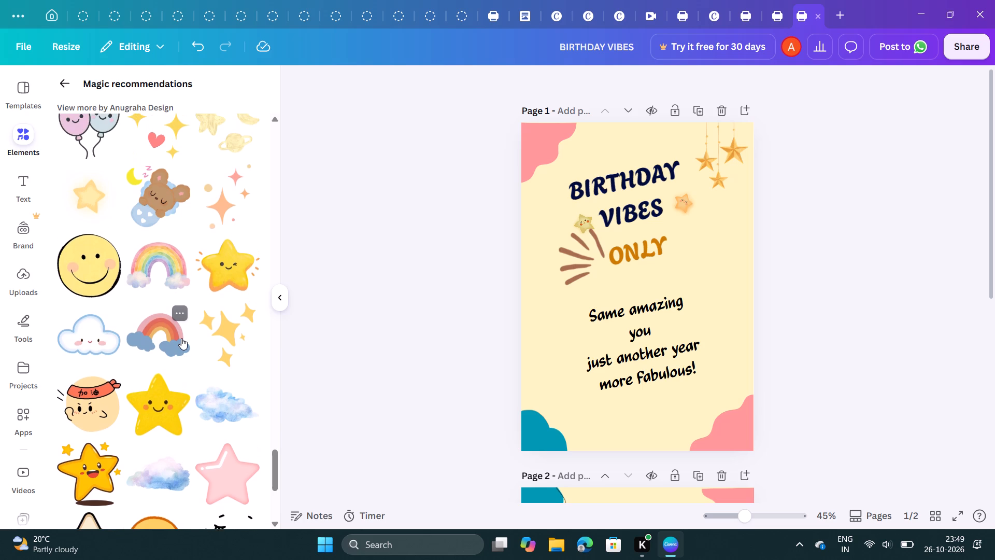
scroll(181, 338, "up", 2)
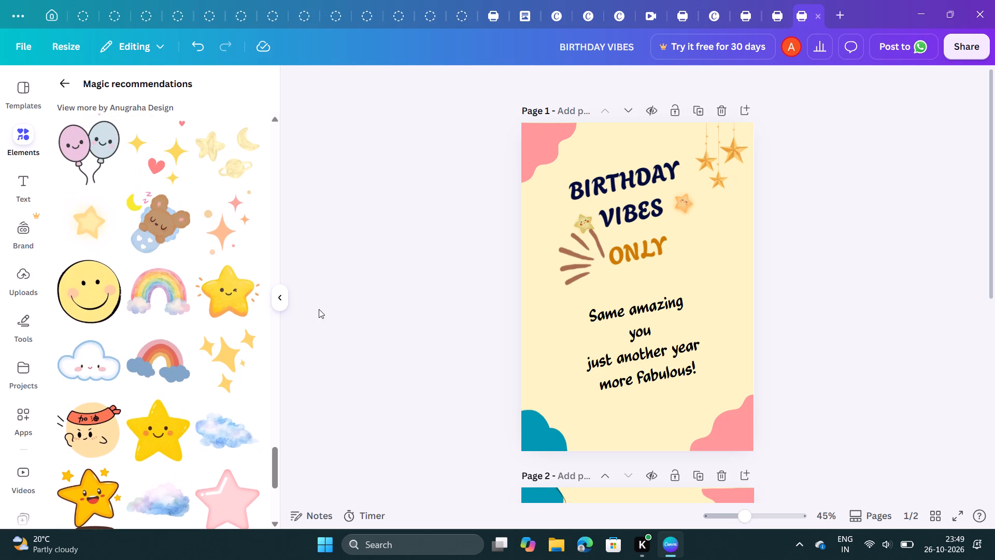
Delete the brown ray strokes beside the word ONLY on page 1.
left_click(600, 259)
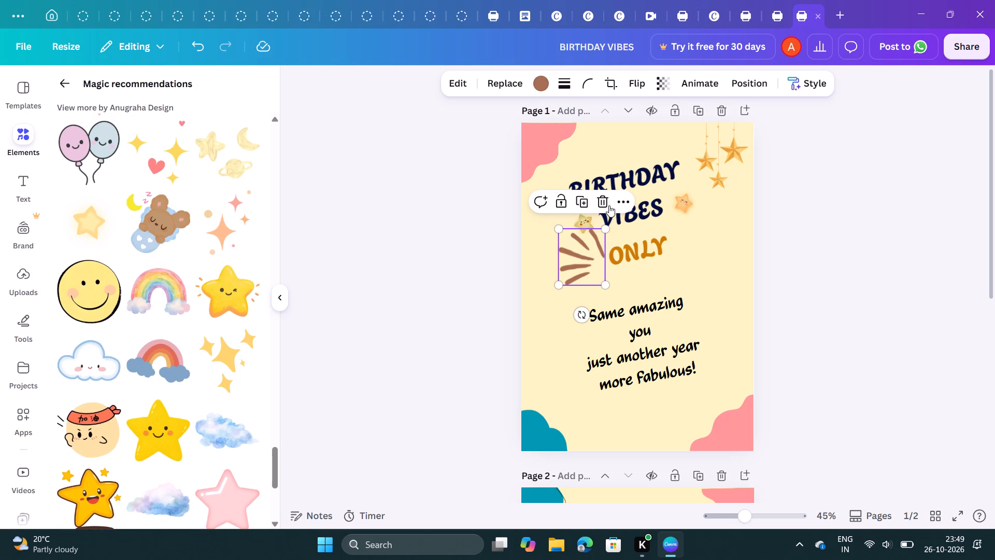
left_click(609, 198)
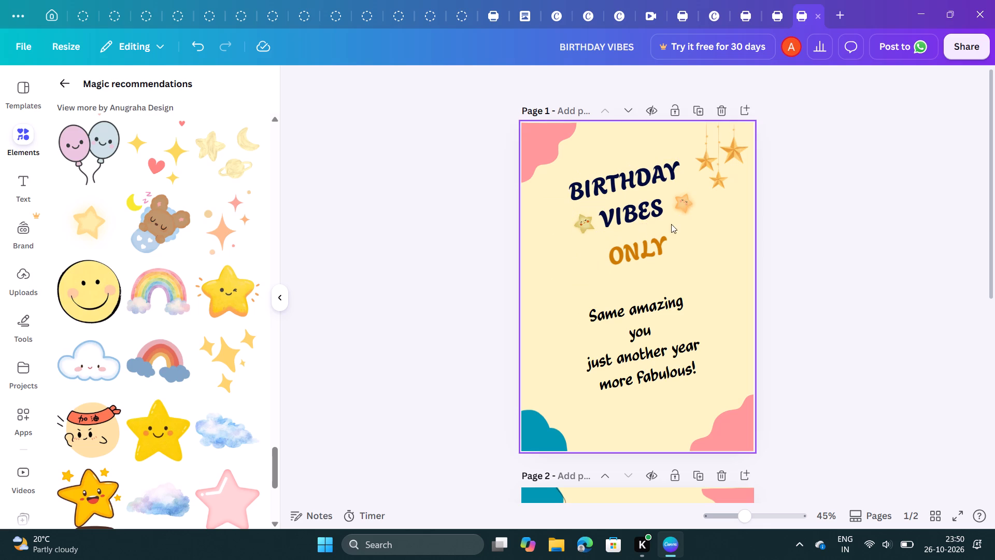
Delete the glowing orange star to the right of the word VIBES on page 1.
double_click(688, 207)
left_click(702, 213)
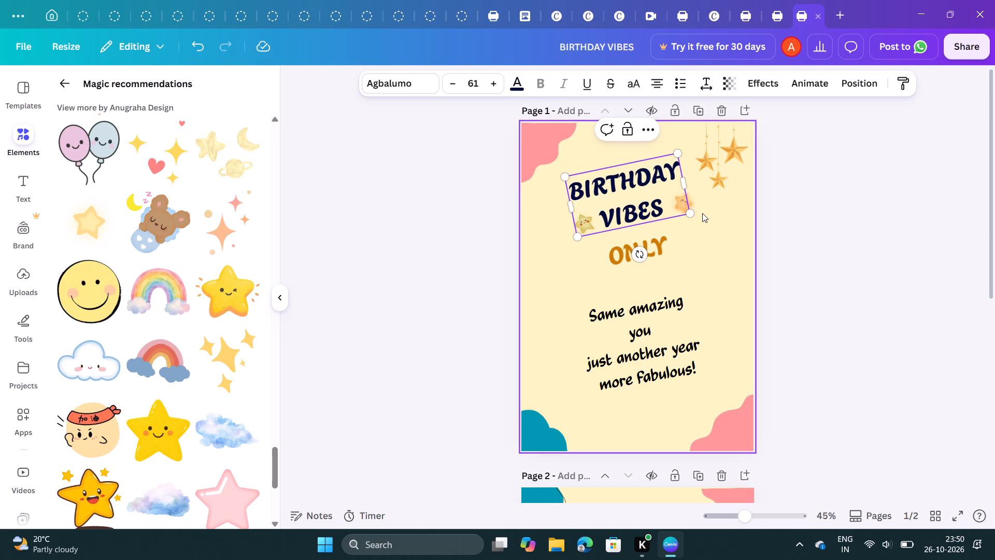
left_click(692, 211)
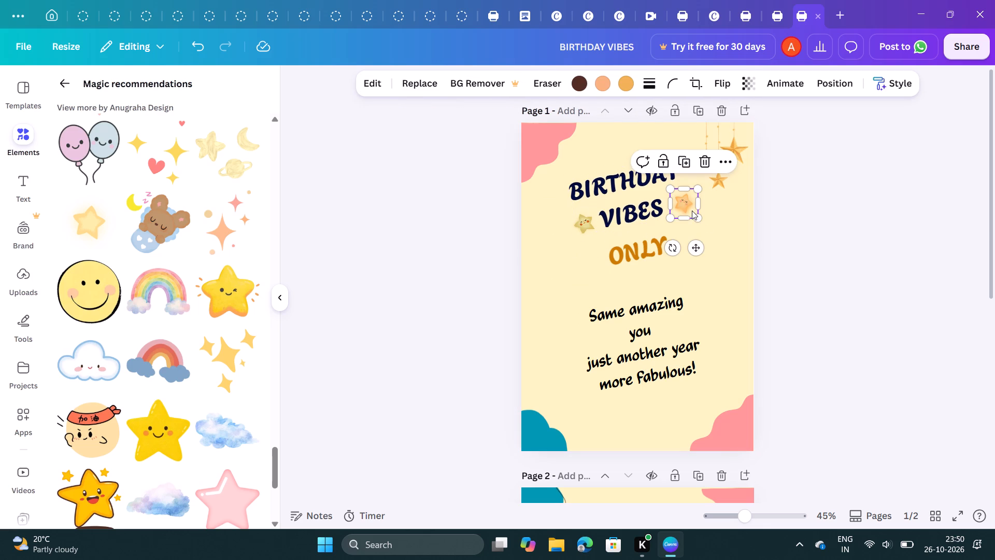
left_click(706, 159)
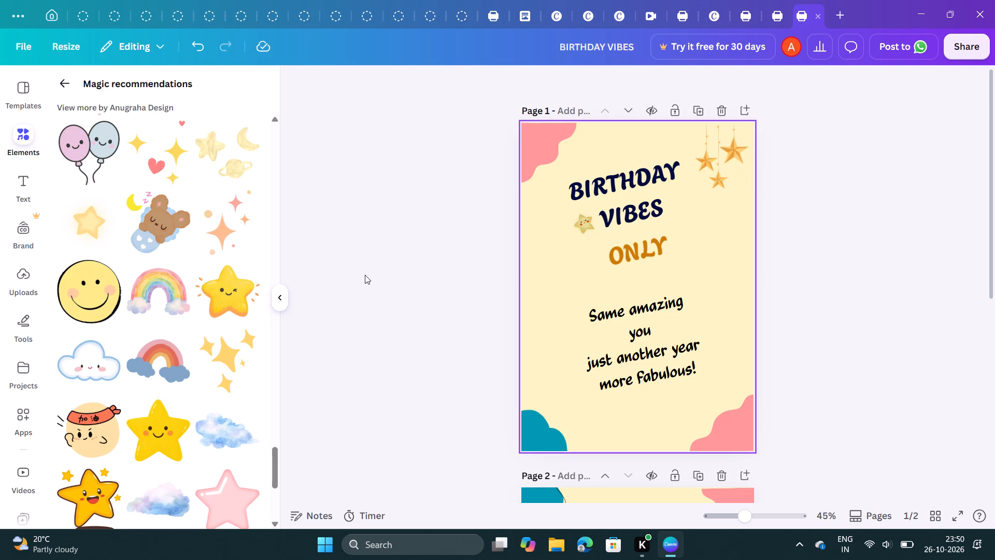
Add the winking yellow star with orange rays to page 1 as a small graphic just right of the word VIBES.
left_click(215, 290)
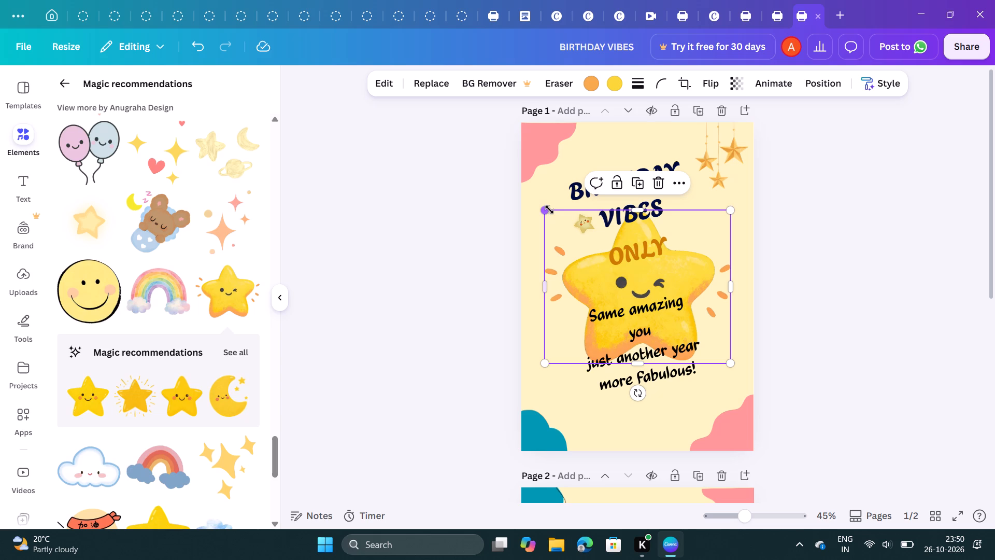
left_click(547, 209)
left_click_drag(547, 209, 652, 263)
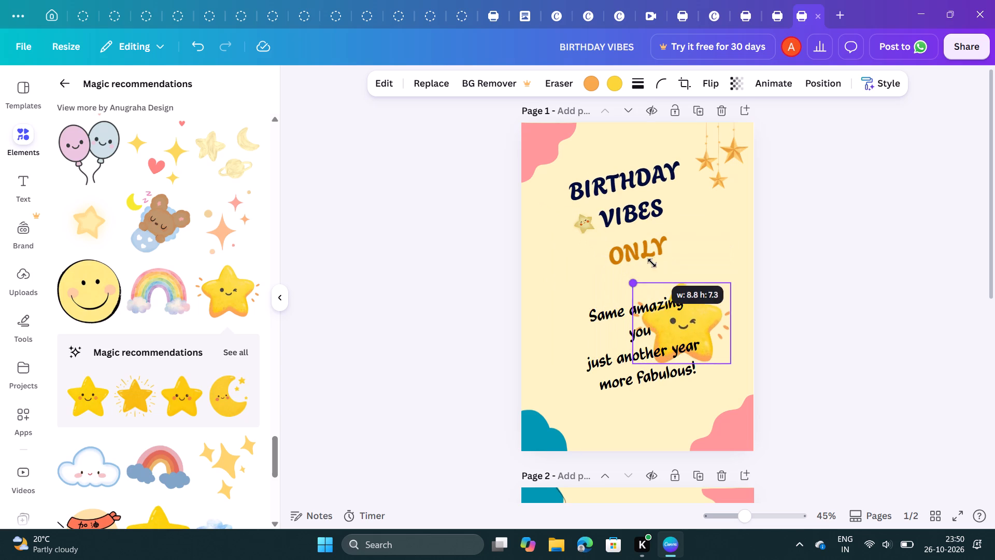
left_click_drag(652, 263, 724, 304)
left_click(717, 349)
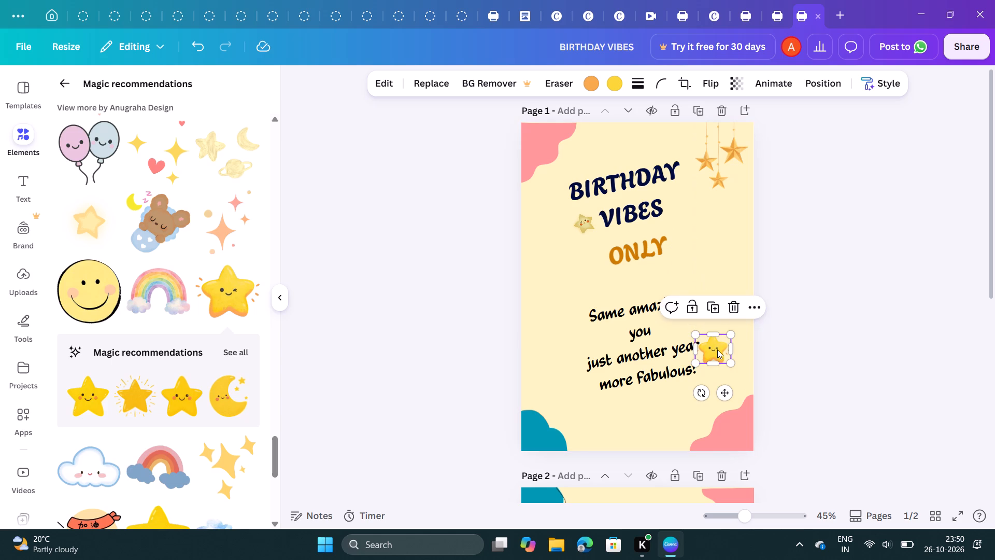
left_click_drag(717, 349, 703, 212)
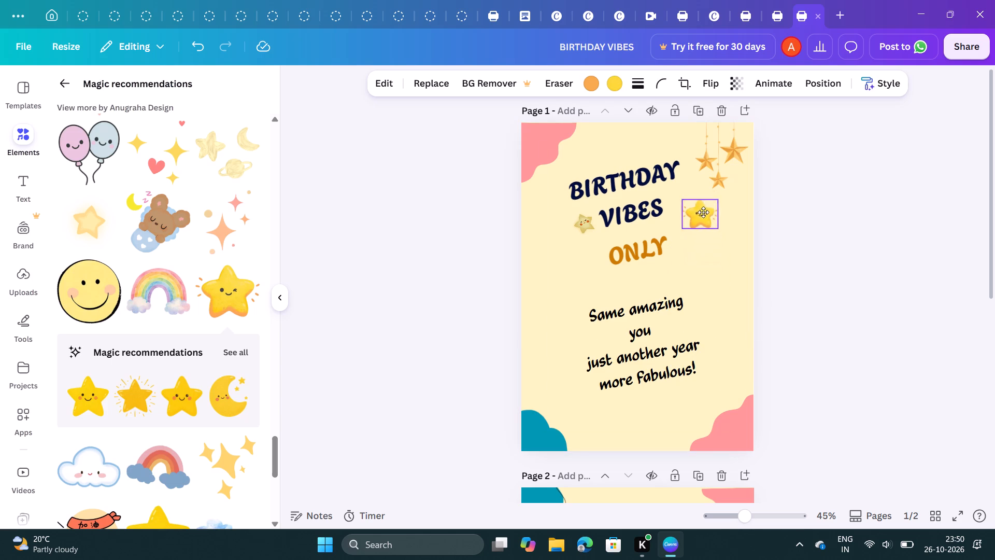
left_click_drag(703, 212, 685, 200)
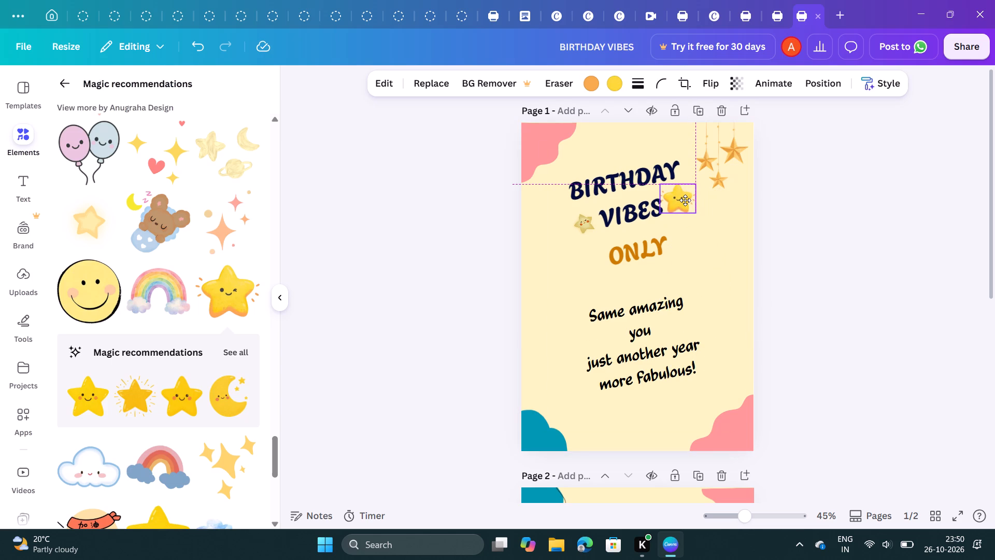
left_click_drag(685, 200, 688, 202)
left_click(550, 237)
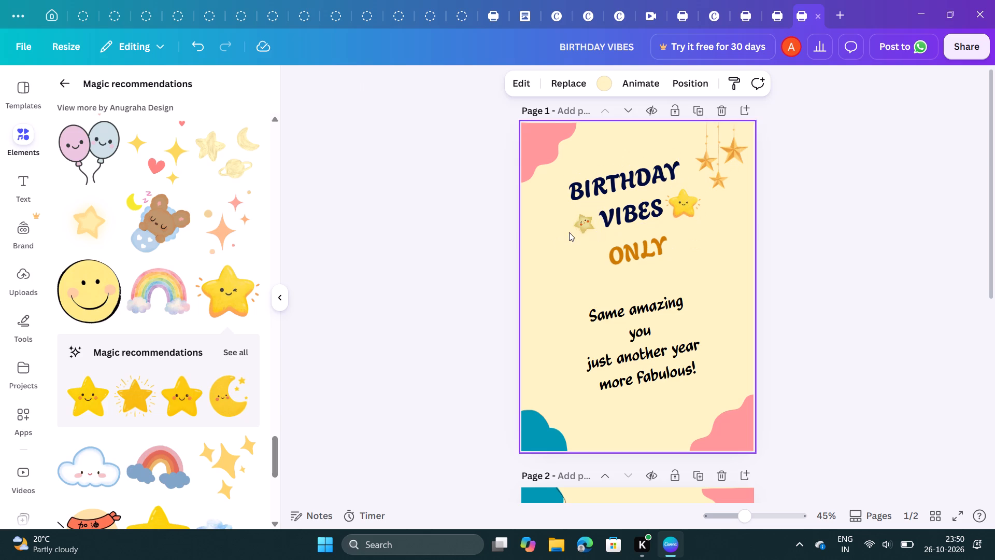
Delete the small pale star to the left of the word VIBES on page 1.
left_click(575, 231)
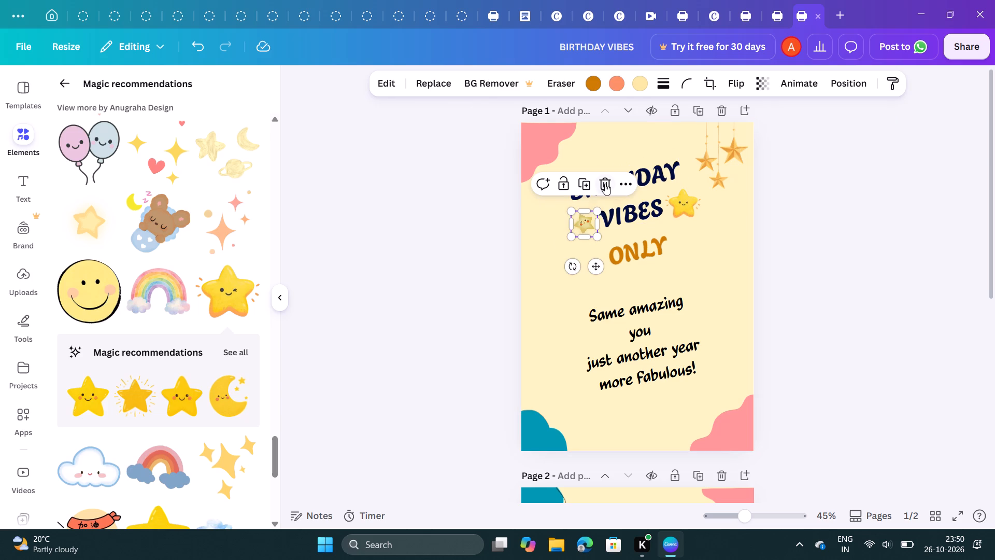
left_click(606, 184)
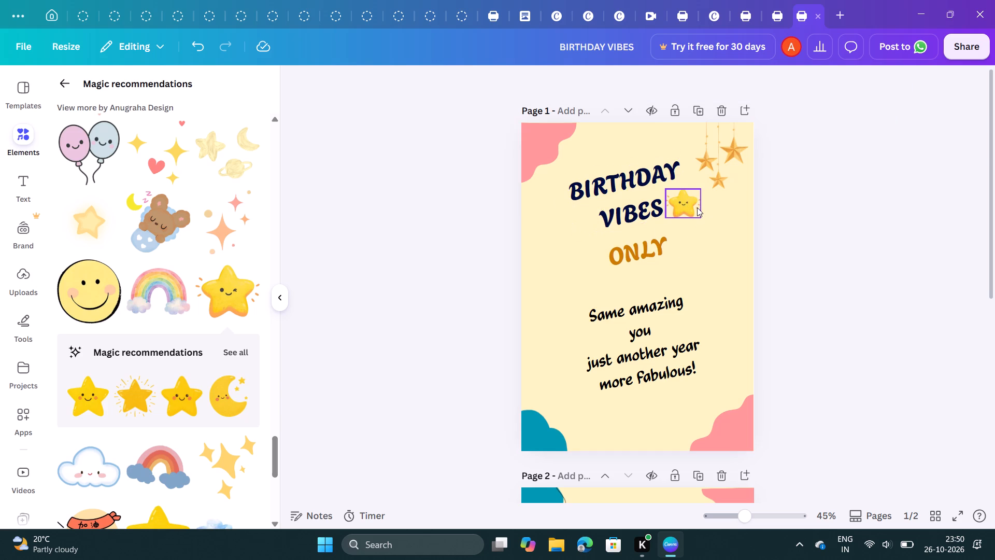
Shrink the winking star beside the word VIBES to about 2.1 wide by 1.8 high.
left_click(697, 207)
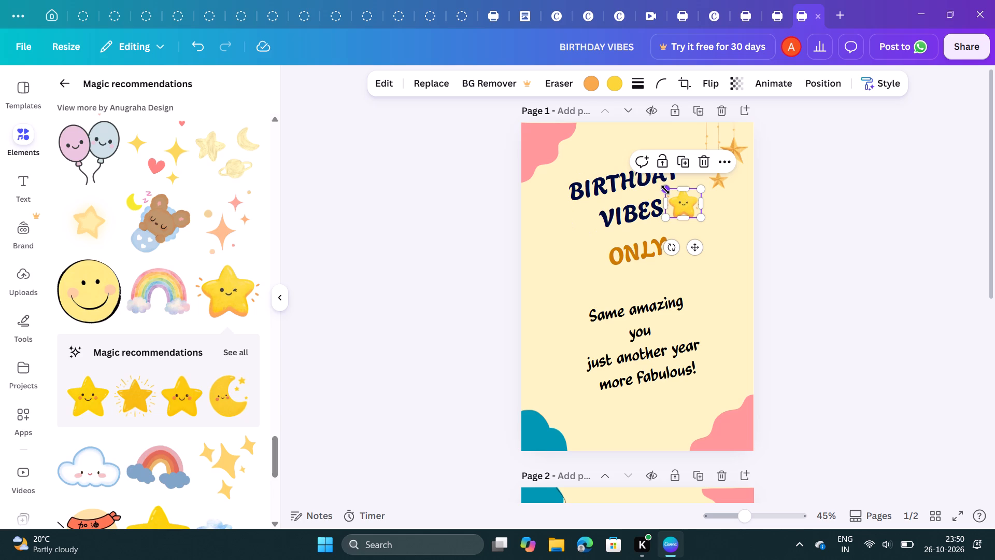
left_click_drag(665, 190, 676, 195)
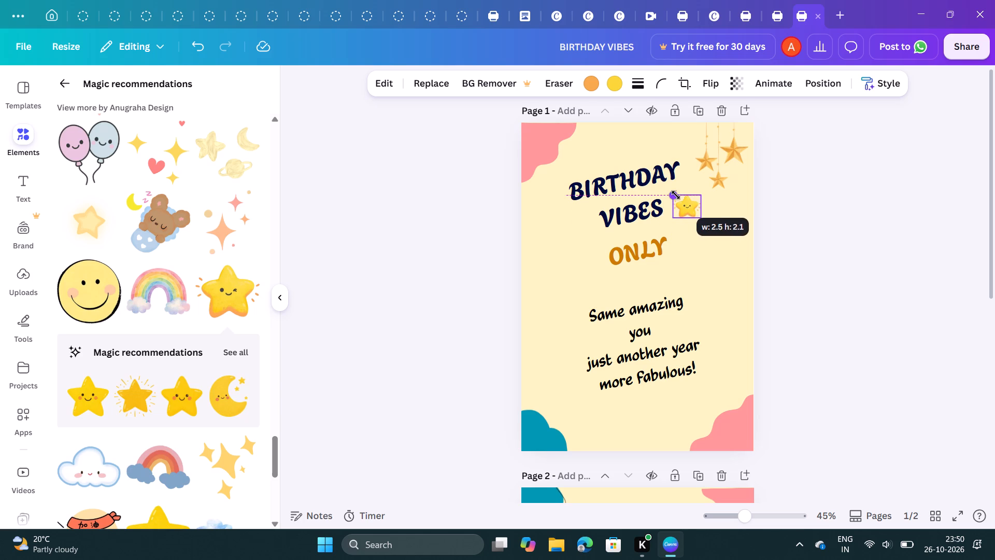
left_click_drag(676, 195, 679, 197)
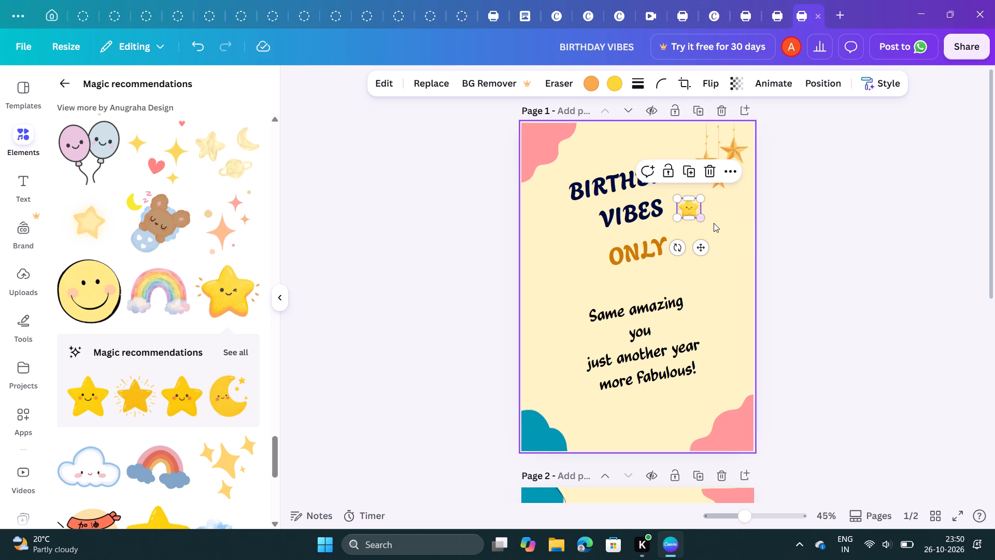
left_click(714, 223)
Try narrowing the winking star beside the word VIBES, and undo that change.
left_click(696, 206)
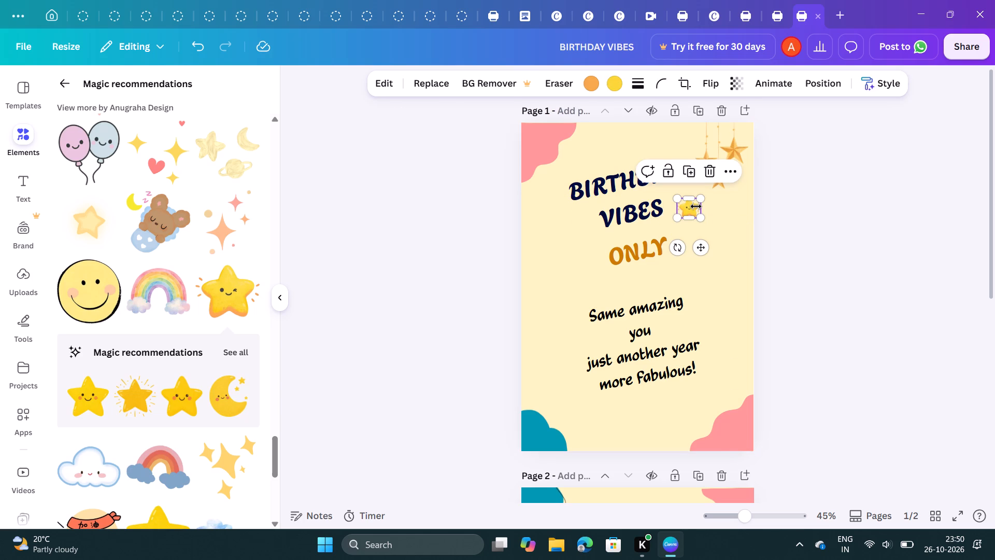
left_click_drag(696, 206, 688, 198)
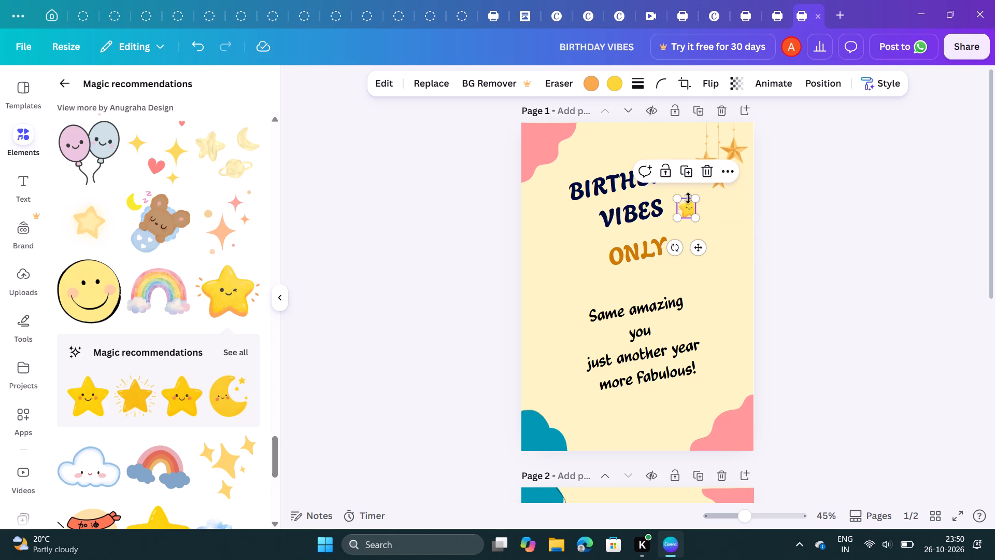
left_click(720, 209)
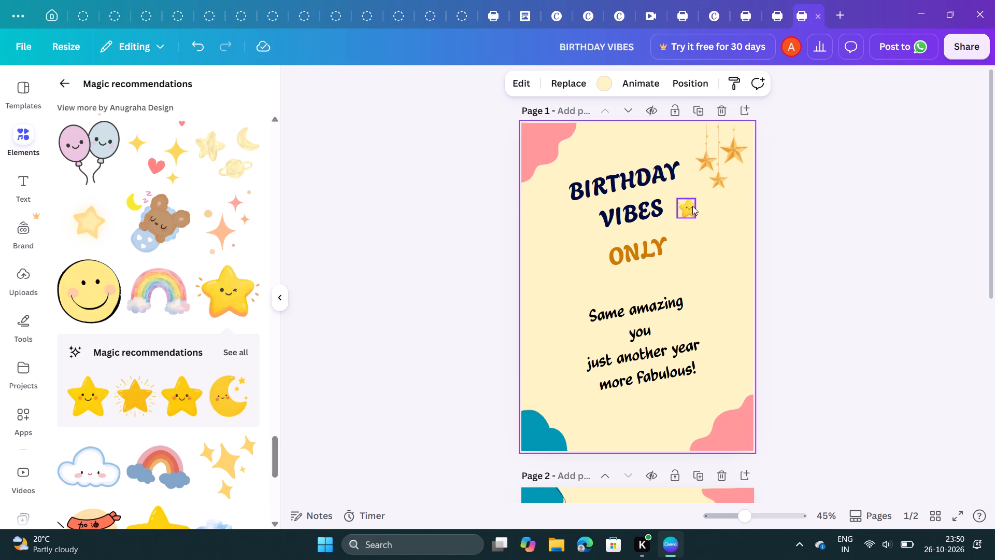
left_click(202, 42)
Move the winking star up close against the right end of the word VIBES.
left_click(694, 204)
left_click_drag(694, 204, 685, 201)
left_click(738, 201)
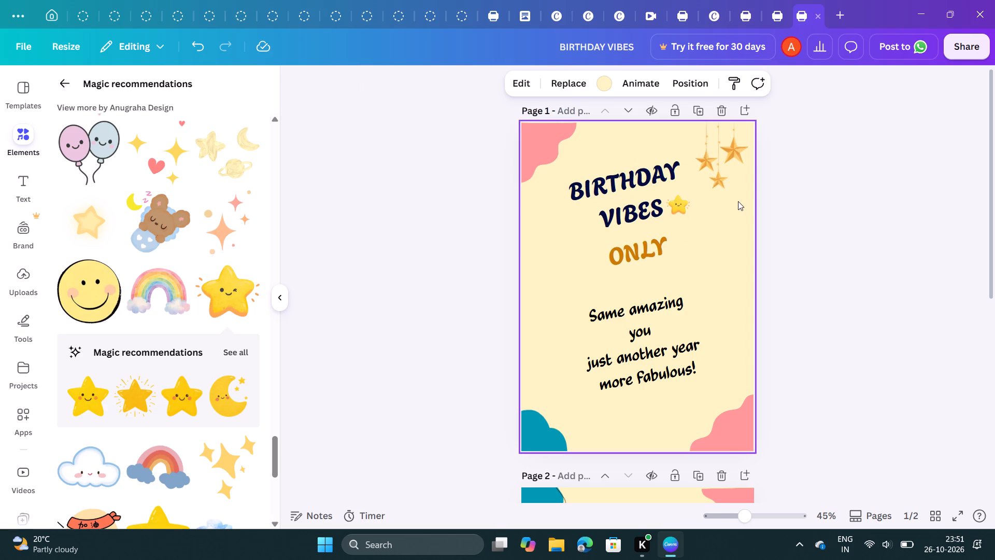
left_click(681, 201)
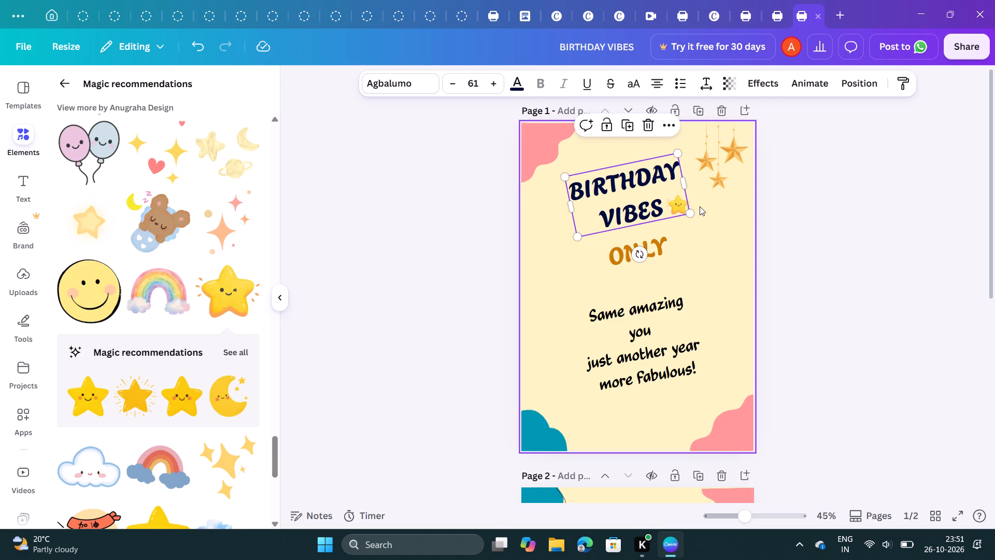
left_click(700, 206)
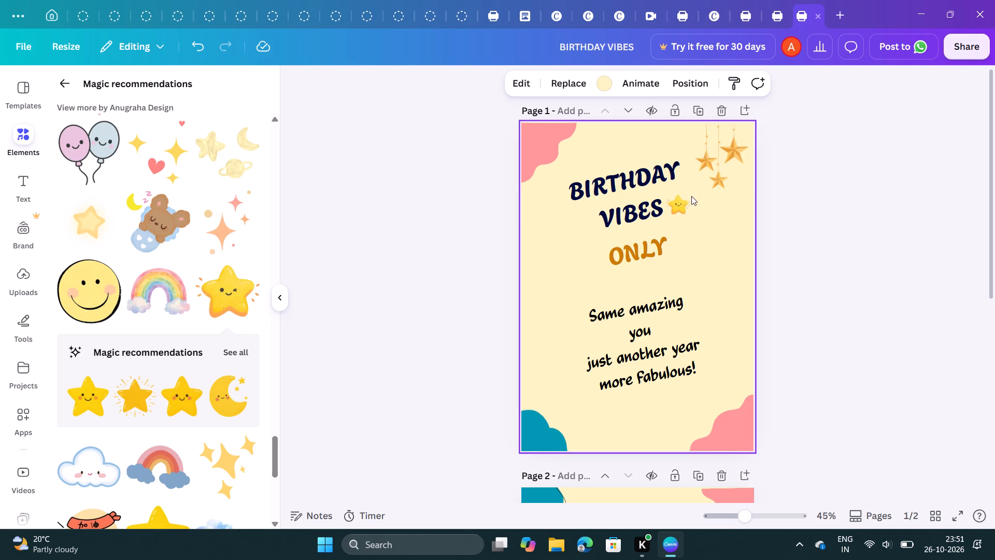
Duplicate the winking star and place the copy directly left of the word VIBES.
left_click(688, 197)
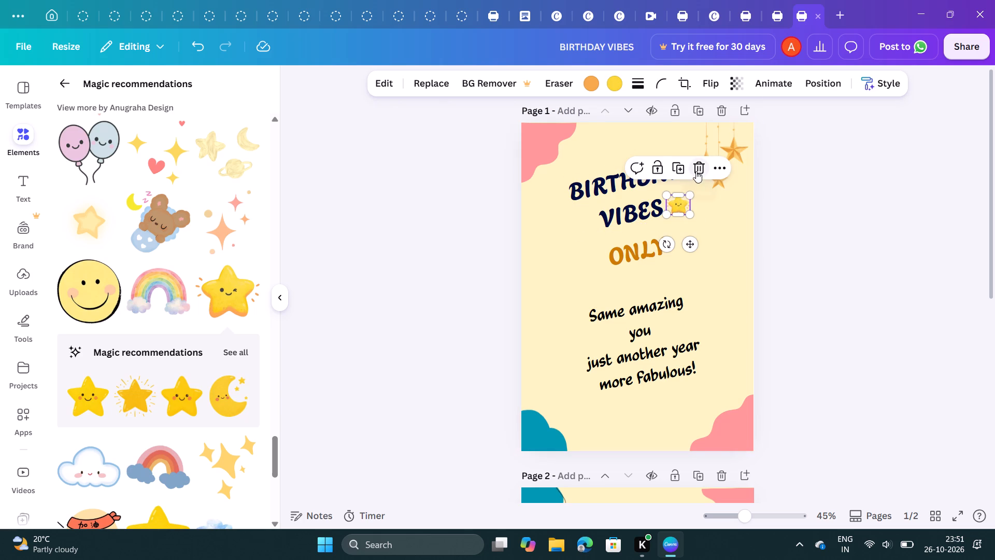
left_click(680, 167)
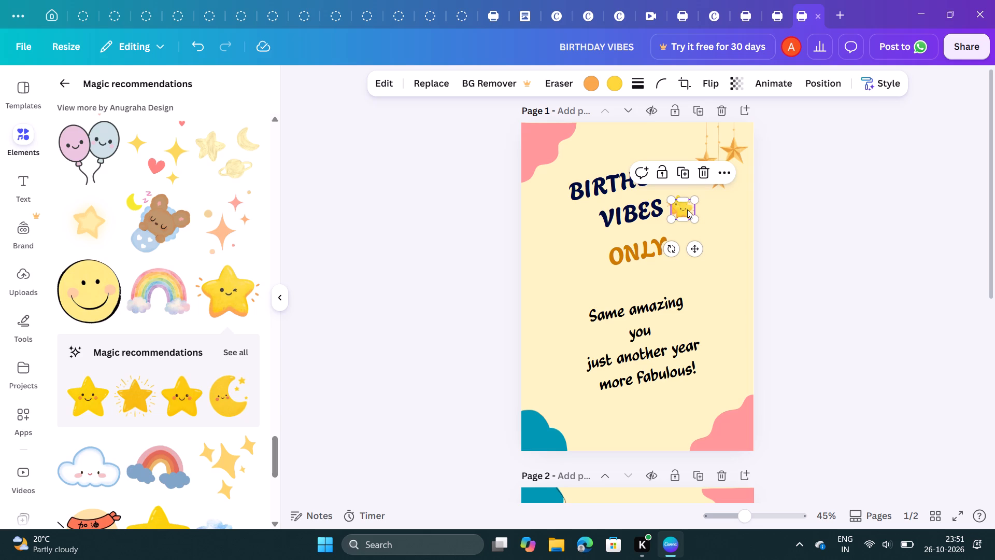
left_click_drag(687, 209, 613, 214)
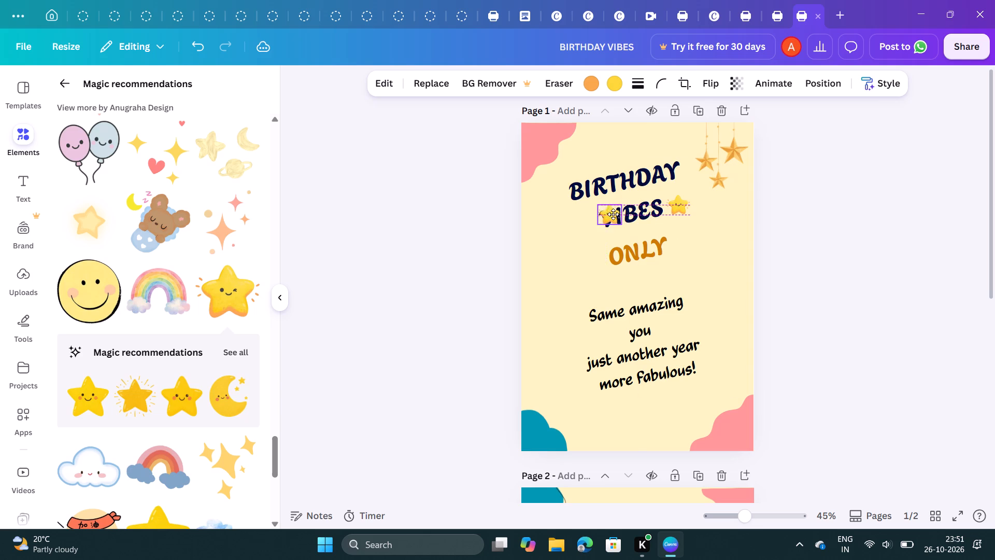
left_click_drag(613, 214, 599, 217)
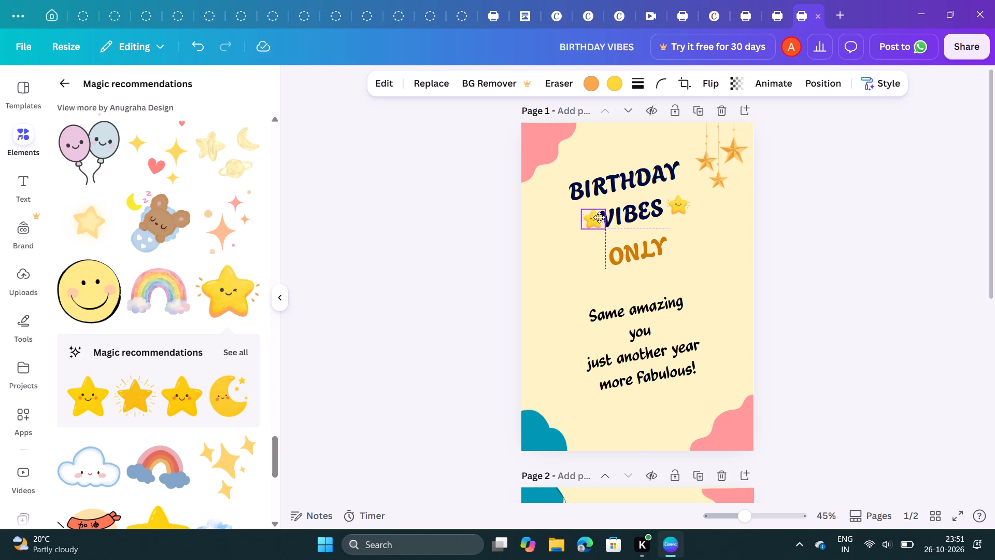
left_click_drag(599, 217, 591, 219)
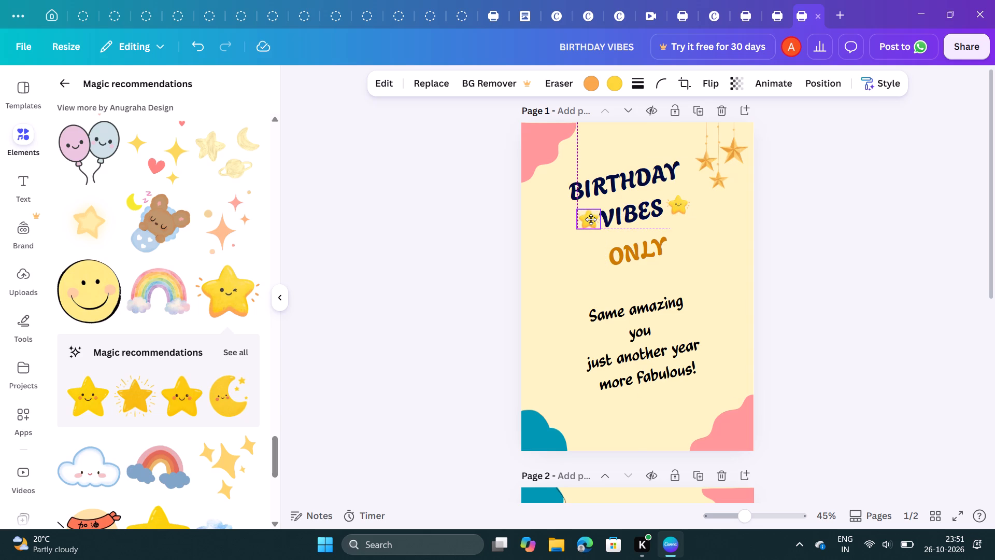
left_click_drag(591, 219, 591, 220)
left_click(546, 246)
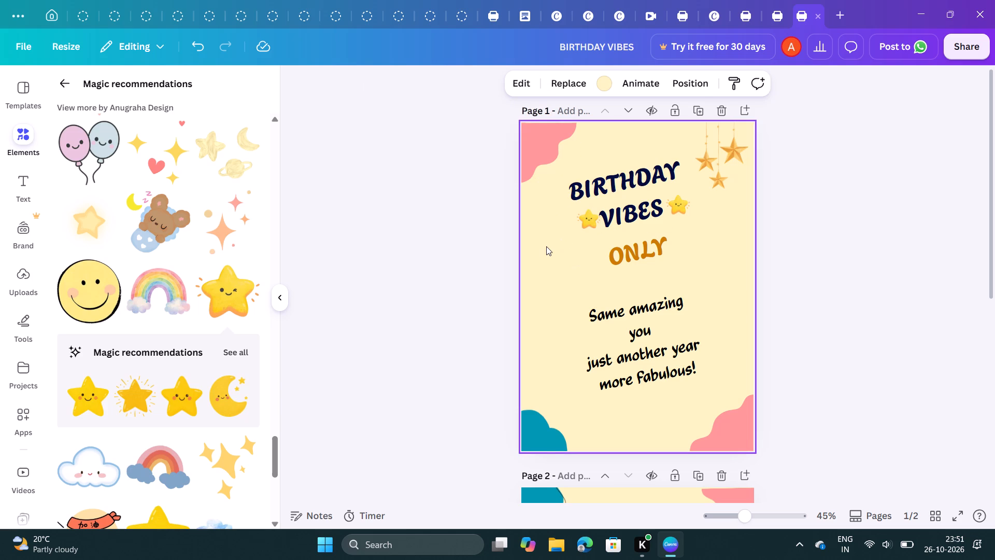
Nudge the left winking star slightly further left to leave a small gap before the word VIBES.
left_click(584, 226)
left_click_drag(584, 226, 577, 226)
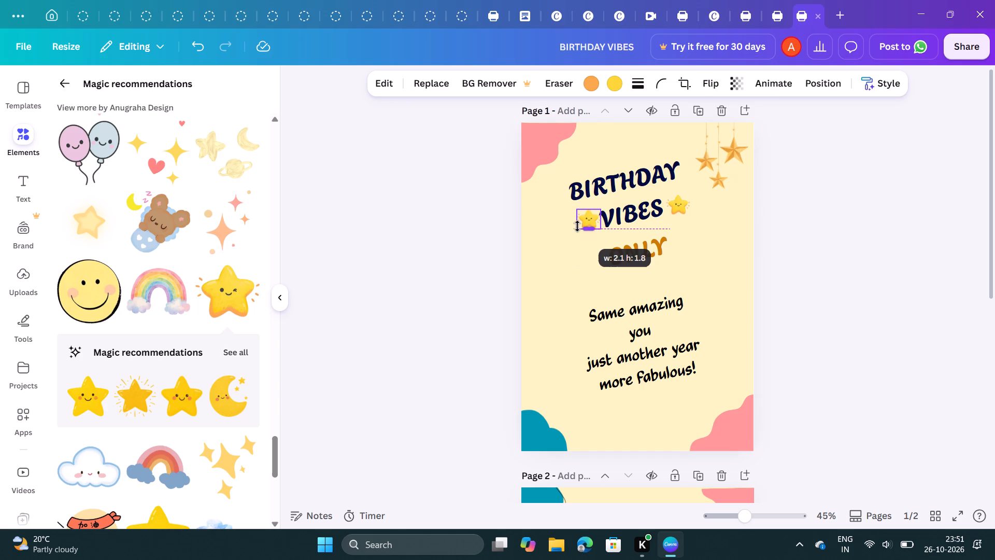
left_click_drag(577, 226, 572, 227)
left_click(565, 243)
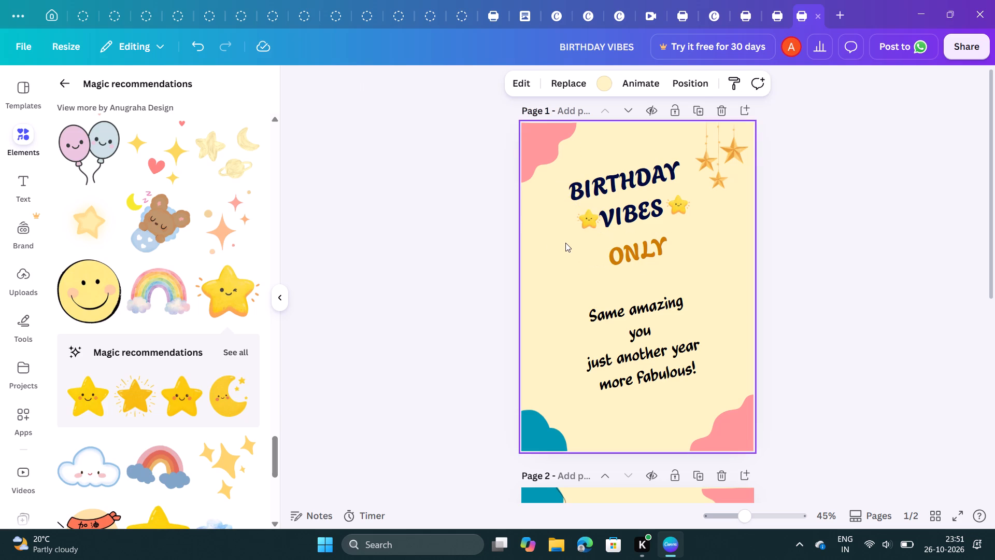
left_click(591, 221)
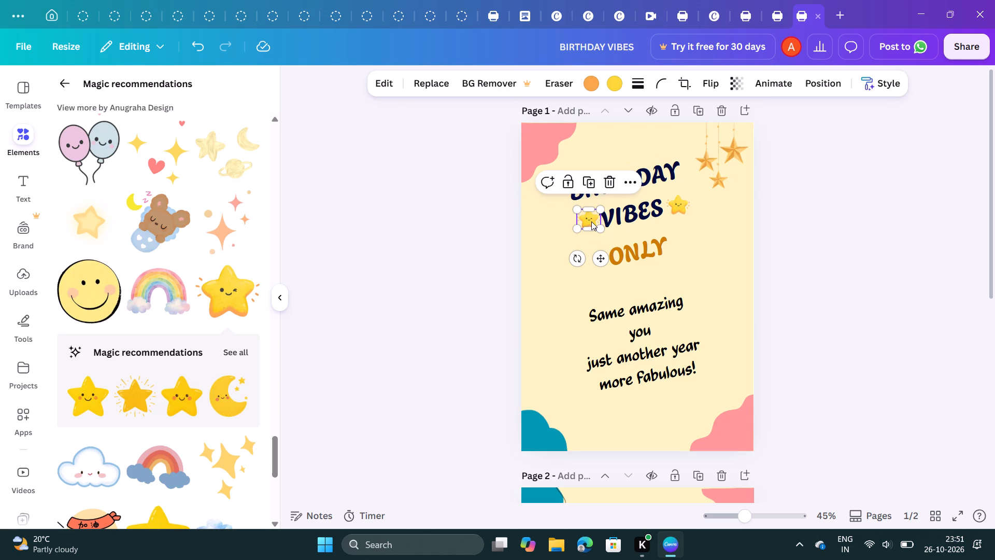
left_click(591, 221)
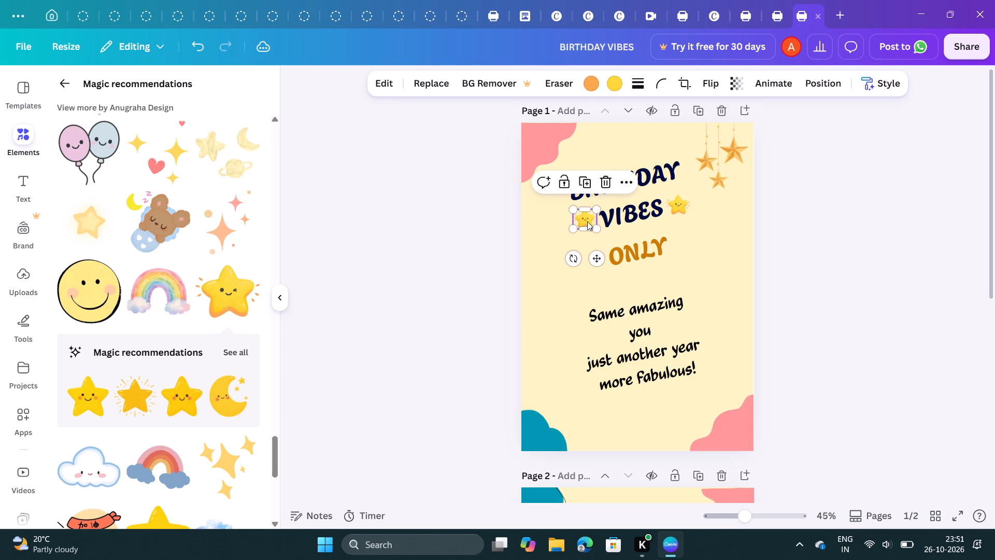
left_click(553, 253)
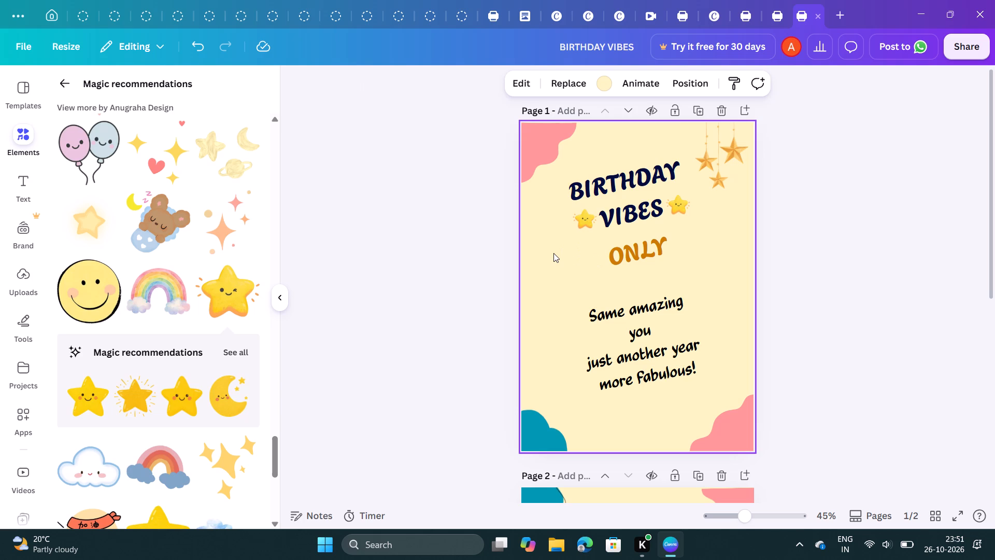
left_click(581, 220)
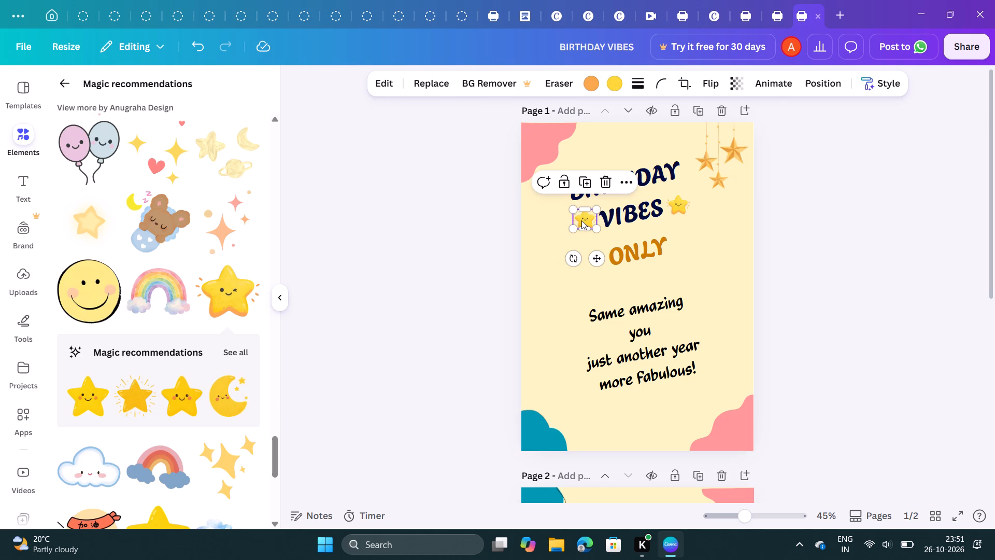
left_click_drag(581, 220, 577, 221)
left_click(553, 244)
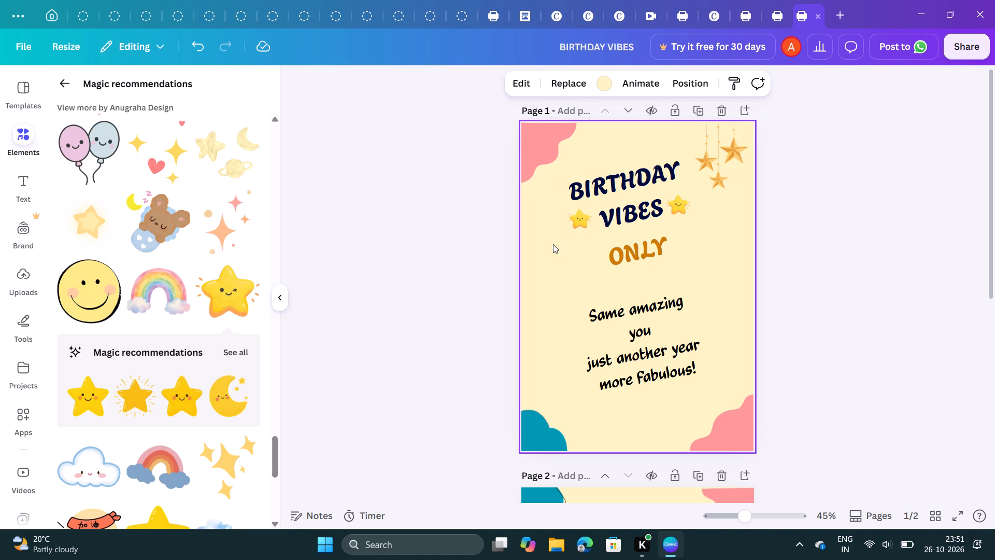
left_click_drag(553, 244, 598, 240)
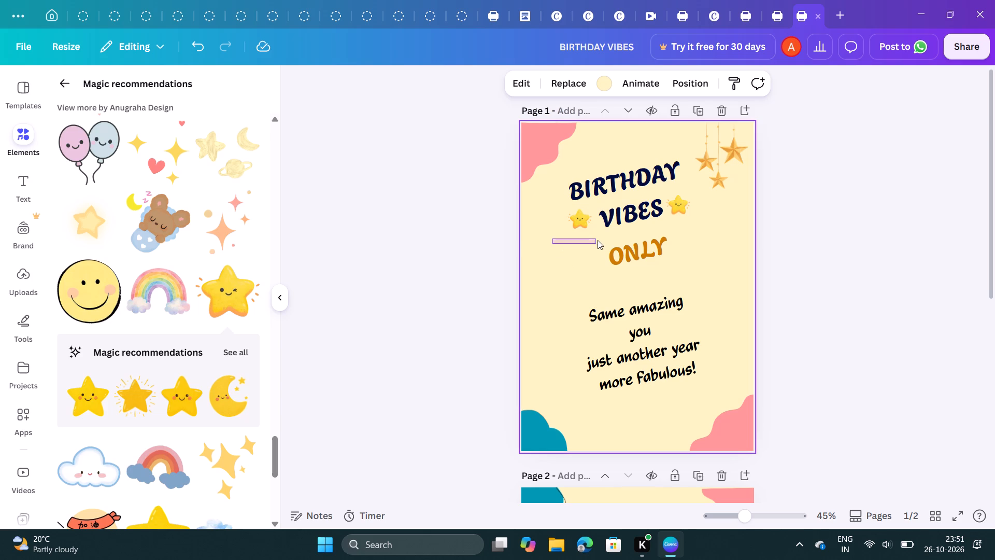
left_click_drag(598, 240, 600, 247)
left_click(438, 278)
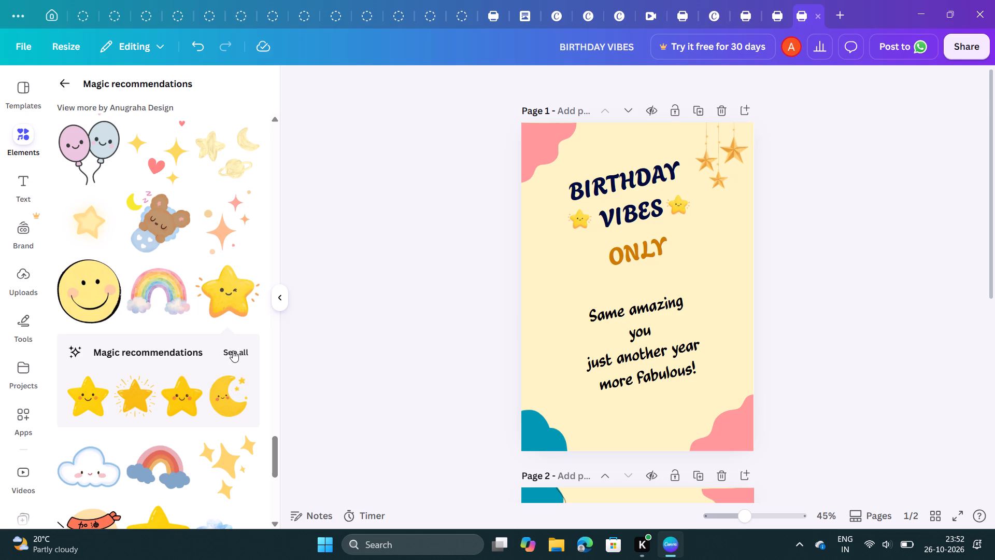
Add the black-outlined smiley to page 1 and browse its full set of magic recommendations for another smiley.
left_click(104, 310)
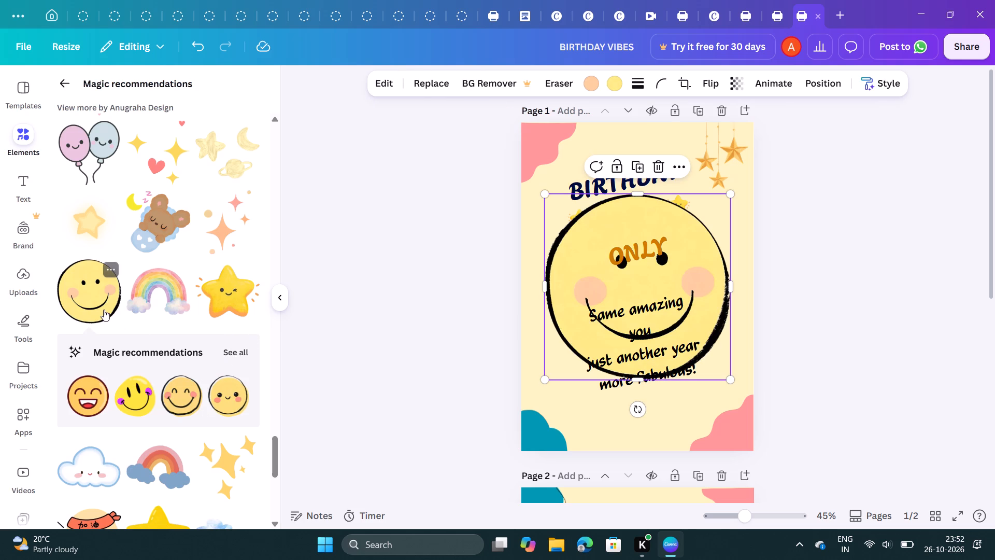
left_click(233, 351)
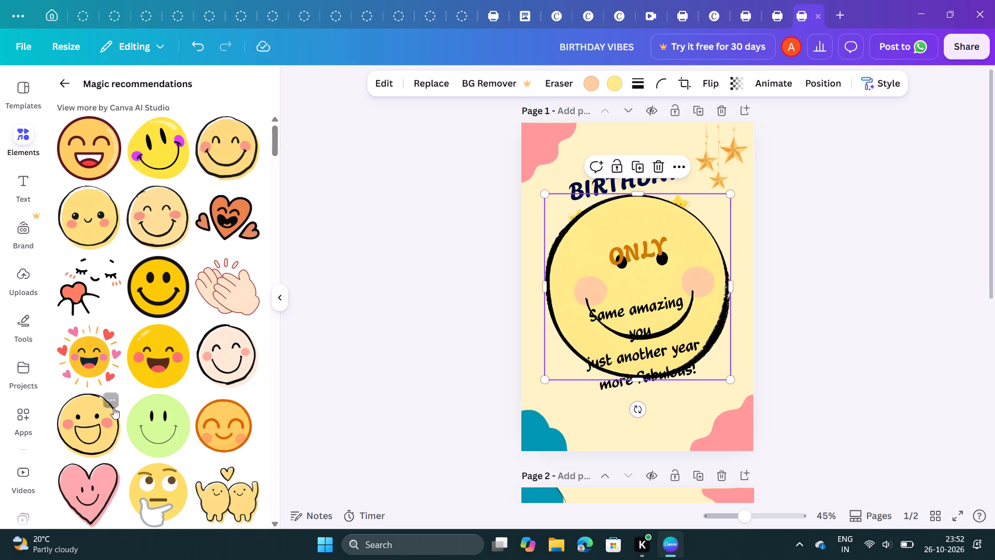
scroll(113, 408, "down", 7)
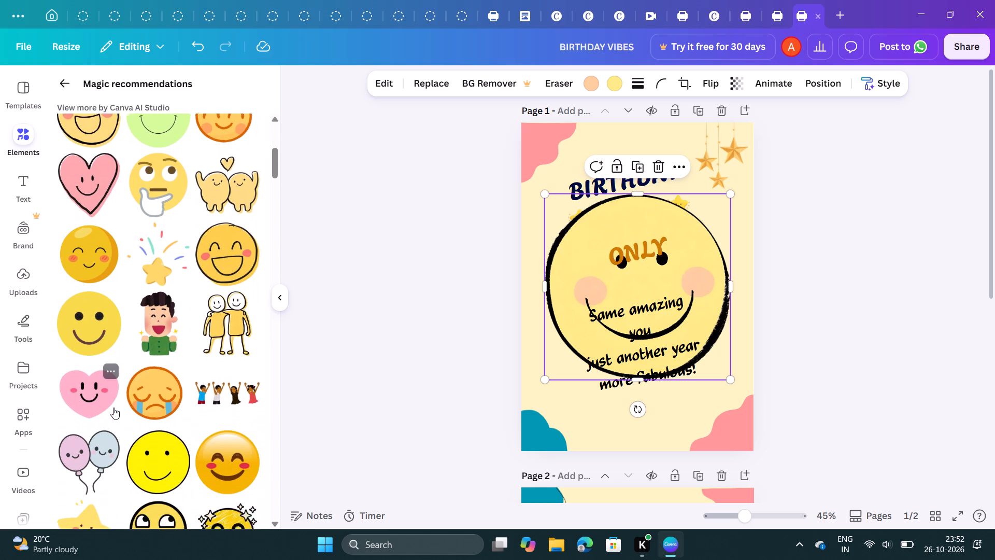
scroll(113, 408, "down", 3)
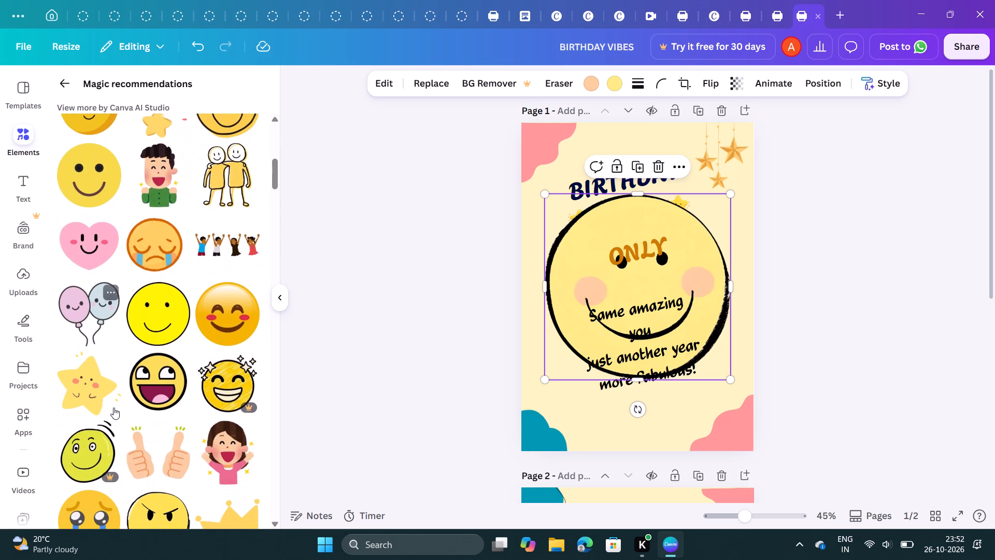
scroll(113, 408, "down", 2)
scroll(113, 408, "up", 1)
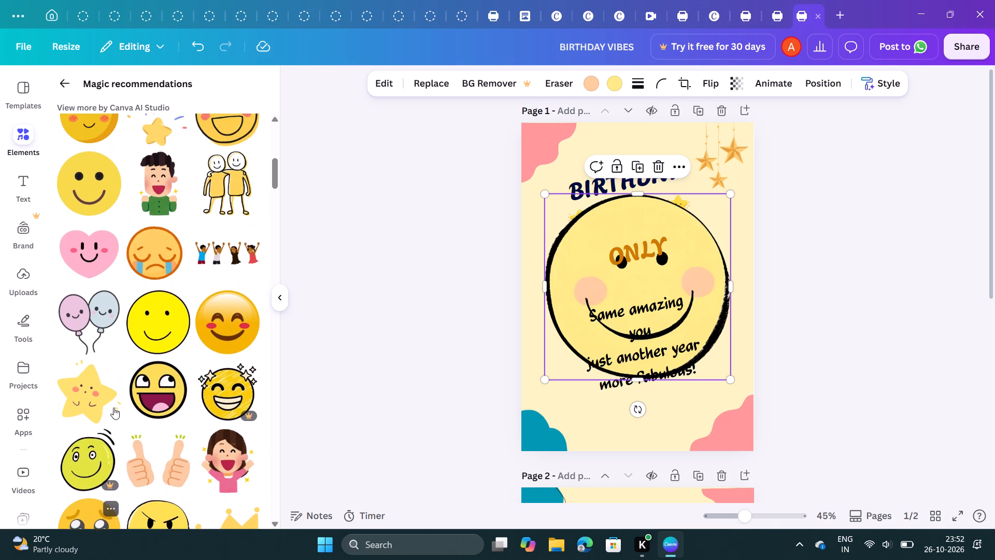
scroll(113, 408, "up", 1)
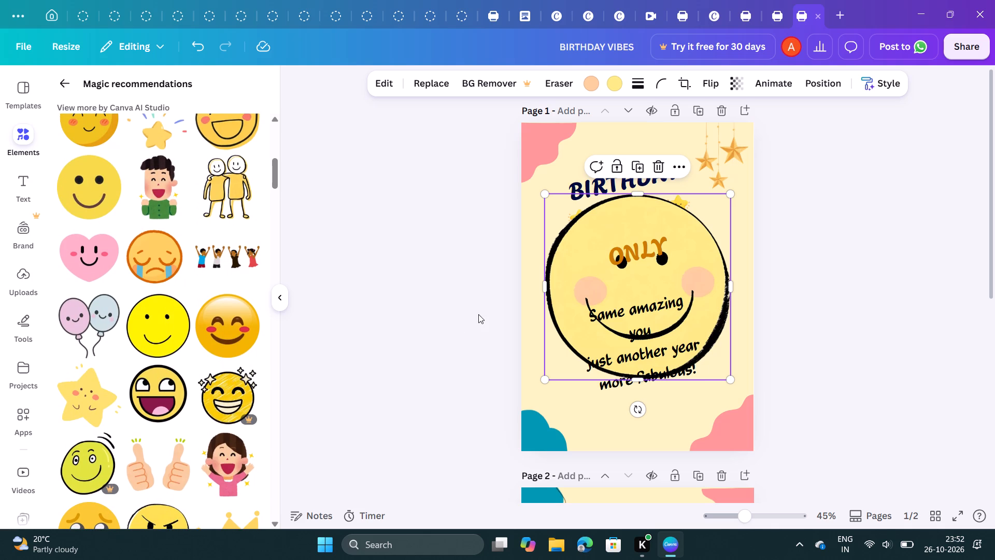
Delete the large outlined smiley from page 1 and add the glossy blushing smiley in its place.
left_click(660, 169)
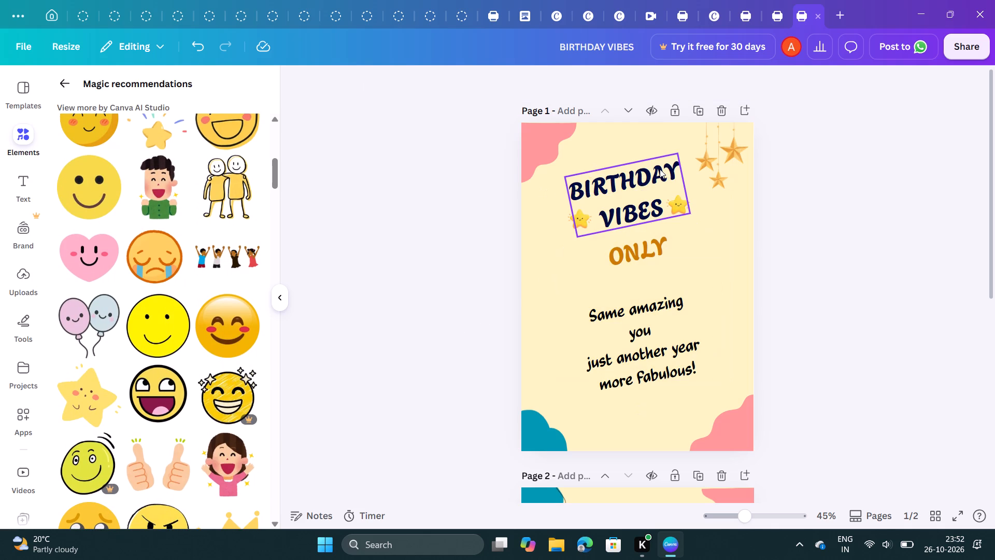
left_click(228, 320)
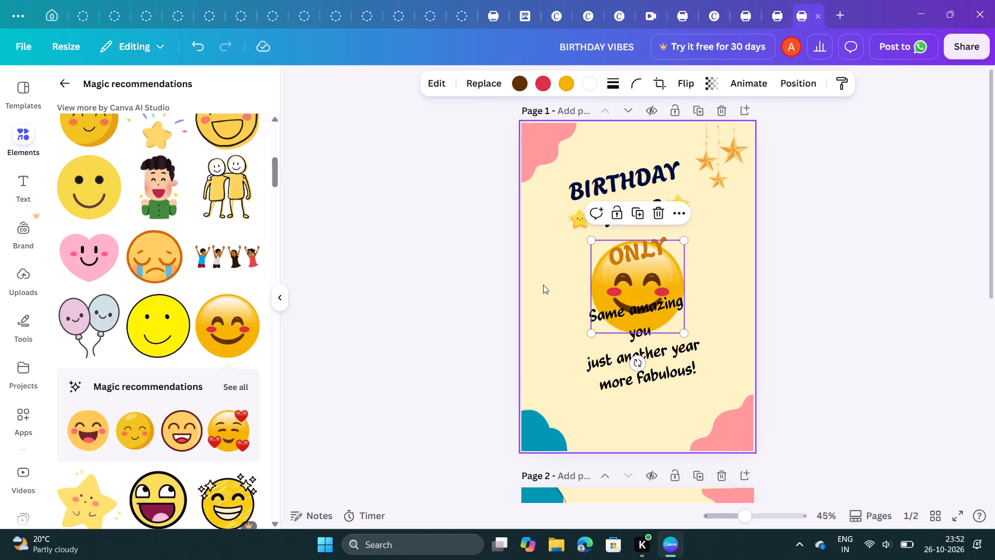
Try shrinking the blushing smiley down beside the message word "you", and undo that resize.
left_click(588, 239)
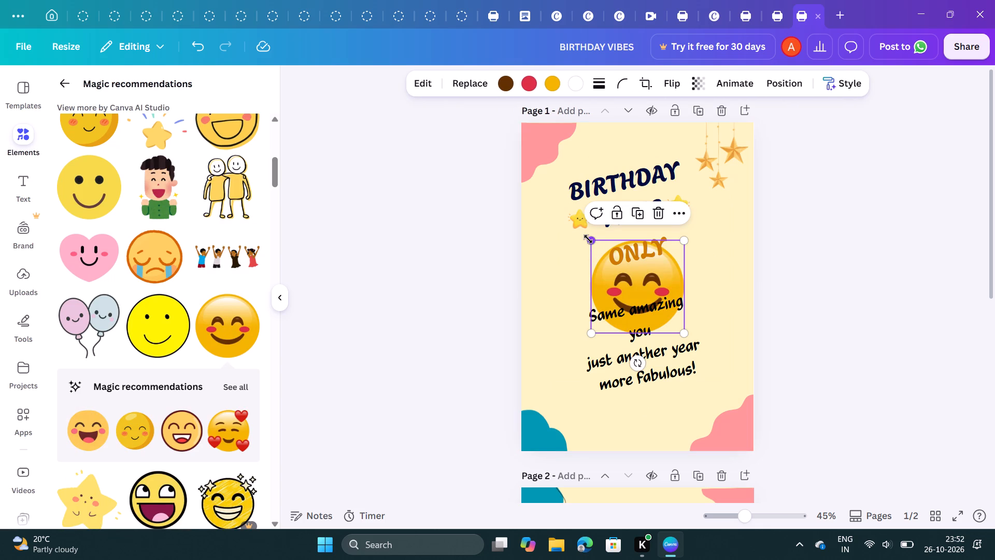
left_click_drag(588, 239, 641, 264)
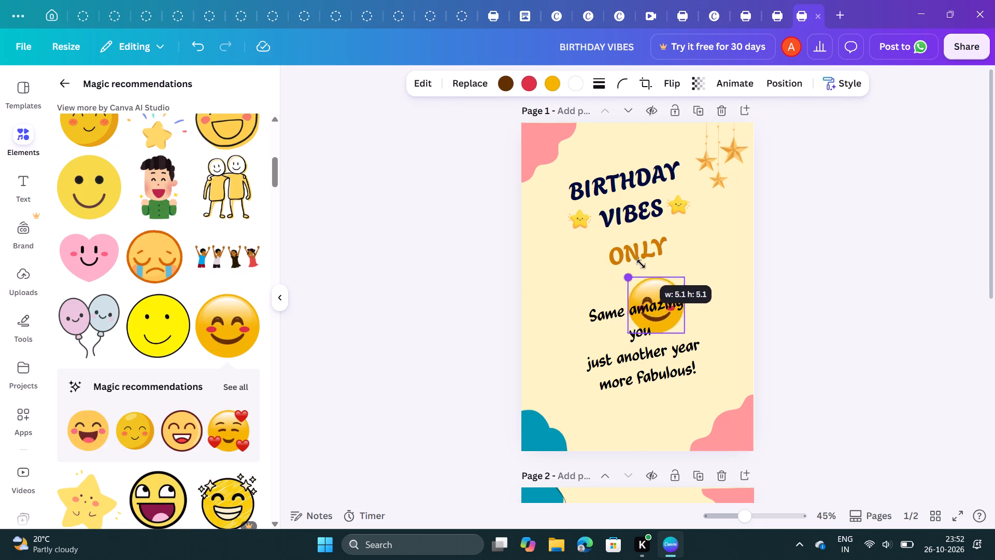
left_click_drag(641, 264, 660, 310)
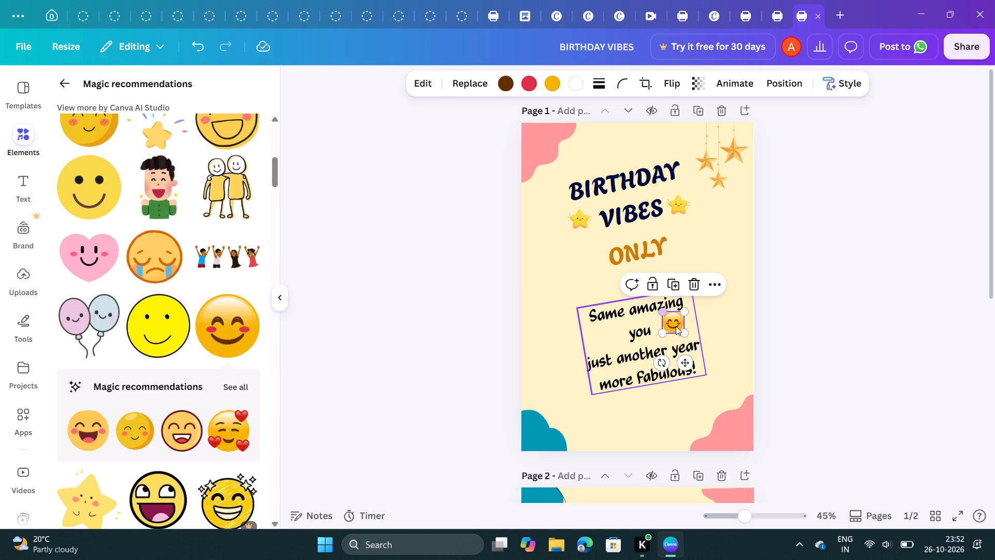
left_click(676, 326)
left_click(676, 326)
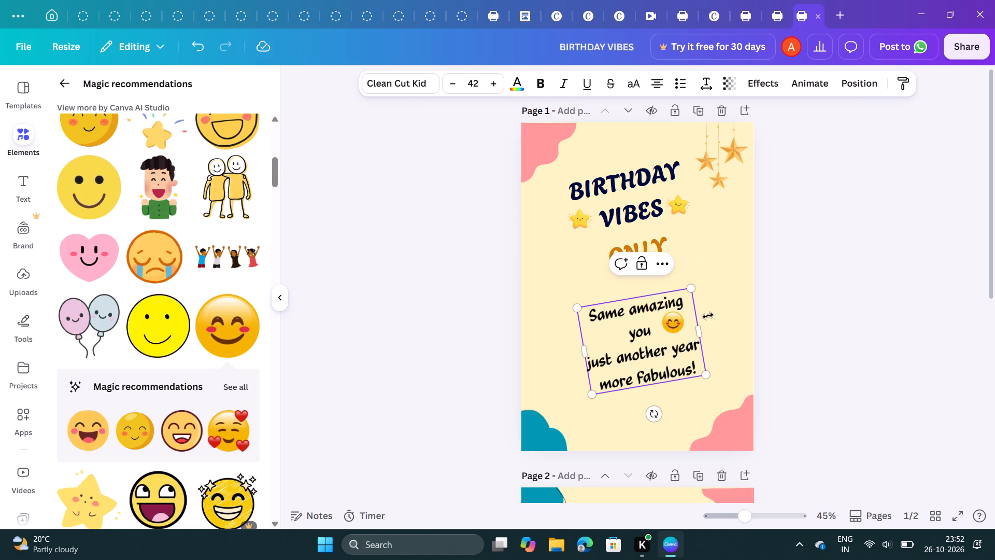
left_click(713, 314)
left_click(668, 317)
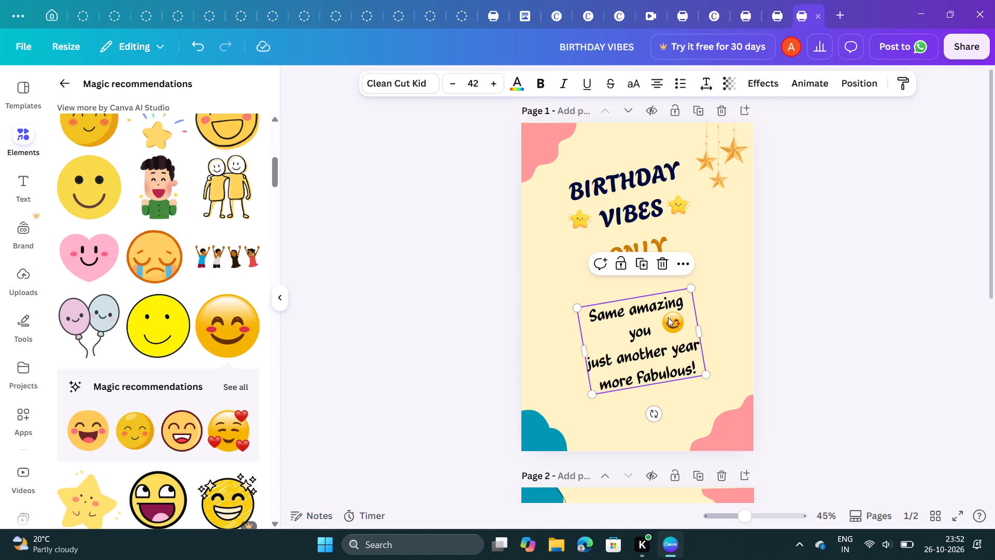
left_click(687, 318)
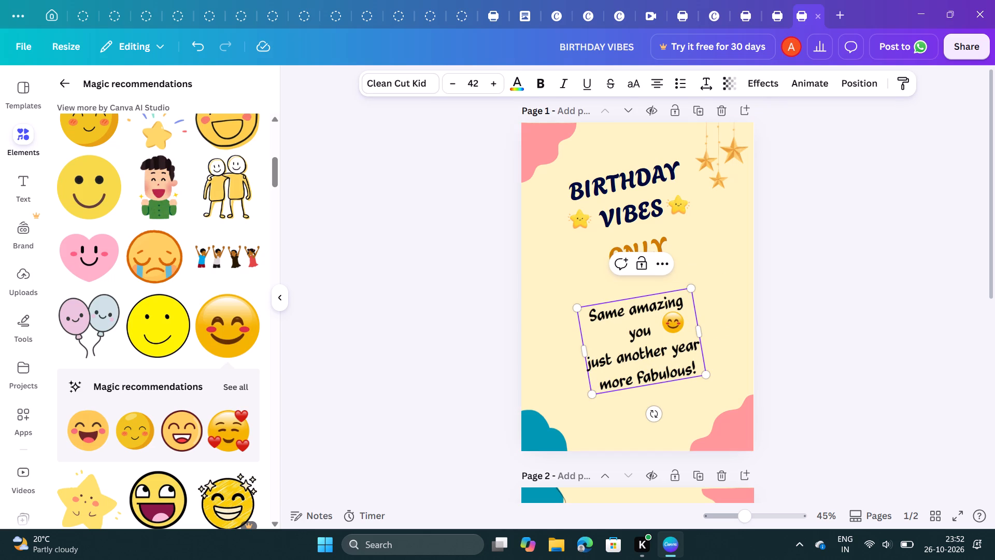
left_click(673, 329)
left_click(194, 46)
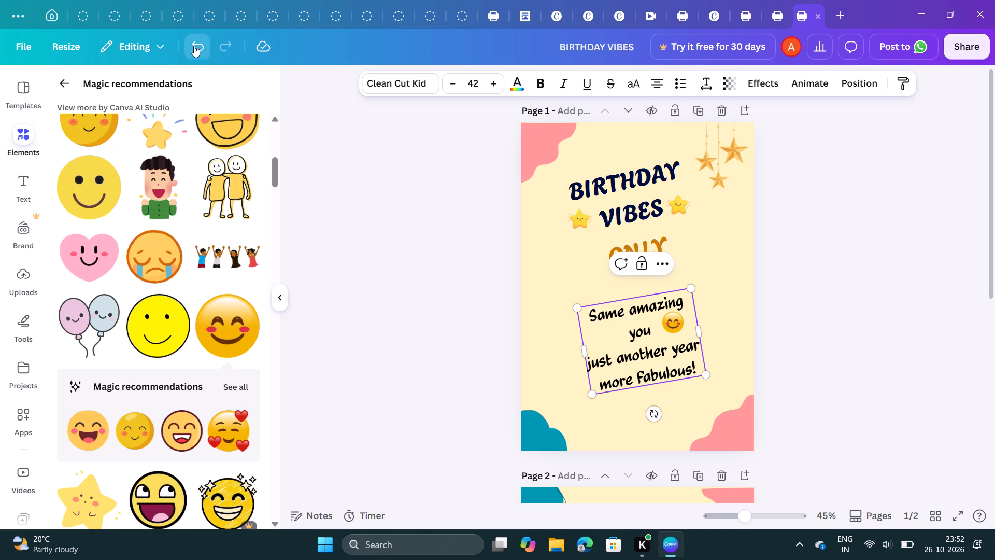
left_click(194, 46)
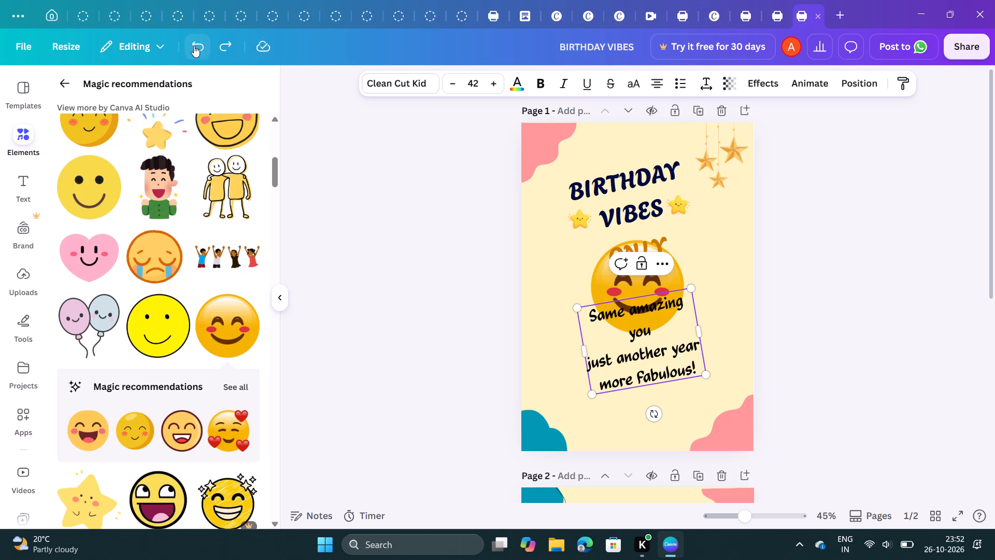
Move the blushing smiley toward the page's right edge and shrink it to a small icon clear of the message text.
left_click(331, 134)
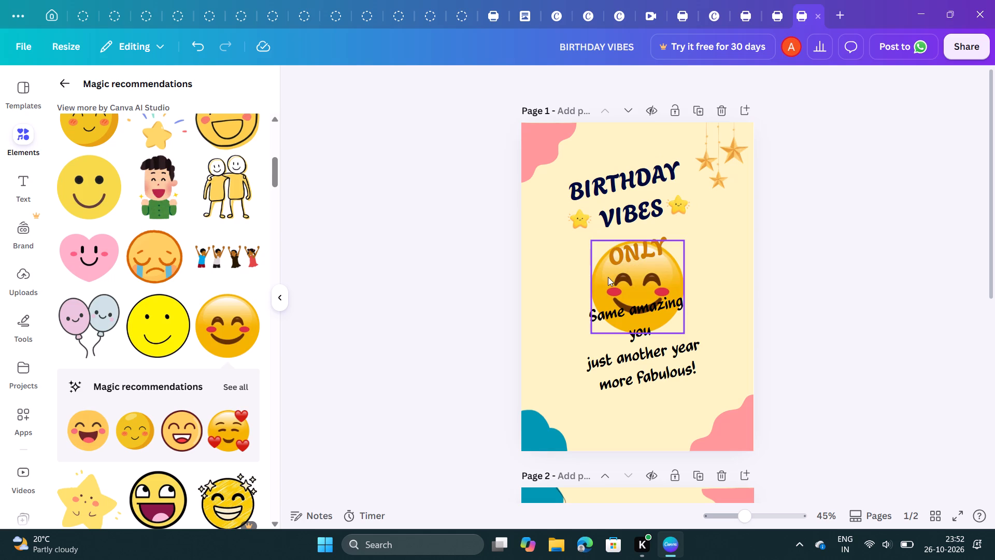
left_click_drag(608, 277, 656, 306)
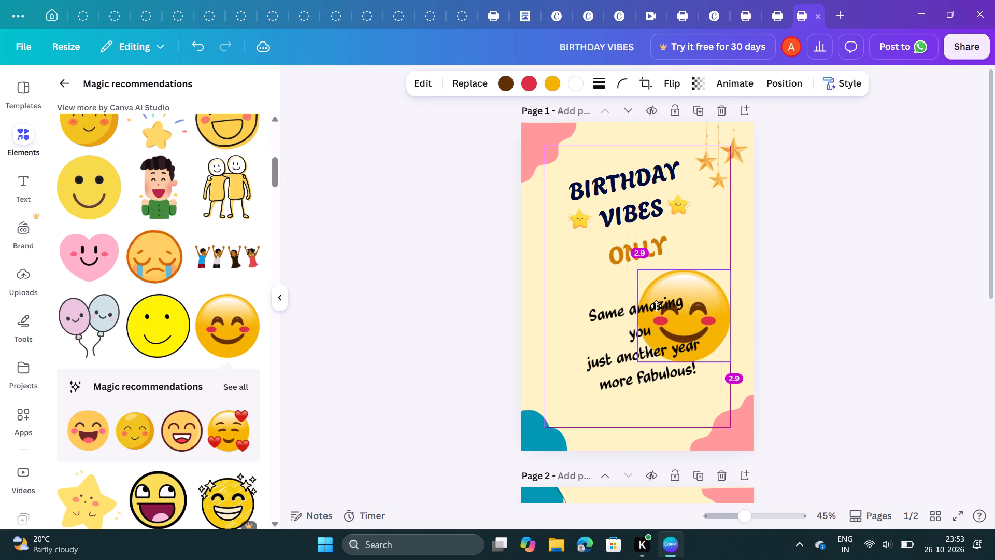
left_click_drag(656, 306, 665, 318)
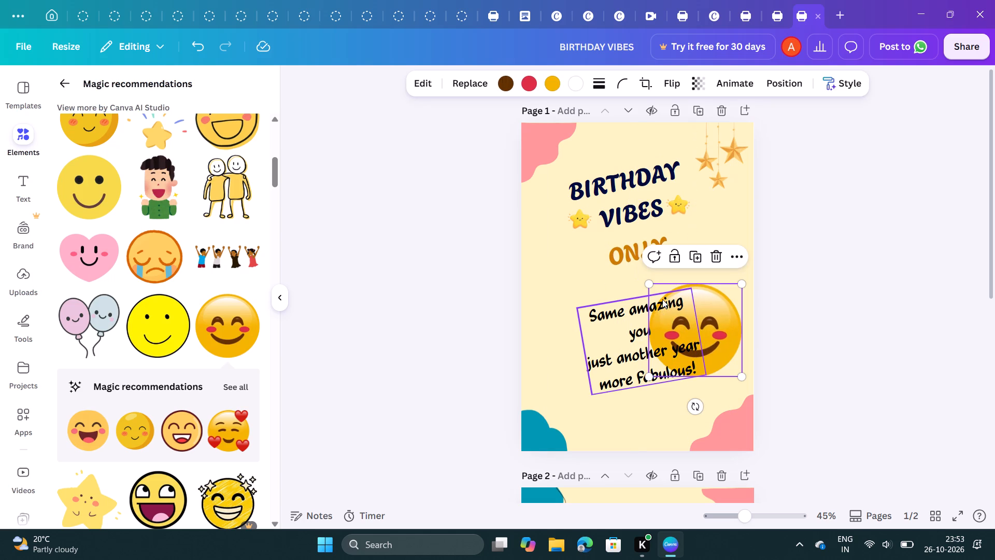
left_click(651, 283)
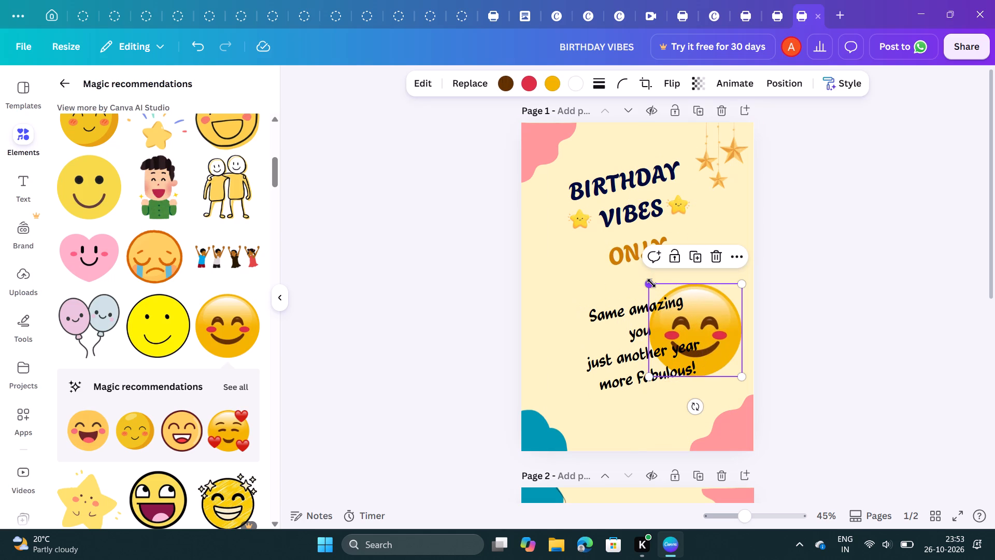
left_click_drag(651, 283, 688, 307)
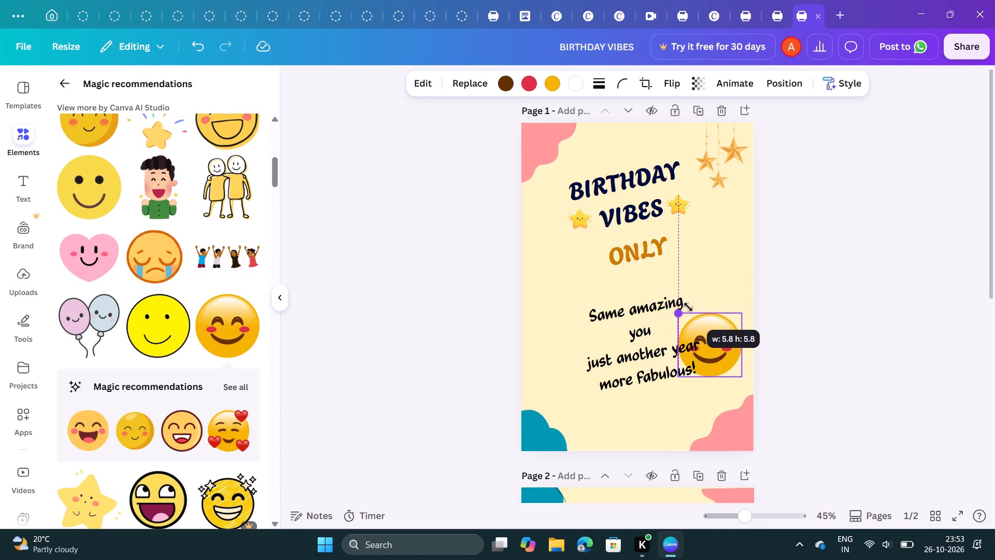
left_click_drag(688, 307, 730, 331)
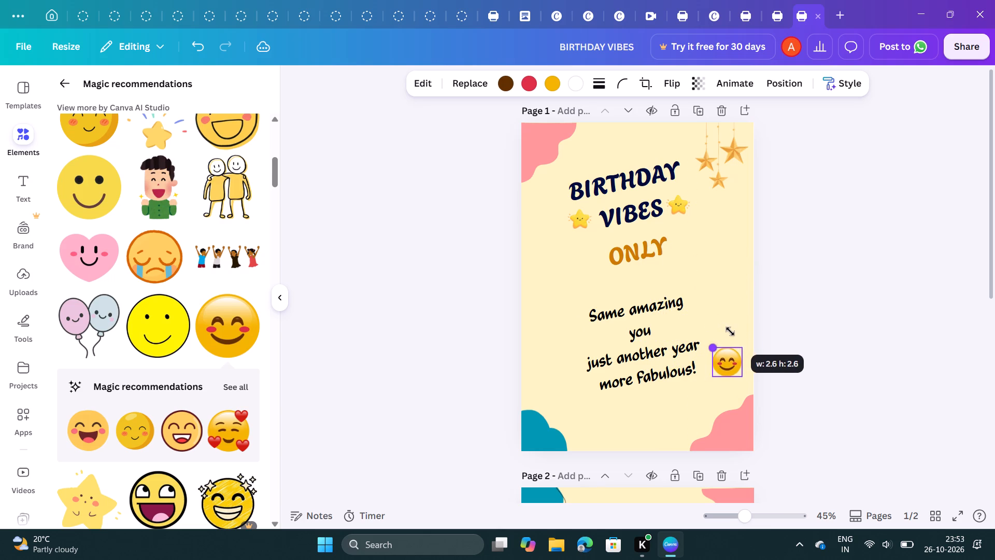
left_click_drag(730, 331, 743, 335)
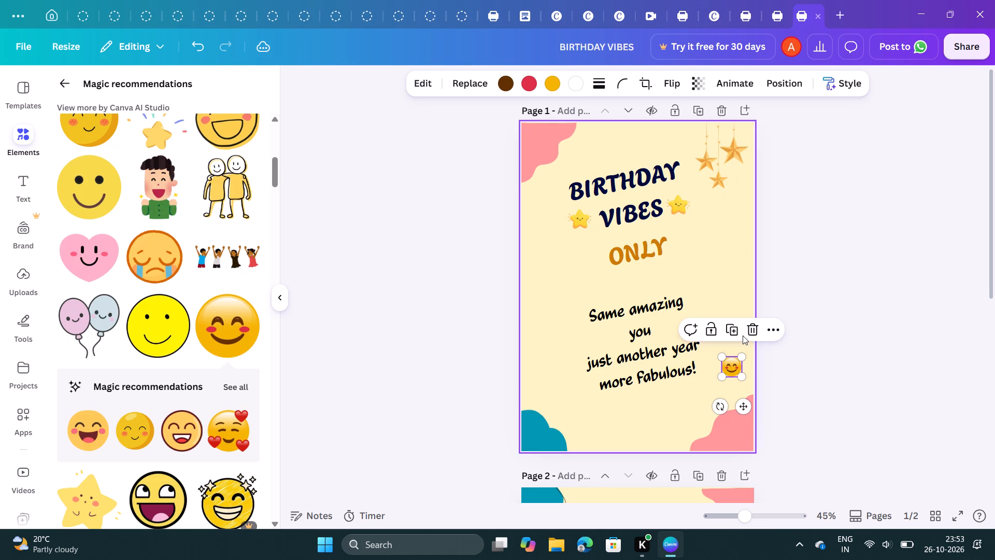
left_click(773, 368)
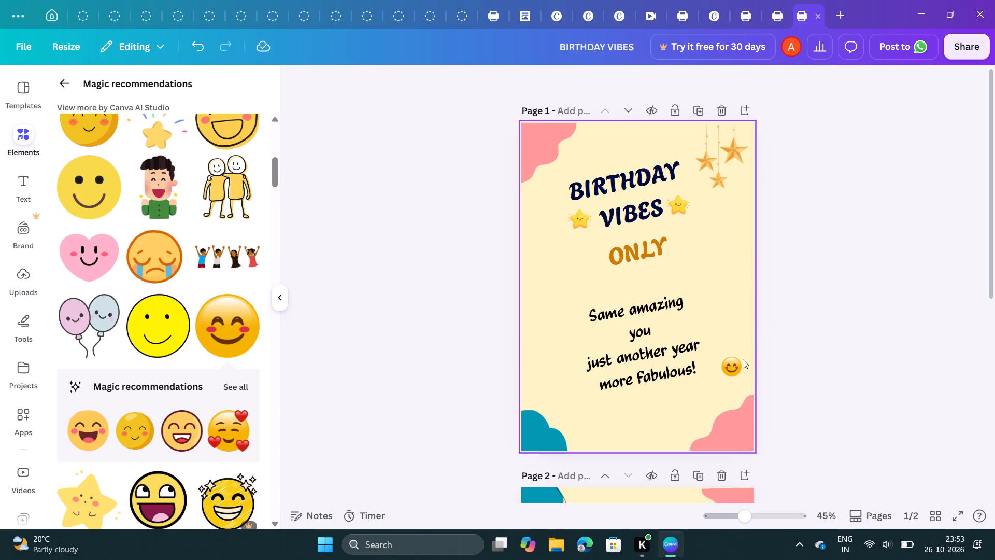
Duplicate the small blushing smiley and place the copy directly left of the word "you" in the message.
left_click(732, 362)
left_click(735, 327)
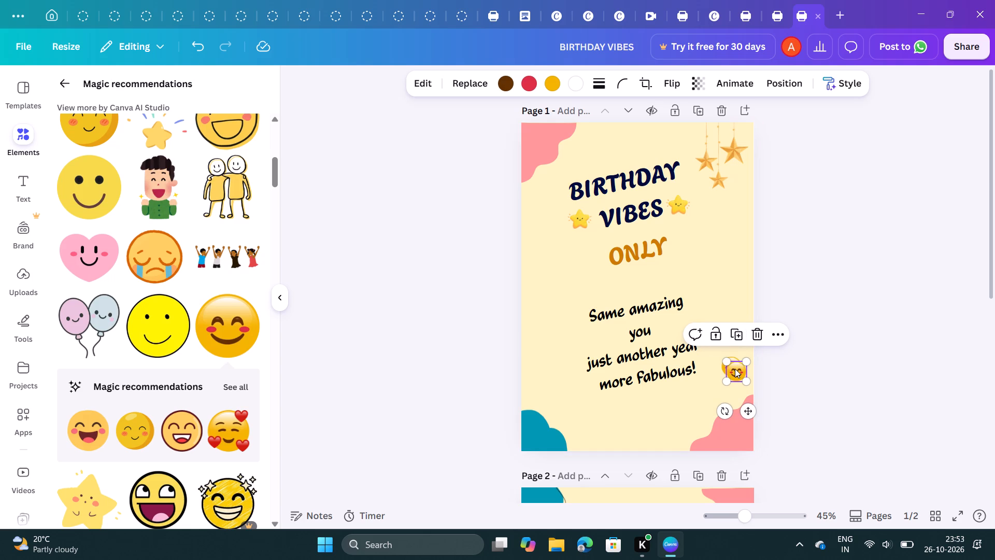
left_click_drag(735, 369, 632, 334)
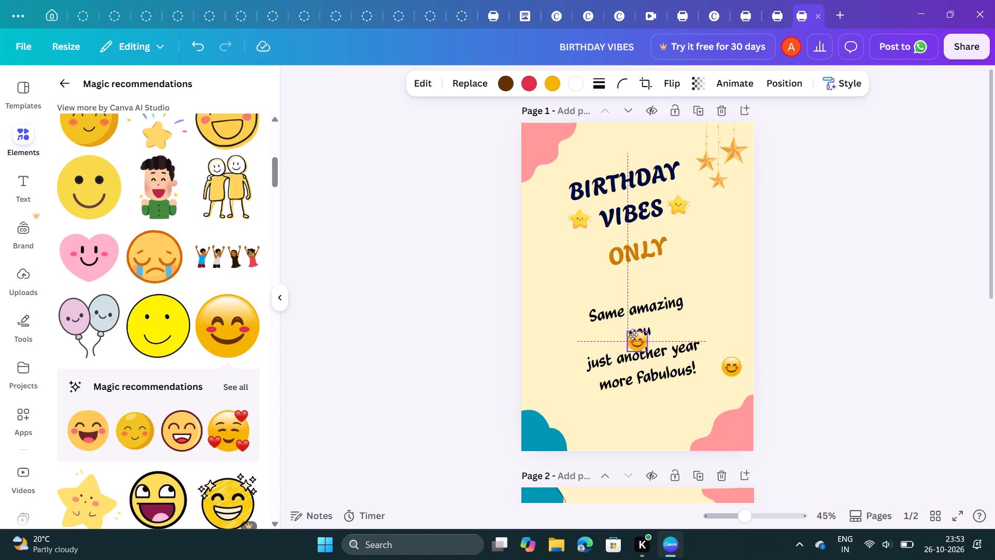
left_click_drag(632, 334, 615, 333)
left_click(702, 323)
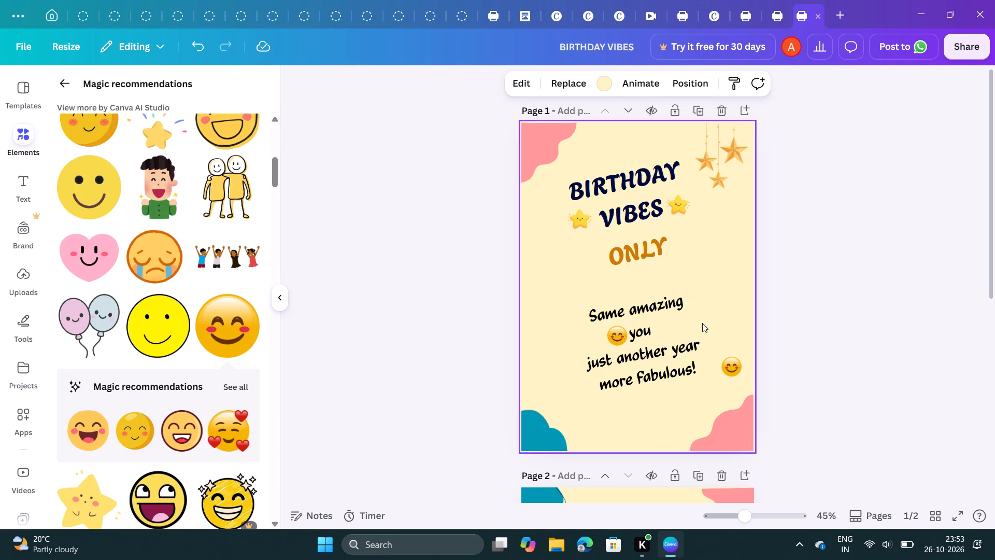
Move the original small blushing smiley from the page's right edge to just right of the word "you".
left_click(734, 361)
left_click_drag(734, 361, 699, 338)
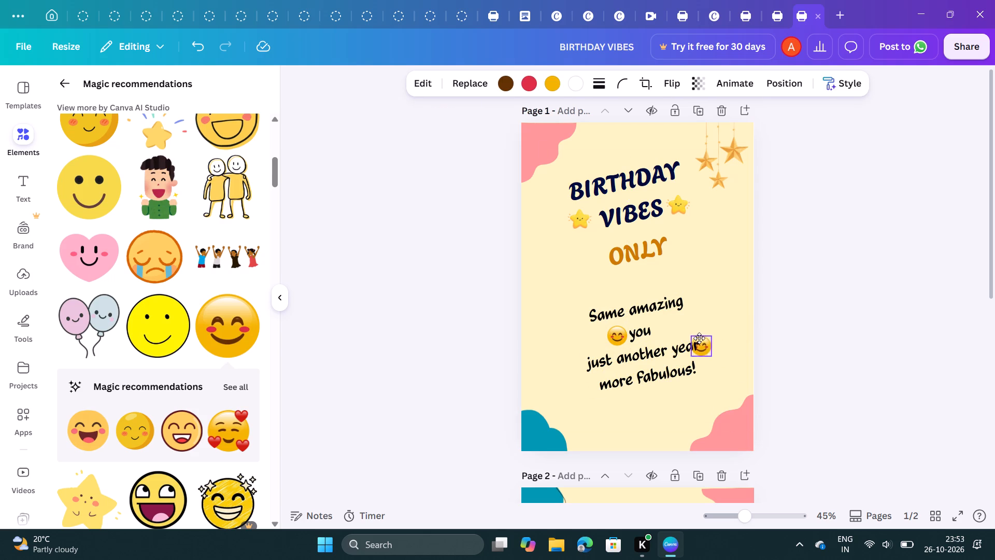
left_click_drag(699, 338, 669, 324)
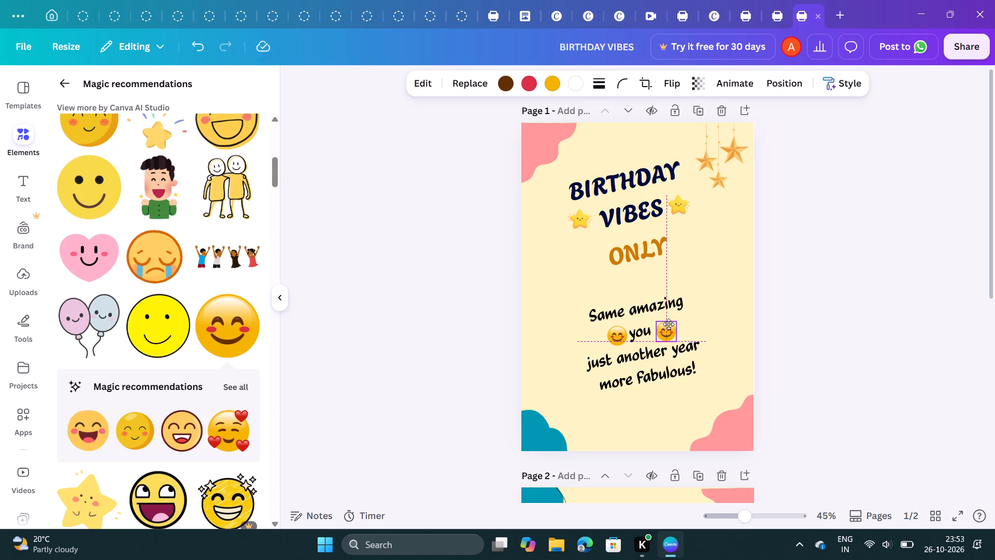
left_click_drag(669, 324, 666, 326)
left_click_drag(666, 326, 667, 324)
left_click(722, 310)
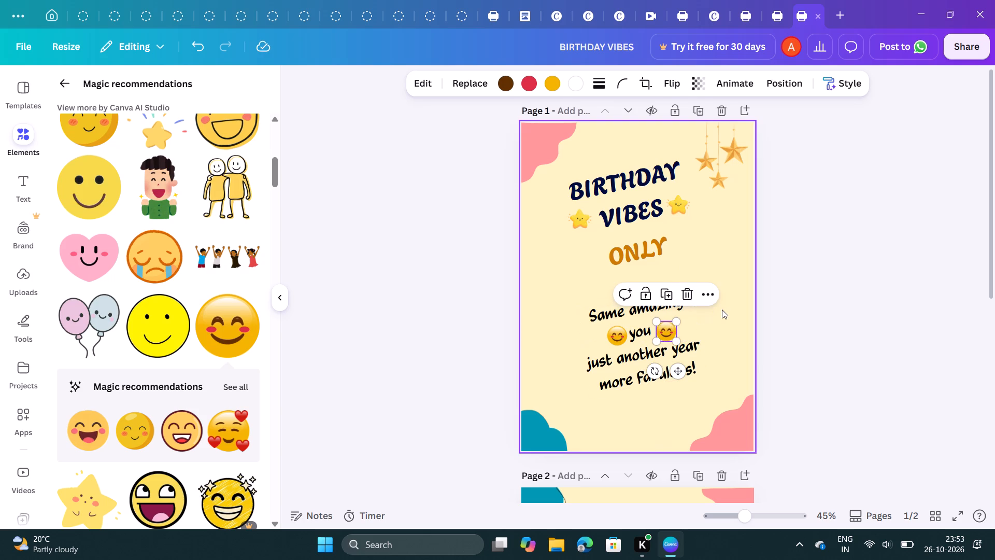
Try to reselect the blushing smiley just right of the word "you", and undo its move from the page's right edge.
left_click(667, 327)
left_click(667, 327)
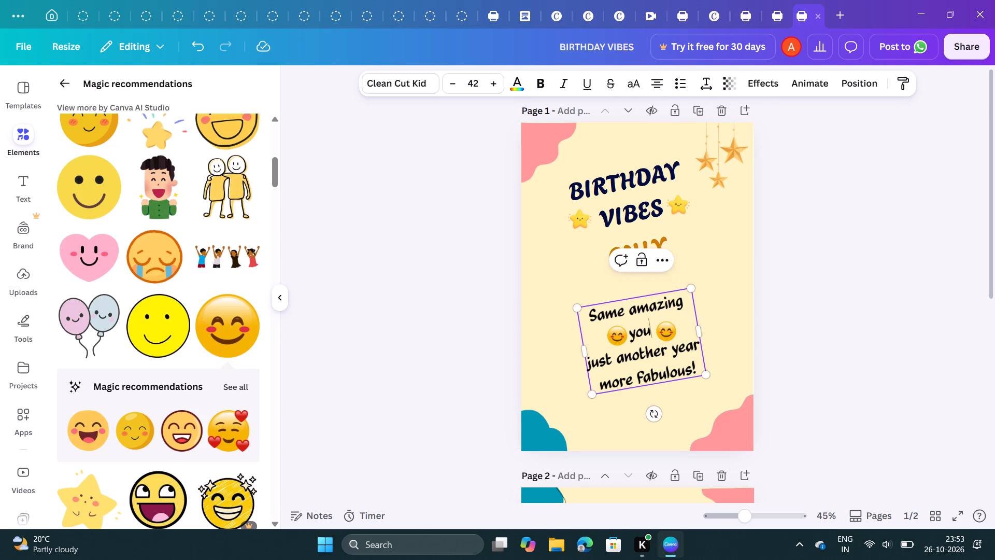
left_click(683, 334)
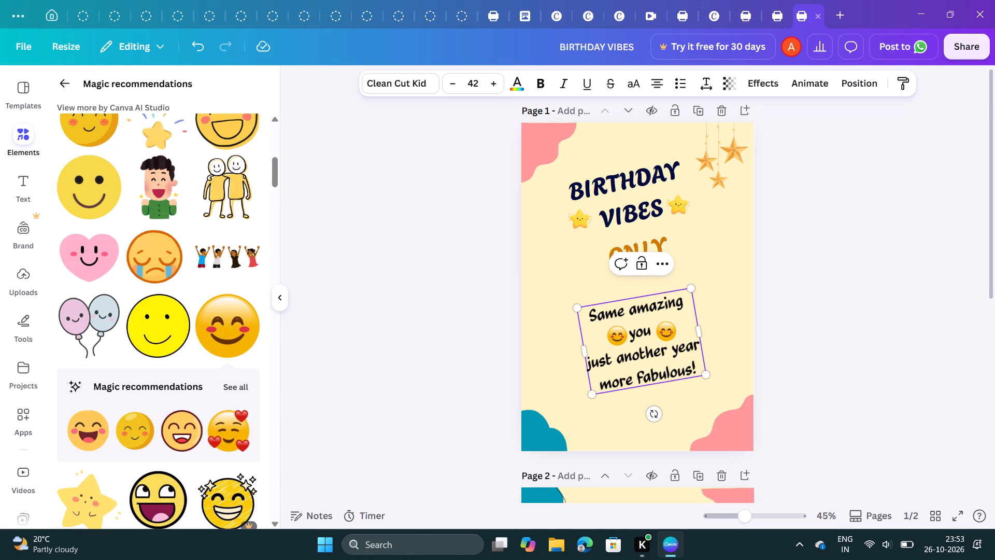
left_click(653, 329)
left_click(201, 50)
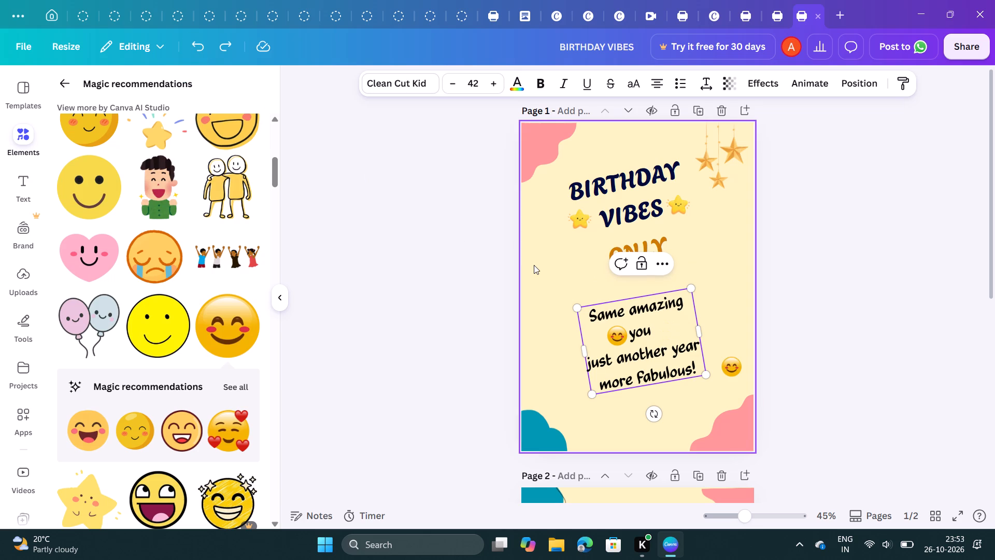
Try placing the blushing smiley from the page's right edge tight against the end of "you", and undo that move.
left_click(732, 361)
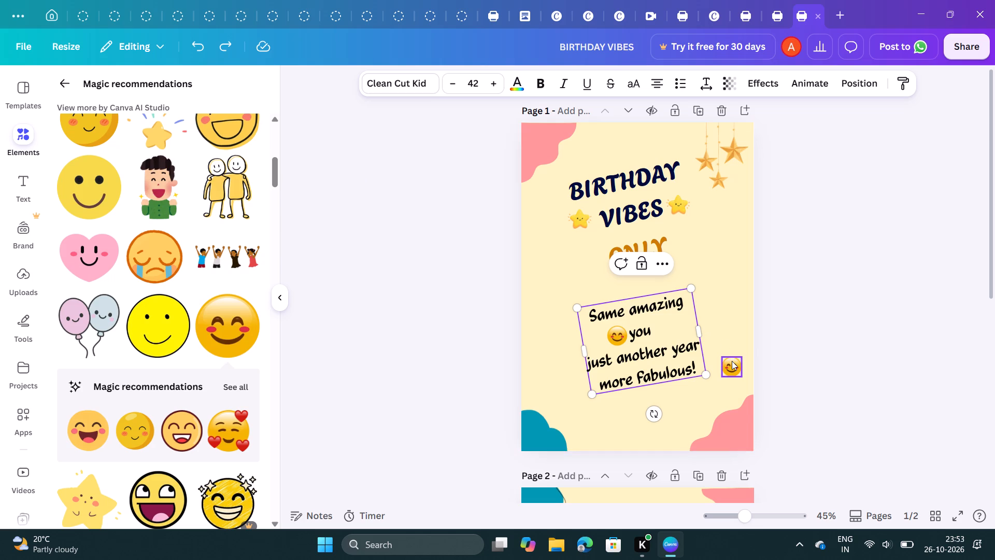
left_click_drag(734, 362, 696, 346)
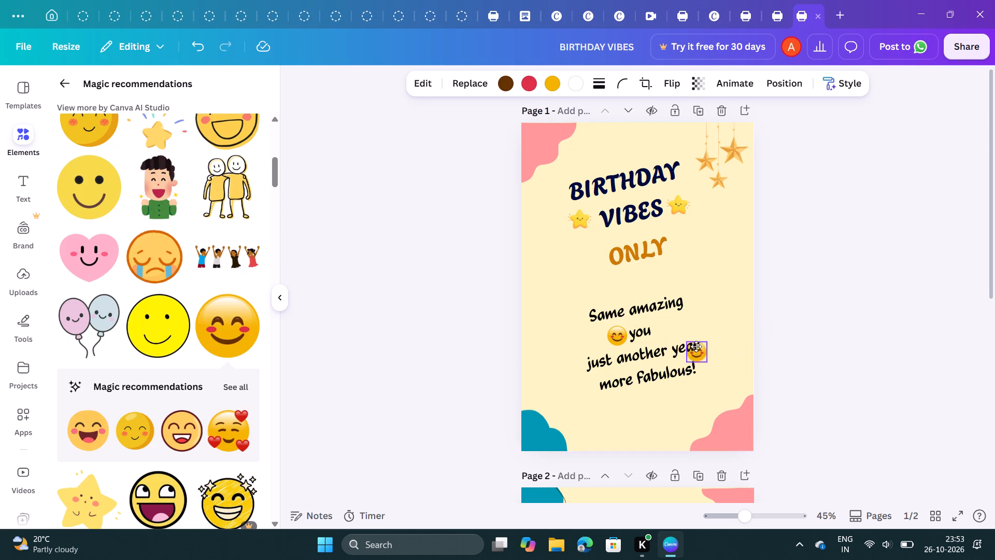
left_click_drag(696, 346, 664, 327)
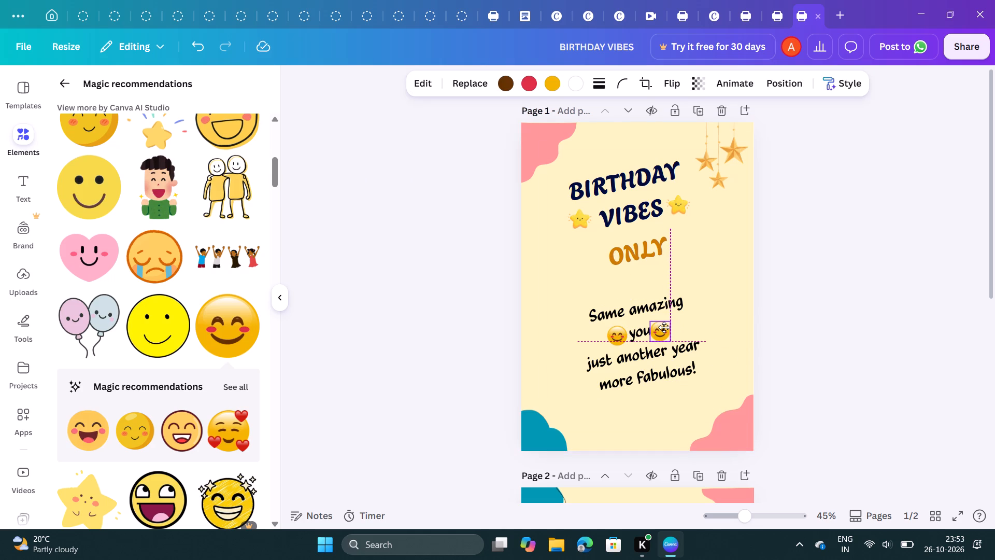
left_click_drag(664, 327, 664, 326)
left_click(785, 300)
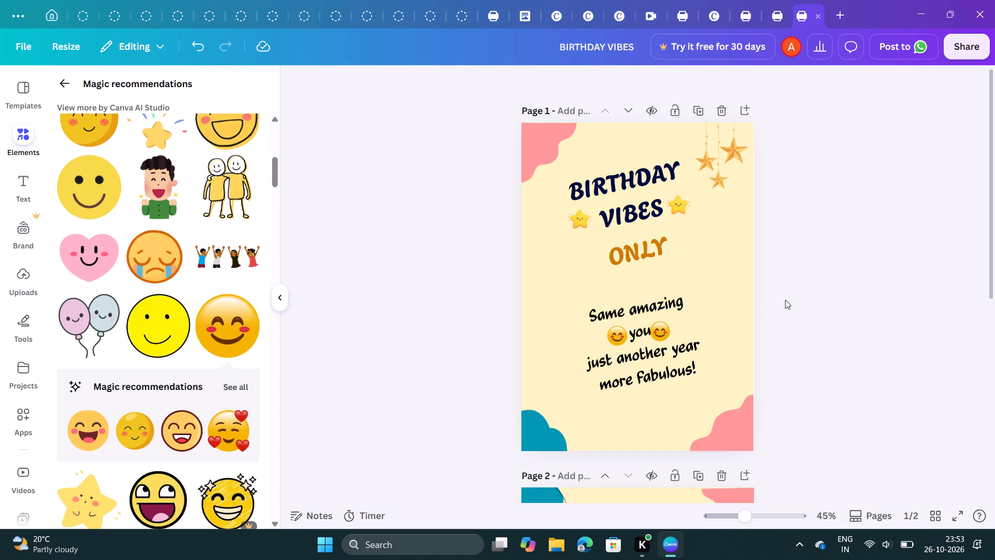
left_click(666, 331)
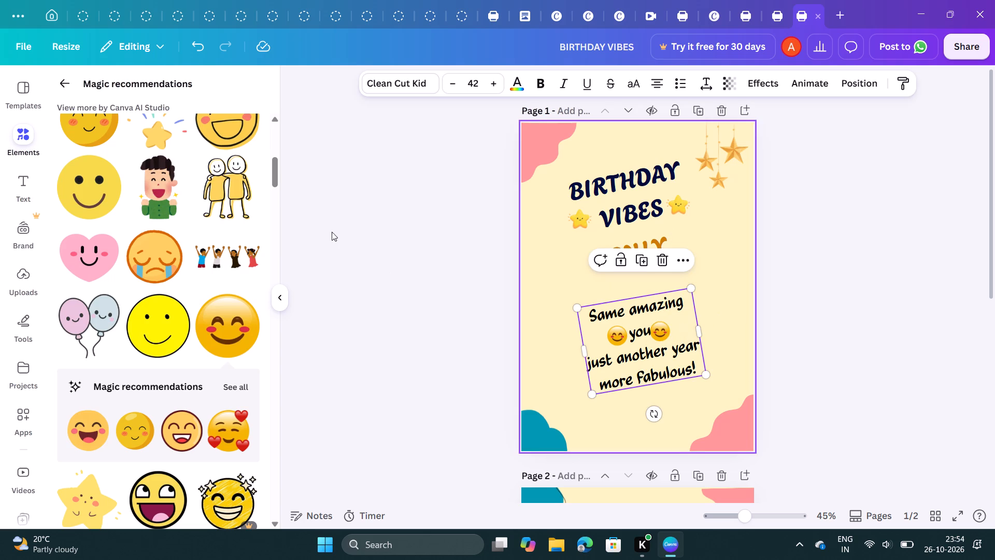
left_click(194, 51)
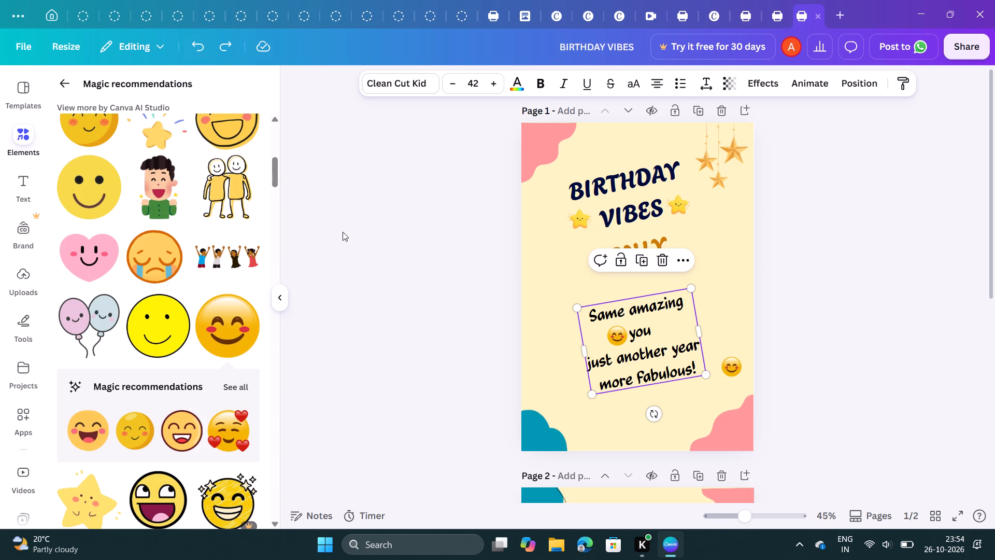
Shift the blushing smiley before the word "you" slightly farther left to leave a small gap.
left_click(621, 335)
left_click_drag(621, 335, 614, 336)
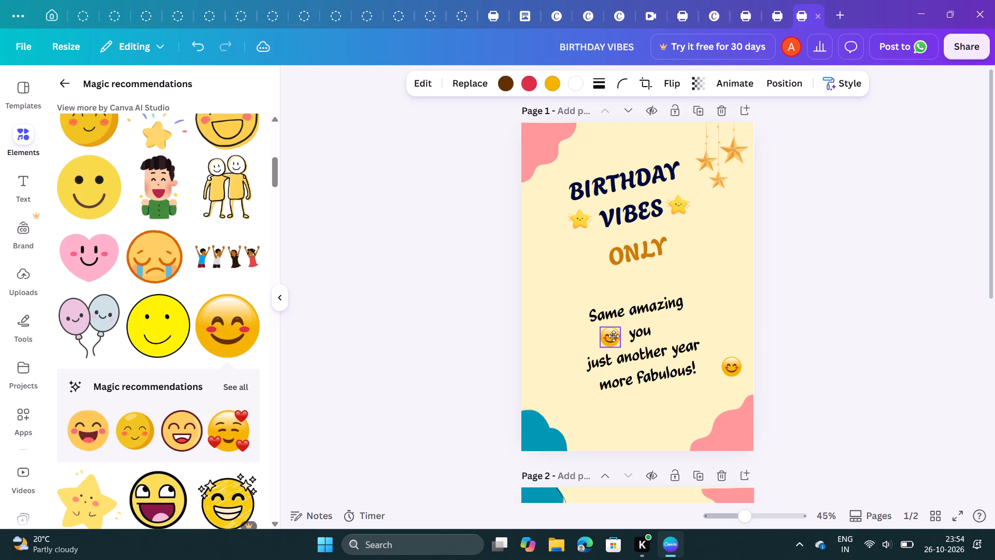
left_click_drag(614, 336, 614, 335)
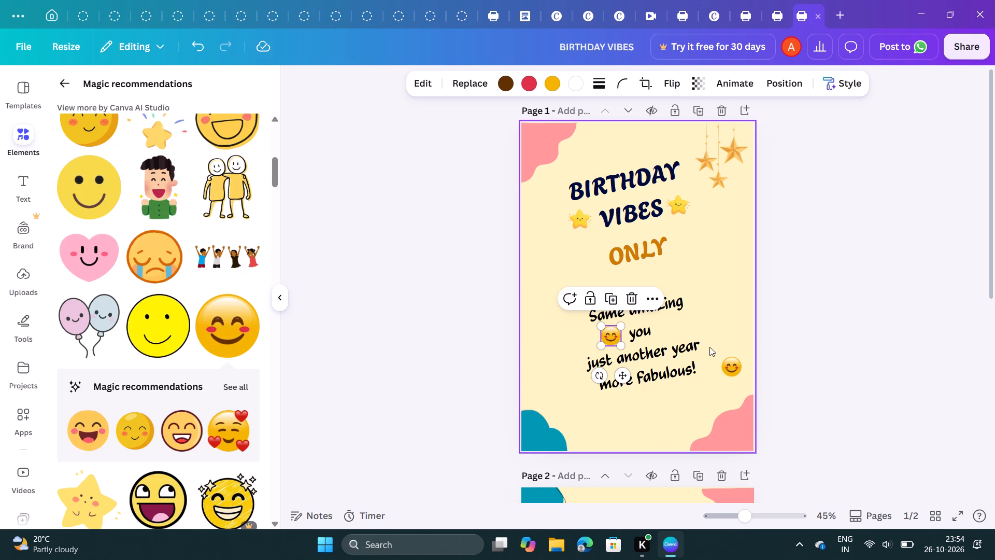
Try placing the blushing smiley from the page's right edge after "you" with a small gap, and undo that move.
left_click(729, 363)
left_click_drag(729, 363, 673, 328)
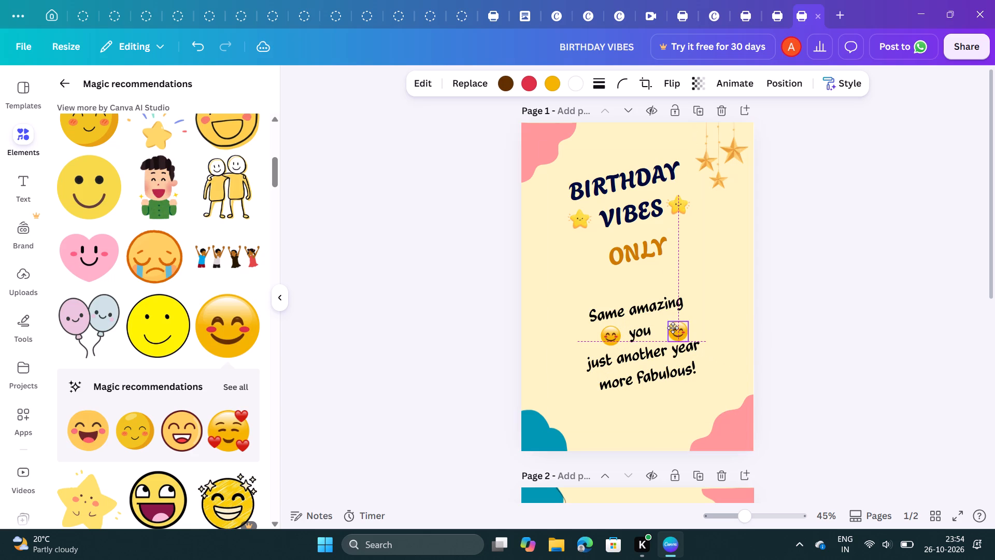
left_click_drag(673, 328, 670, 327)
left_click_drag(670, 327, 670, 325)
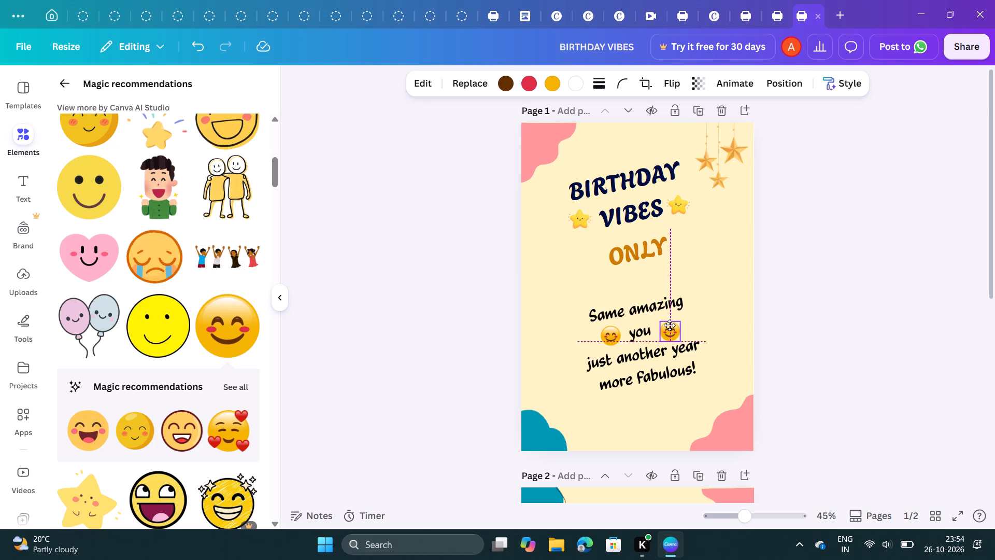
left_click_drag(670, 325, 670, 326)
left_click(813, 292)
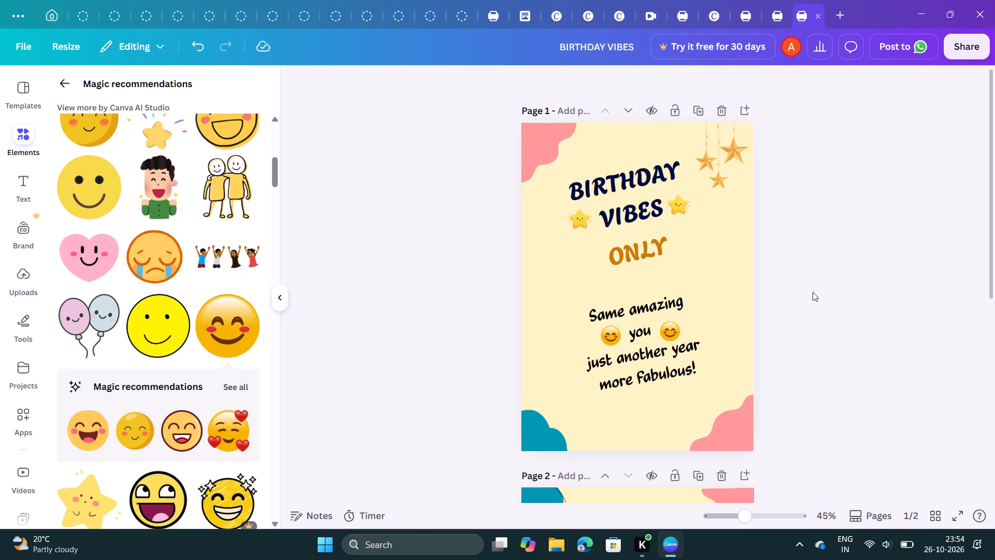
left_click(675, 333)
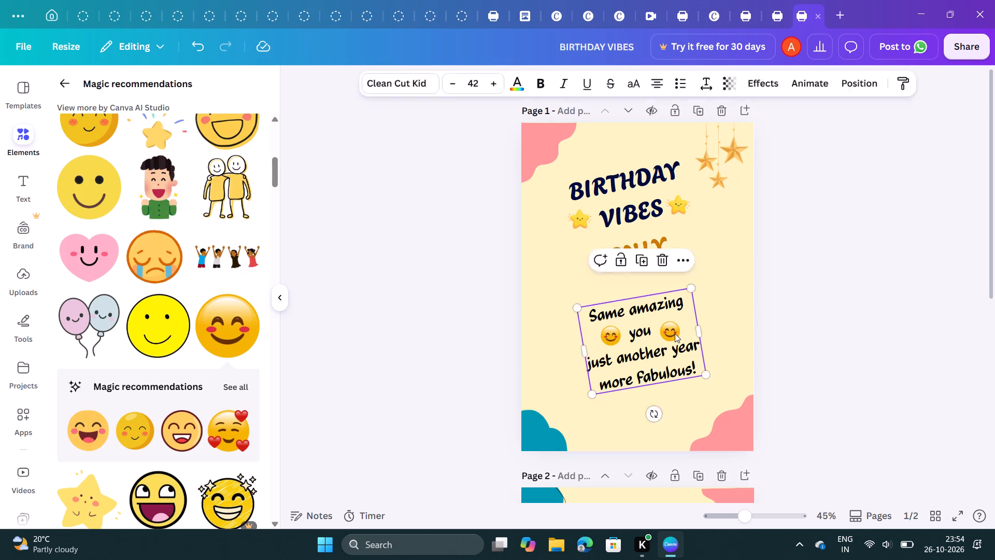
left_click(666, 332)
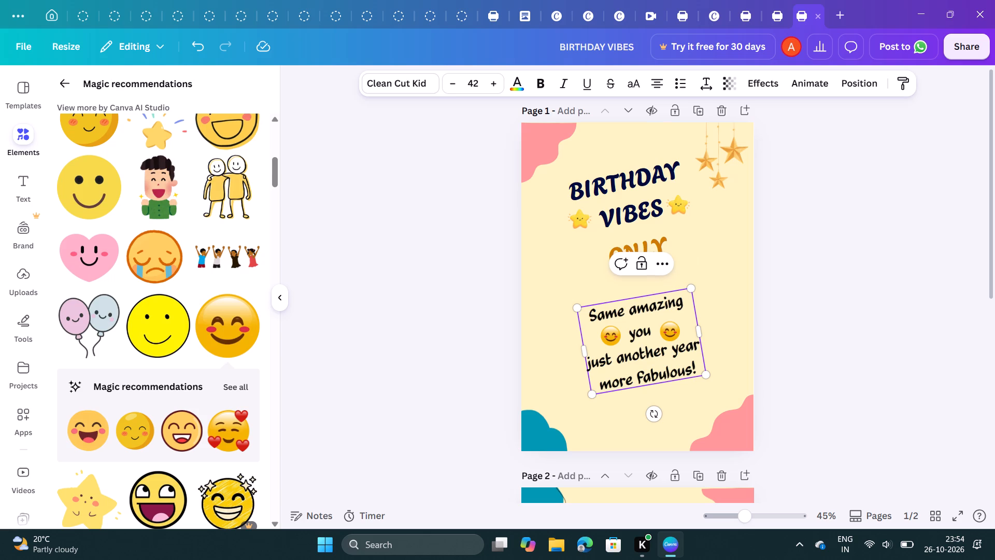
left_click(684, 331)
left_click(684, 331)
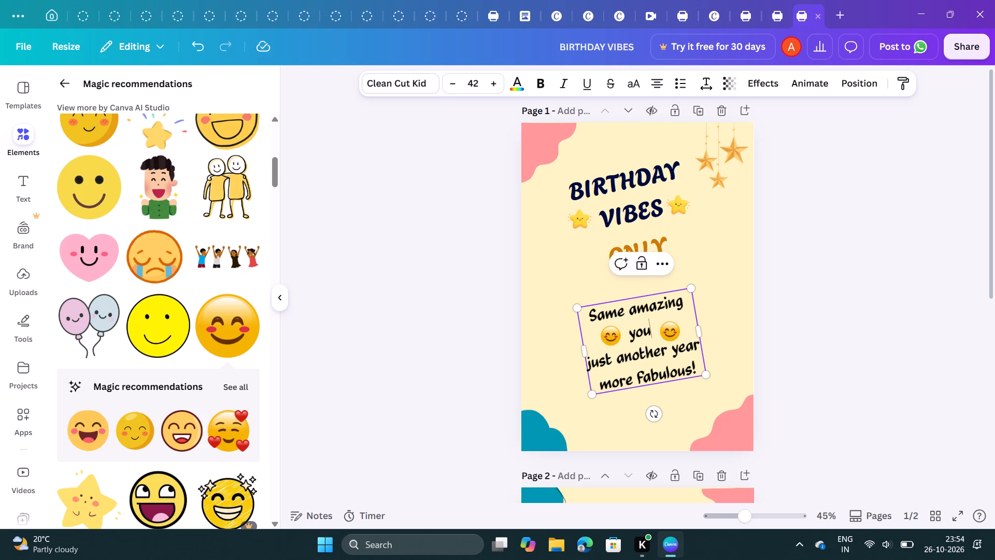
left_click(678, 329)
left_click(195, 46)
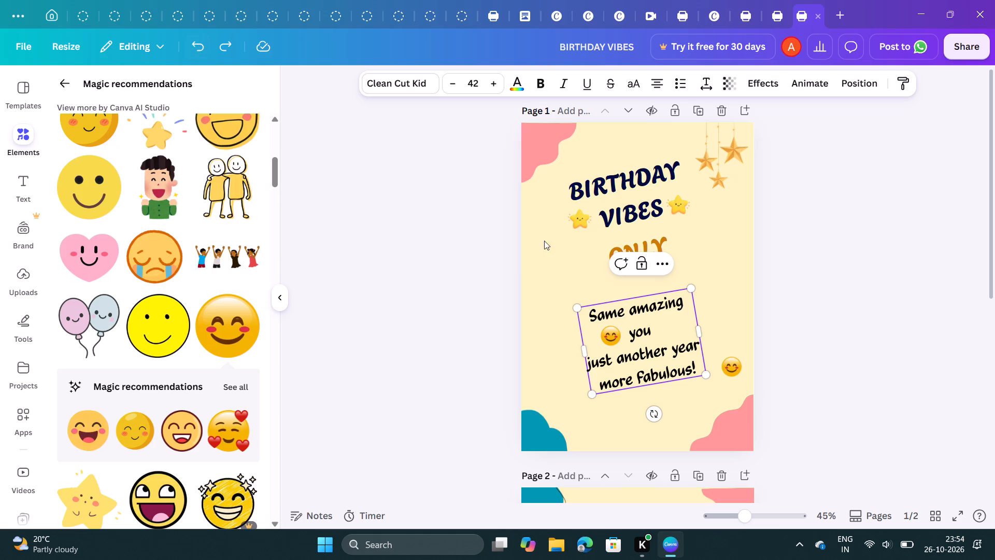
Move the blushing smiley from the page's right edge to after "you", leaving a gap and sitting slightly higher than the left smiley.
left_click(733, 367)
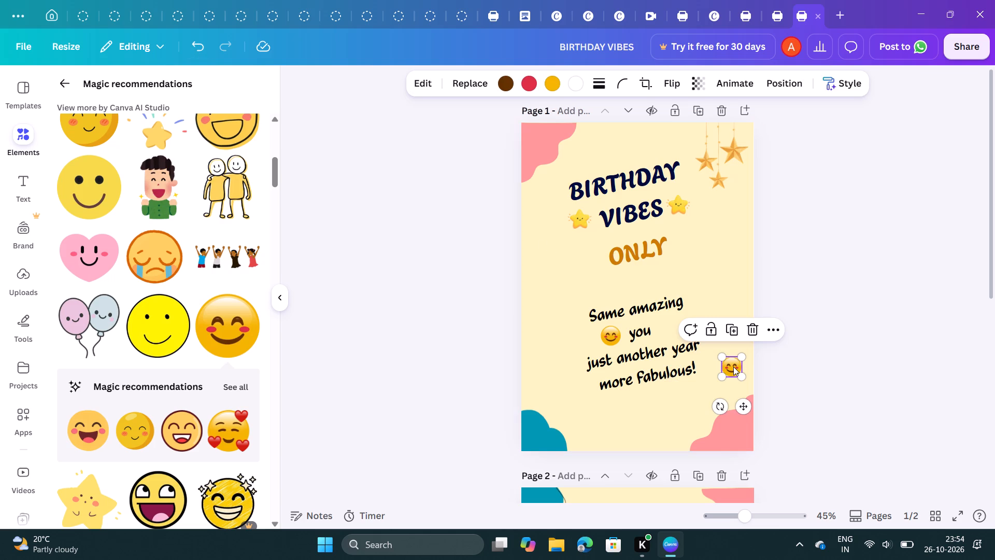
left_click_drag(733, 367, 679, 331)
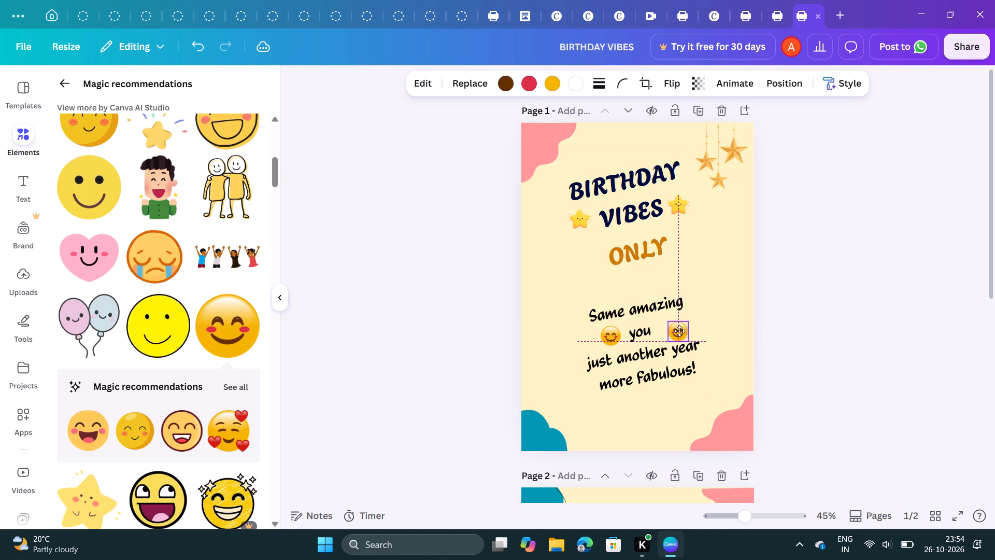
left_click_drag(679, 331, 673, 326)
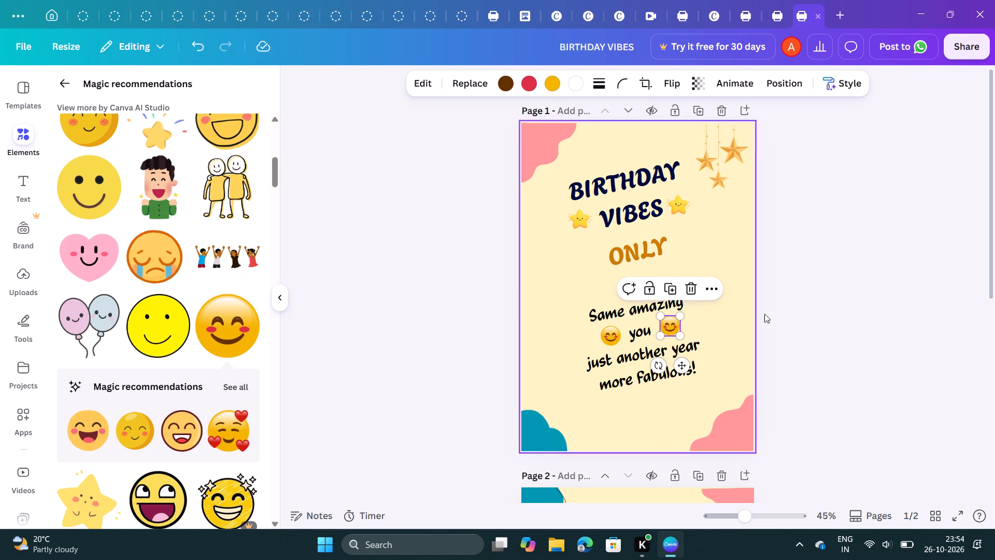
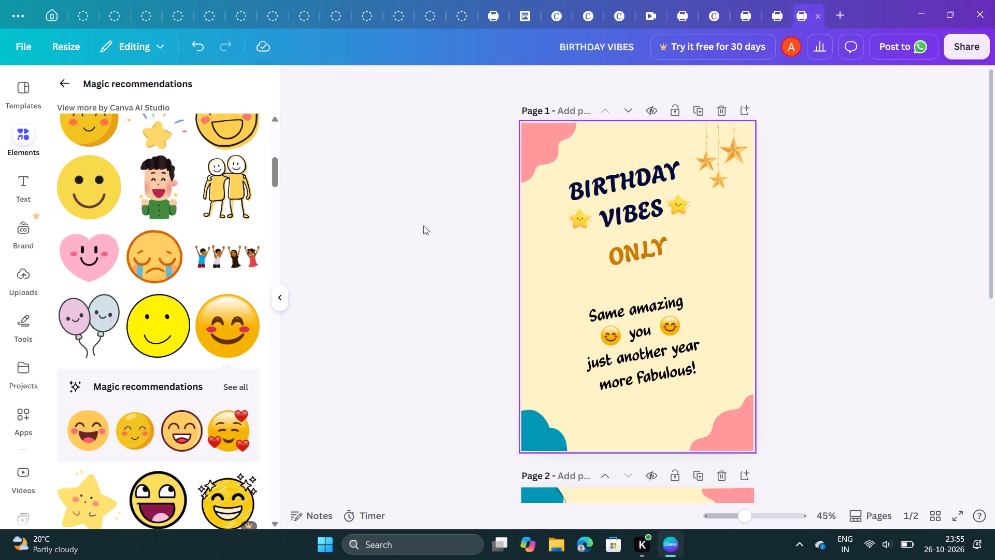
Return to the "small stars" graphics results and add the gold three-sparkle graphic to page 1.
left_click(62, 83)
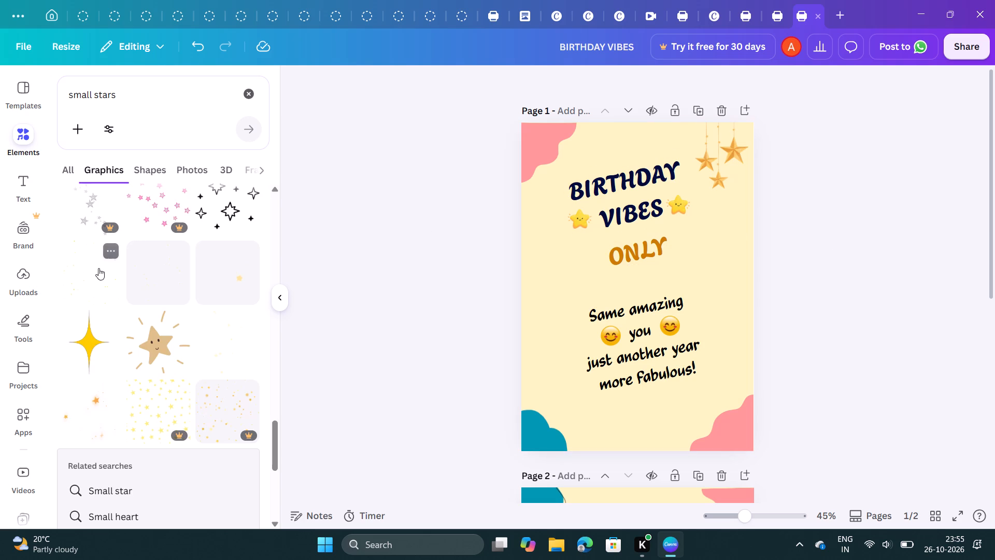
scroll(149, 288, "down", 3)
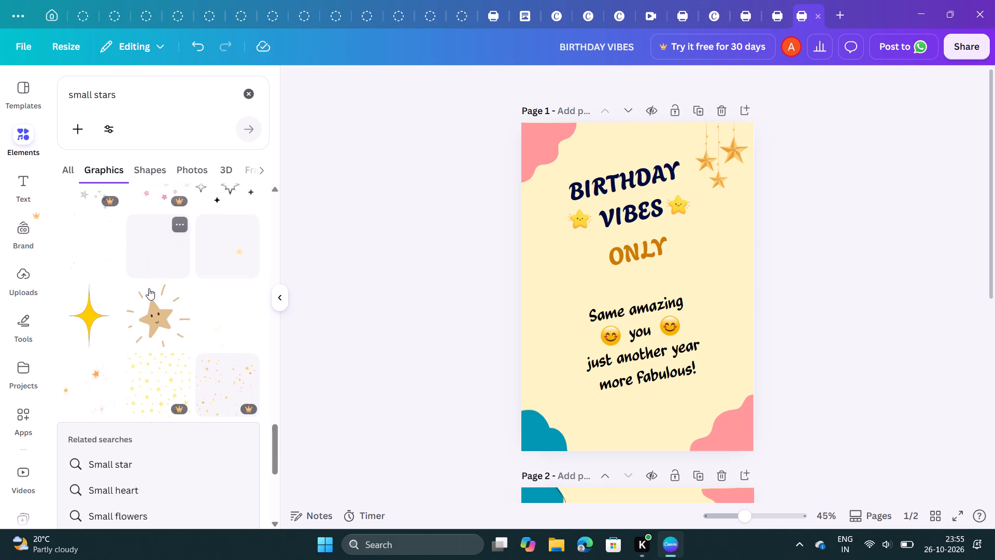
scroll(149, 288, "down", 3)
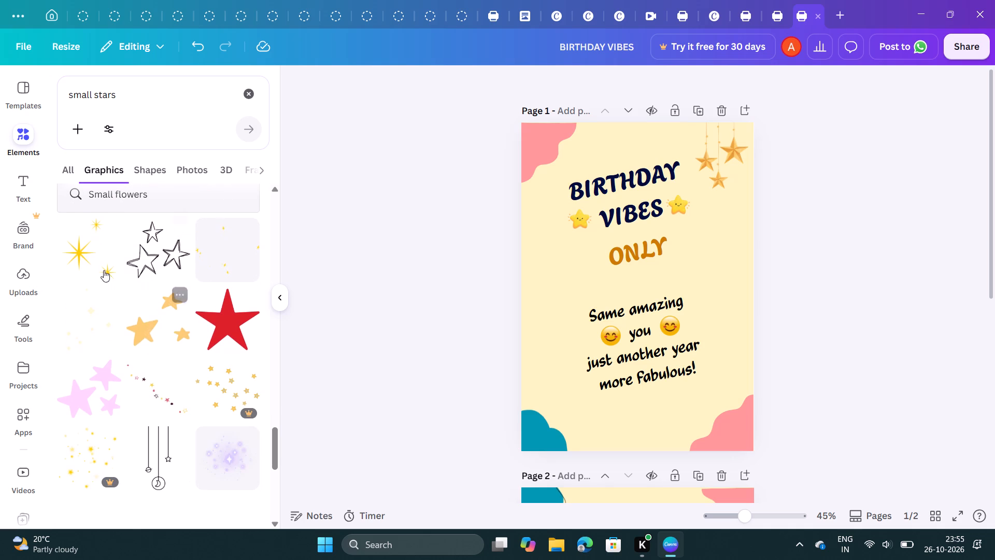
left_click(70, 258)
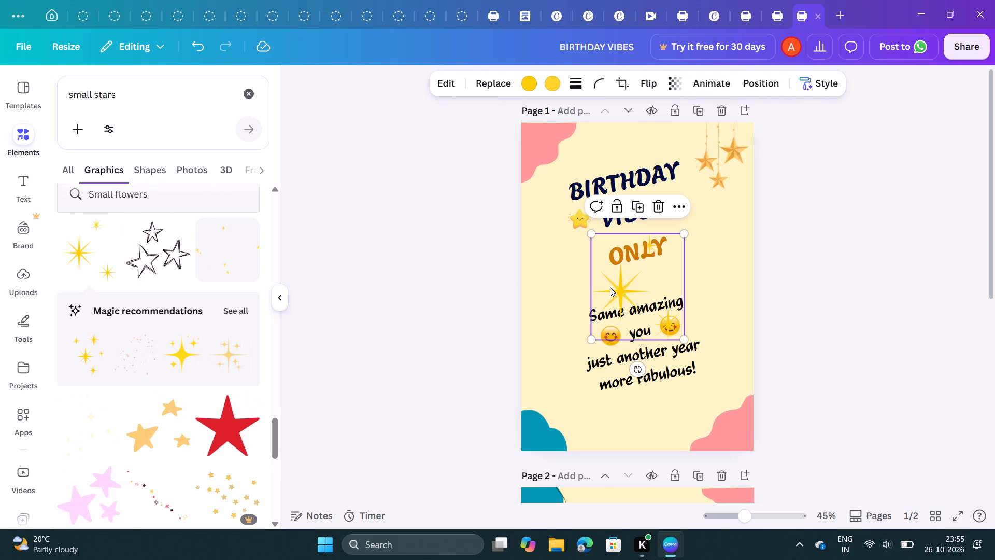
Shrink the gold sparkle graphic to a small accent and place it near the page's left edge, beside the word "ONLY".
left_click_drag(610, 287, 546, 276)
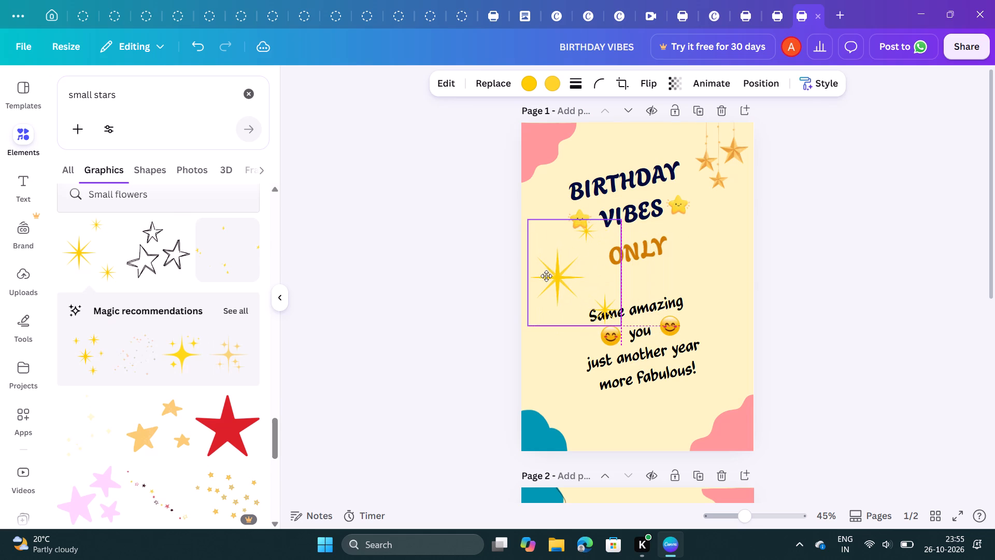
left_click_drag(546, 276, 539, 278)
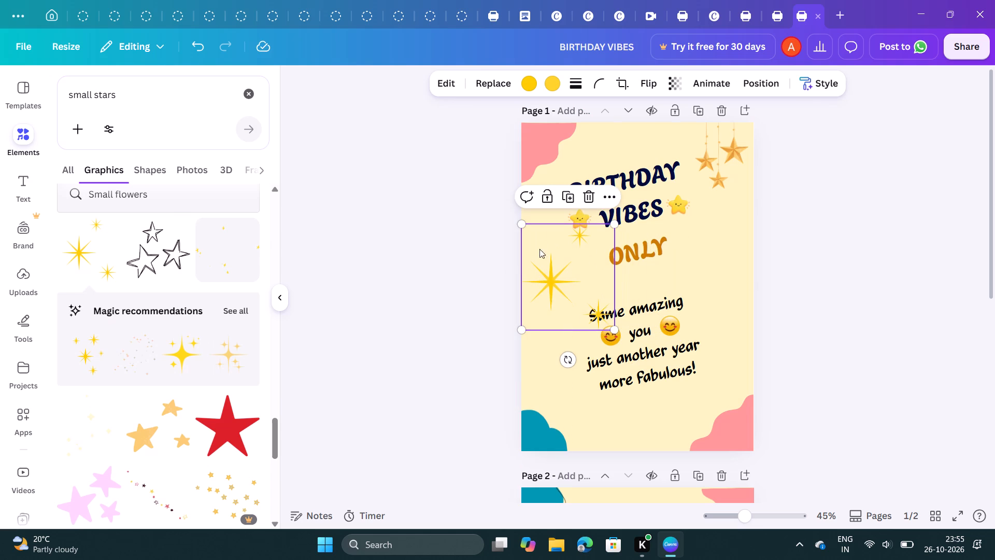
left_click(520, 225)
left_click_drag(520, 225, 520, 225)
left_click_drag(520, 225, 594, 296)
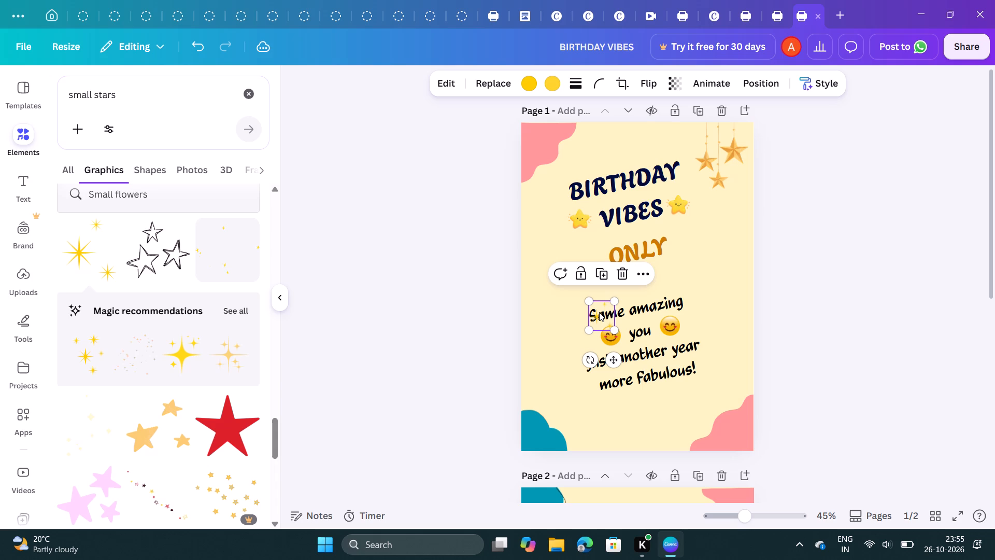
left_click_drag(599, 312, 547, 262)
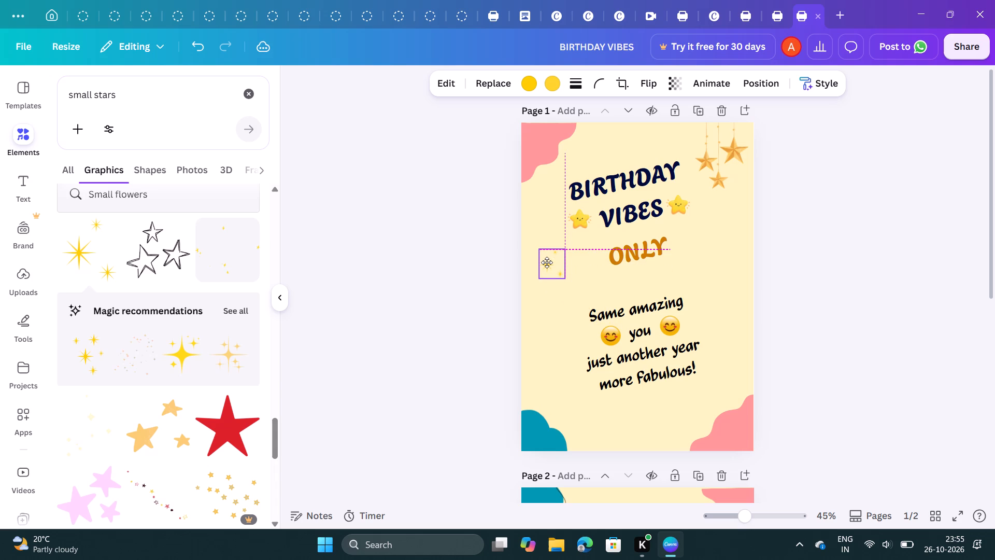
left_click_drag(547, 262, 544, 264)
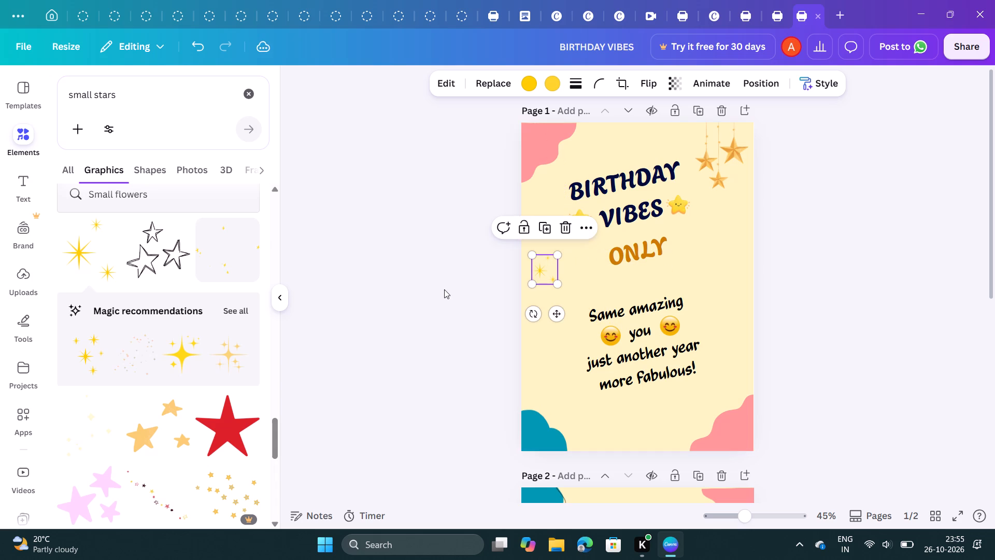
left_click(444, 289)
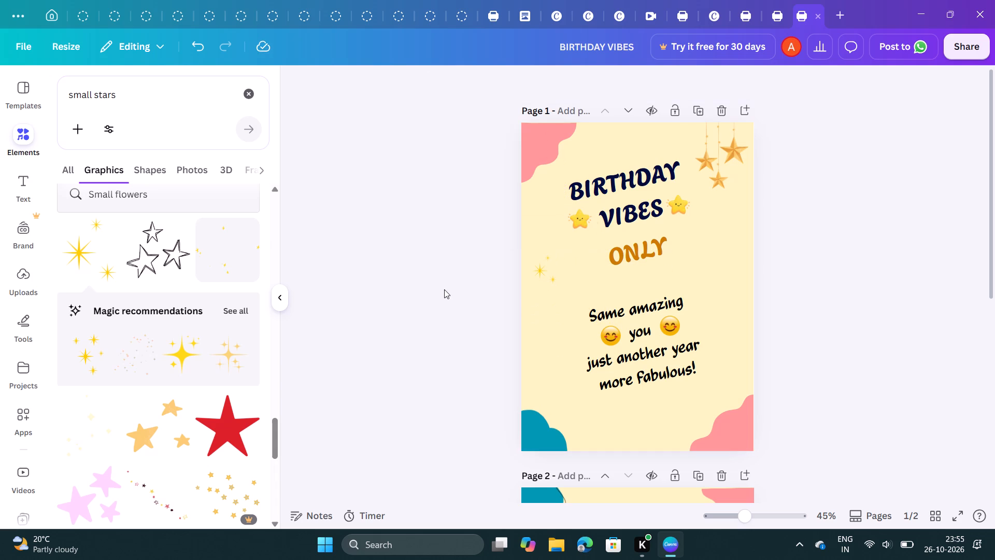
Duplicate the small gold sparkle and place the copy near the page's right edge, beside the "Same amazing you" text.
left_click(543, 269)
left_click(543, 225)
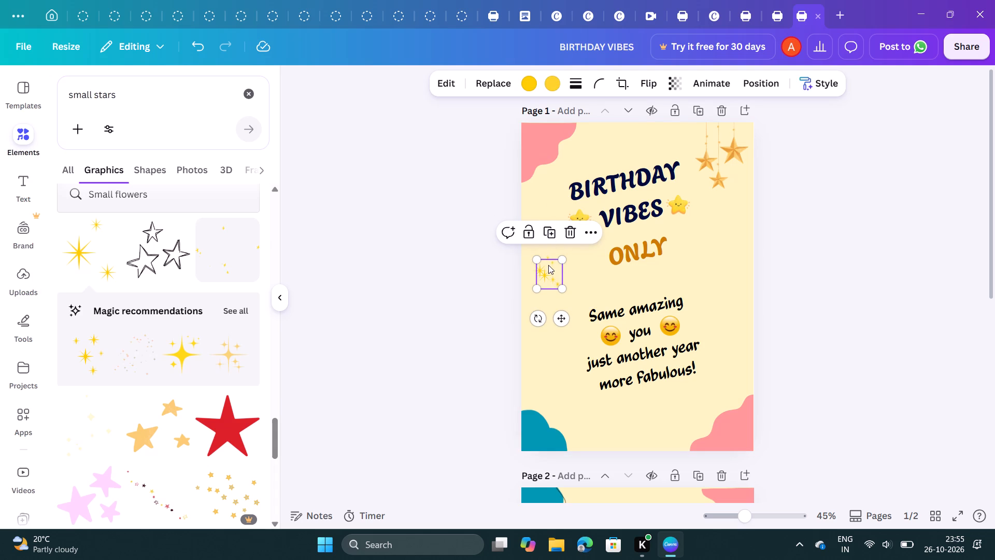
left_click_drag(548, 265, 734, 306)
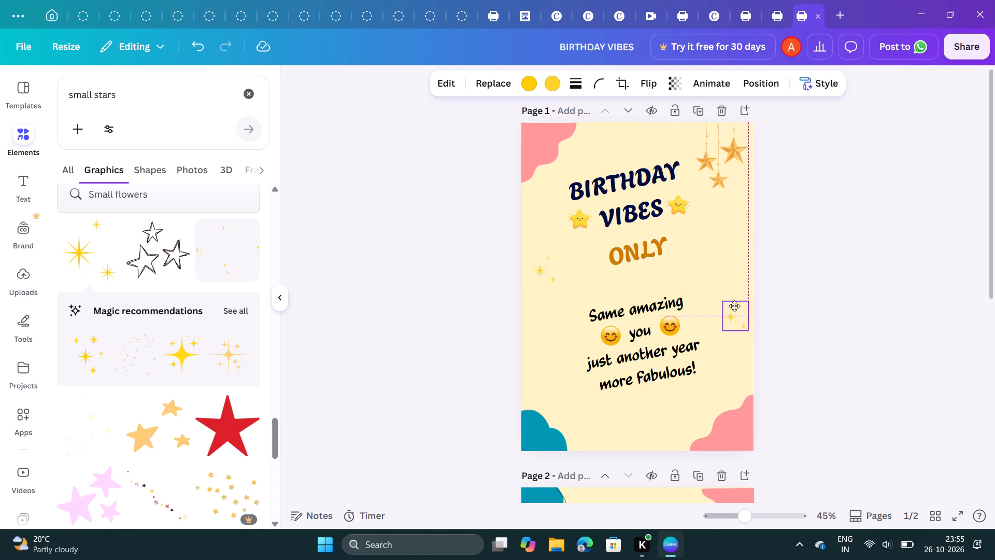
left_click_drag(734, 306, 730, 312)
left_click(812, 304)
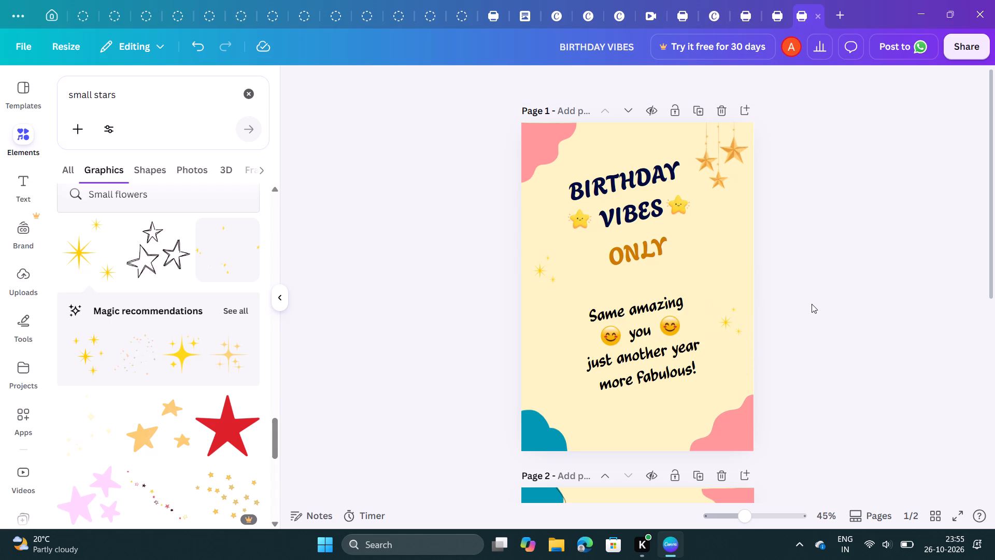
Browse further through the "small stars" graphics for another decoration that suits the birthday card.
scroll(143, 352, "down", 5)
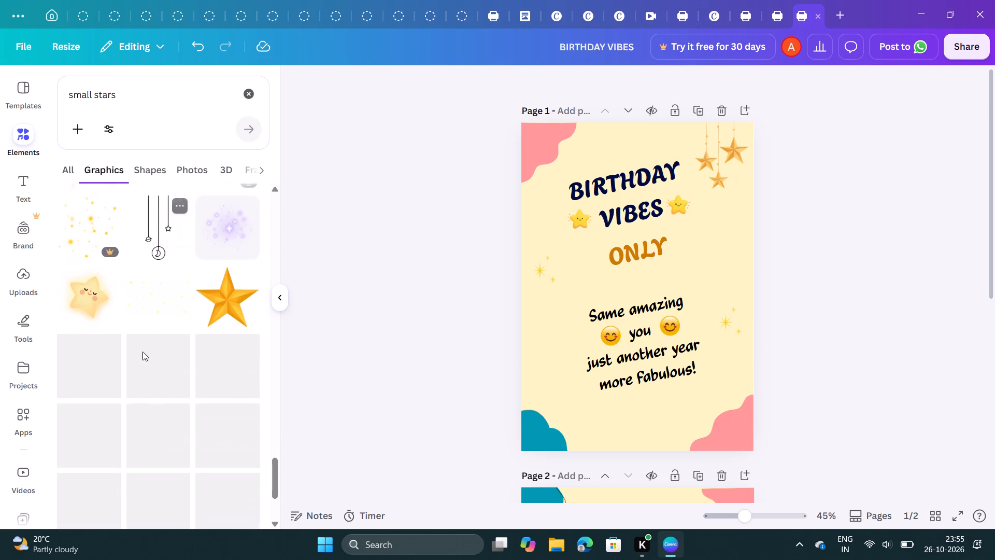
scroll(143, 352, "down", 4)
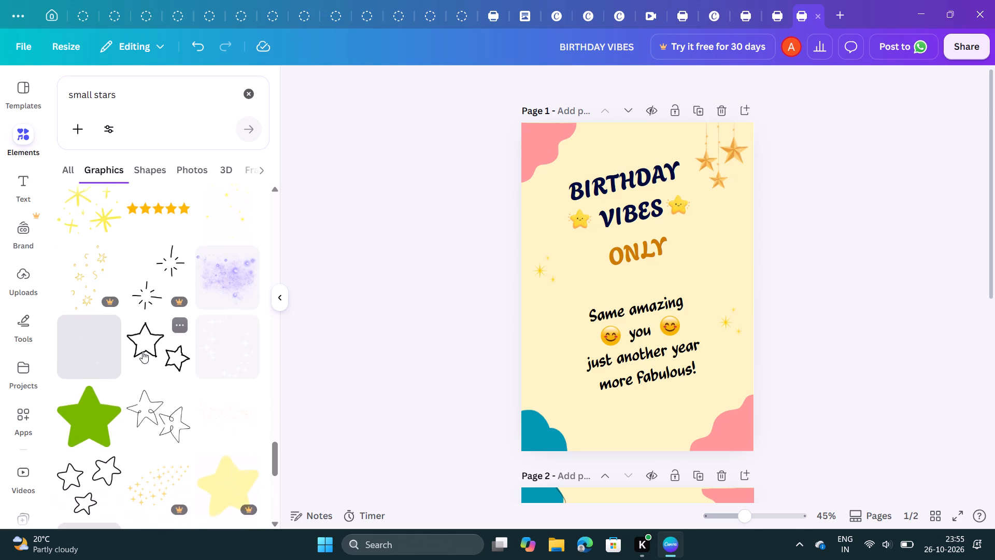
scroll(143, 352, "down", 7)
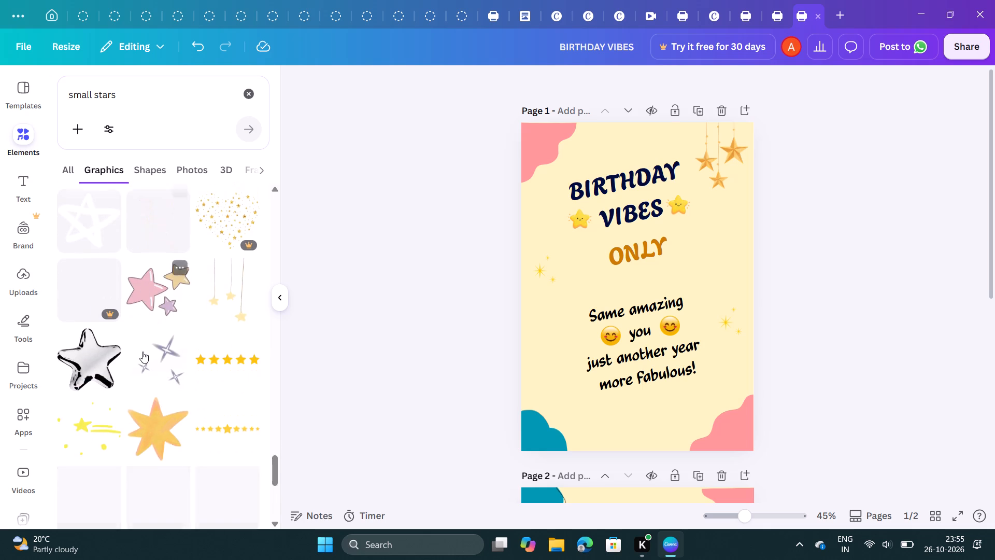
scroll(143, 352, "down", 3)
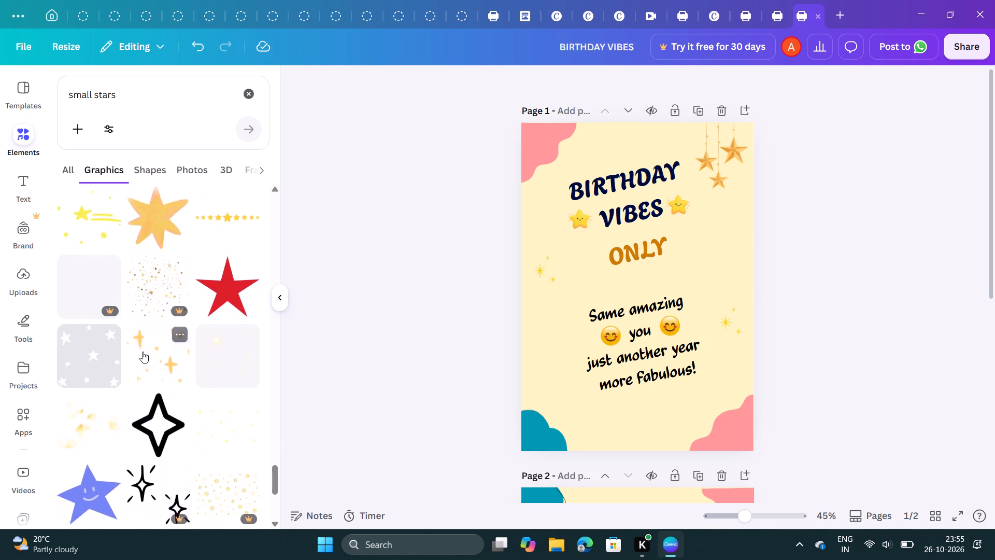
scroll(143, 352, "down", 4)
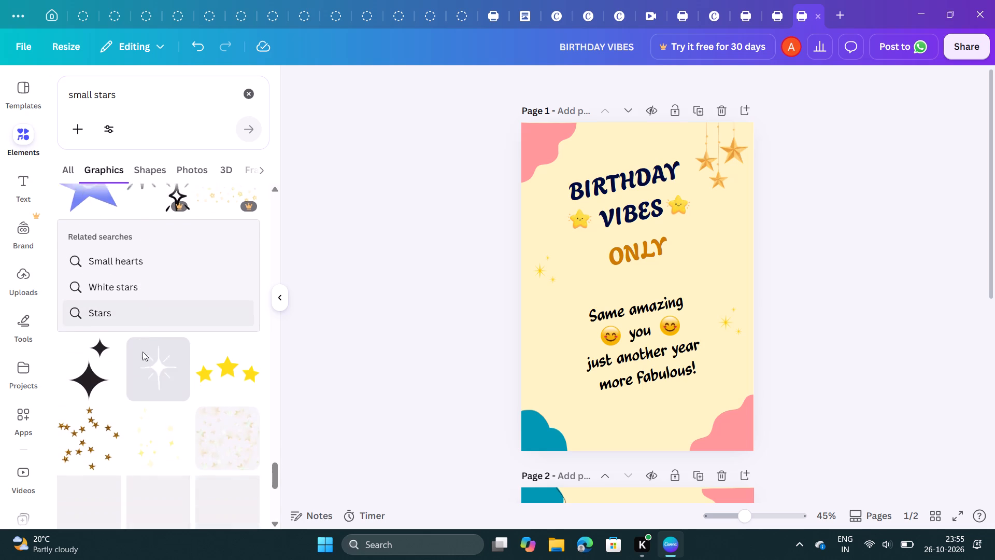
scroll(143, 352, "down", 2)
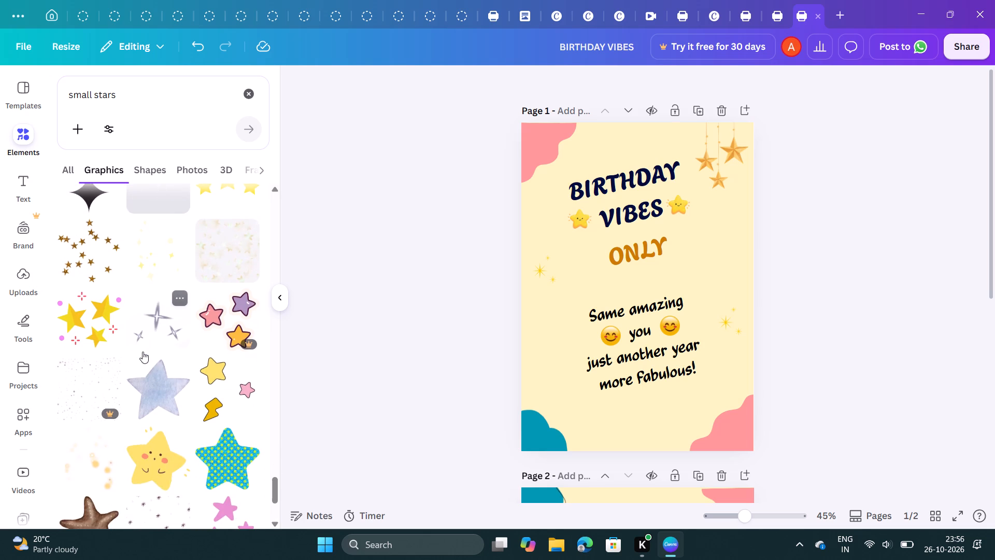
scroll(143, 352, "down", 3)
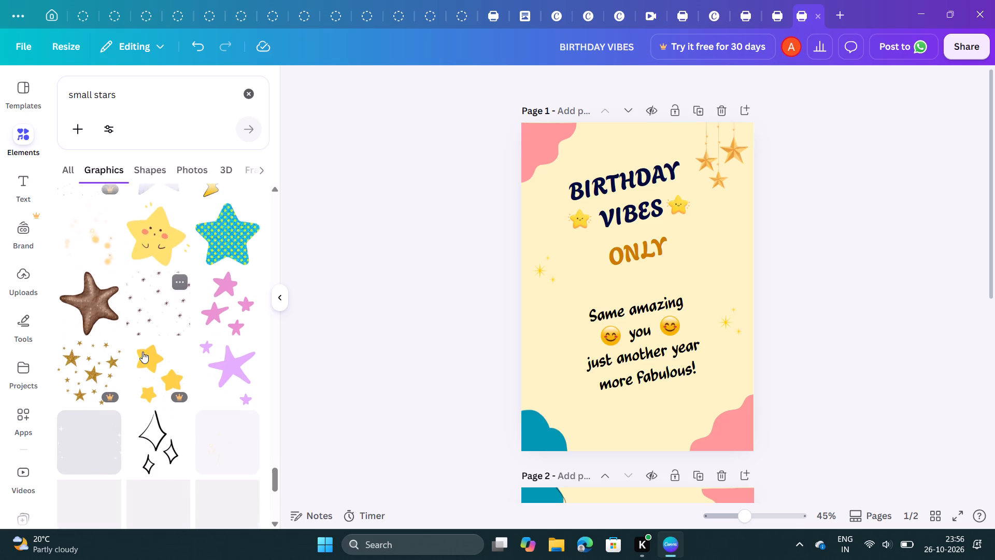
scroll(143, 352, "down", 5)
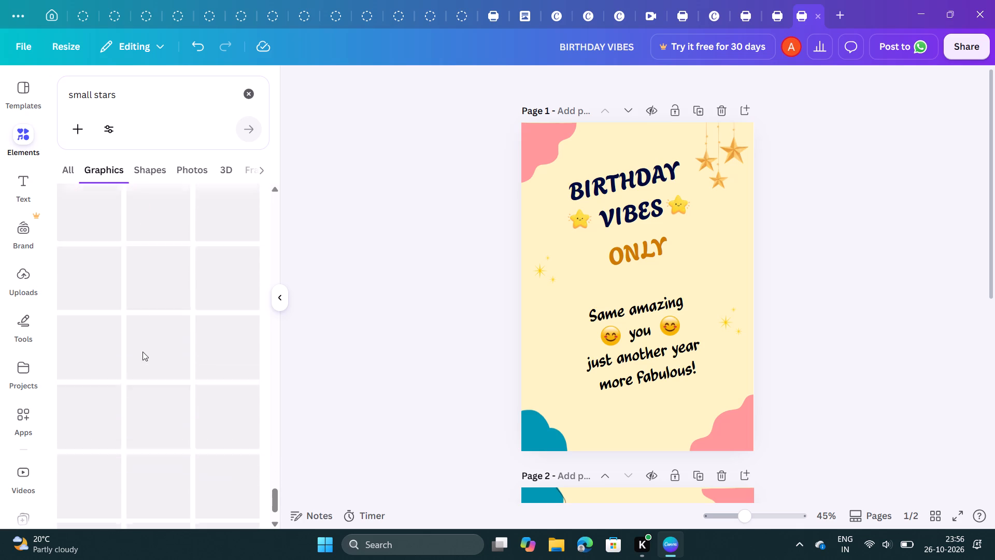
scroll(143, 352, "down", 1)
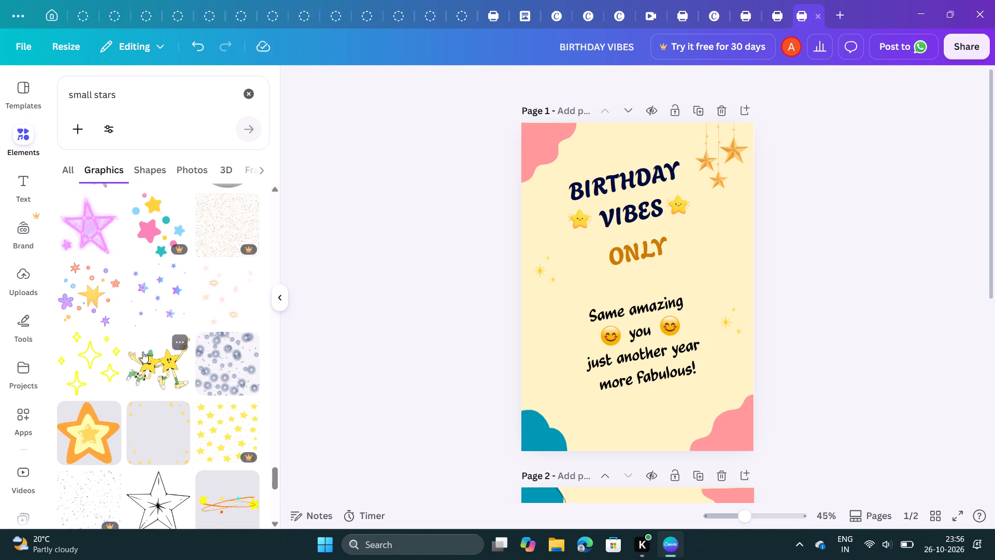
scroll(143, 352, "down", 3)
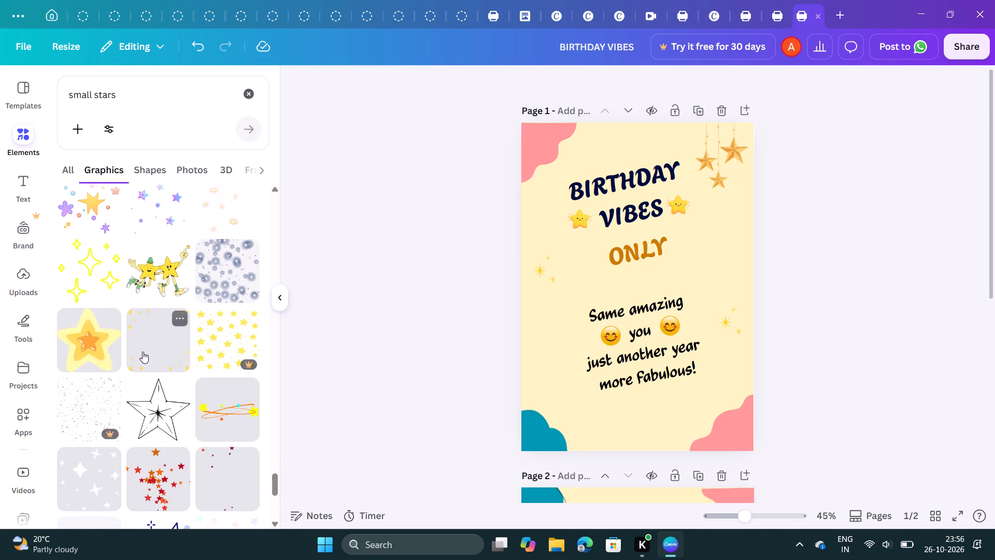
scroll(143, 352, "down", 3)
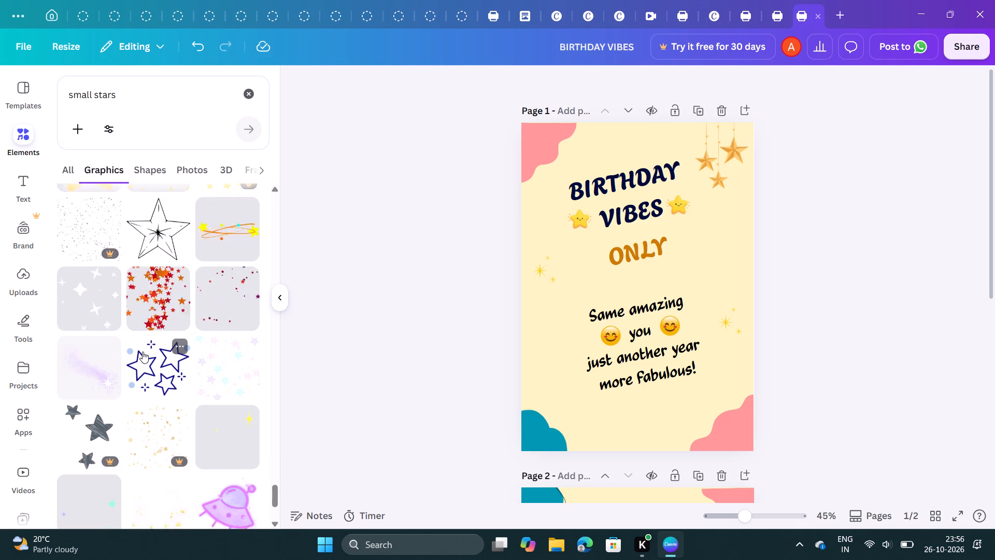
scroll(143, 352, "down", 1)
scroll(143, 352, "right", 1)
scroll(143, 352, "down", 1)
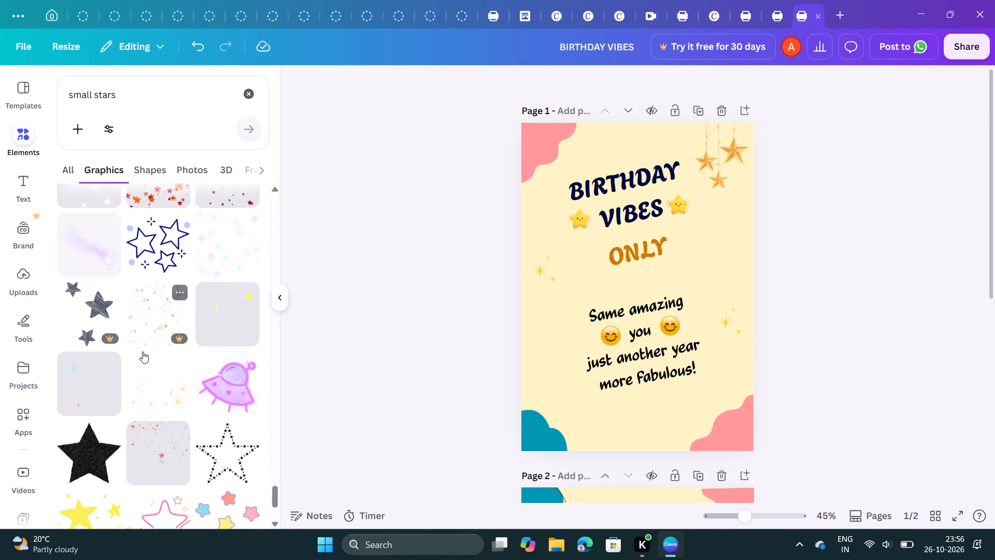
scroll(143, 352, "down", 5)
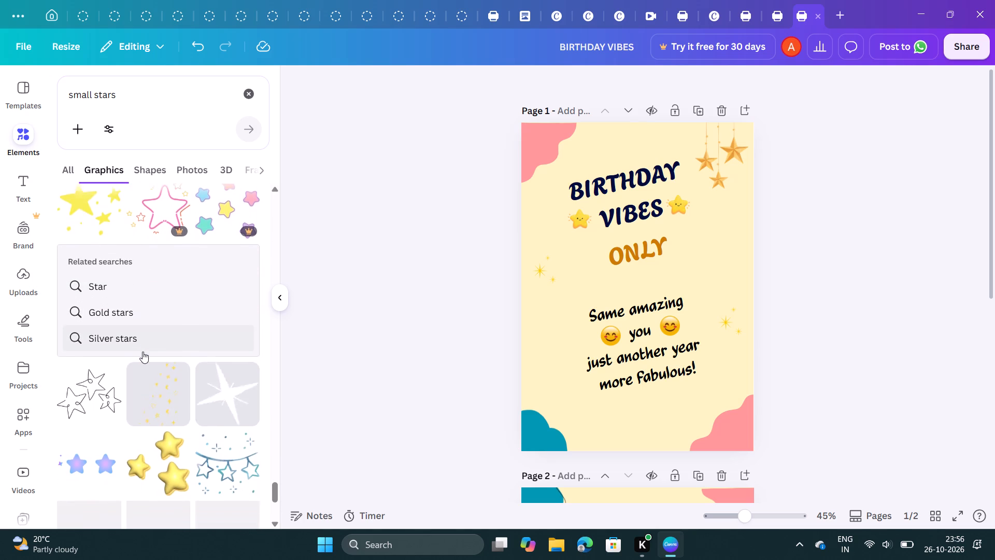
scroll(143, 352, "down", 2)
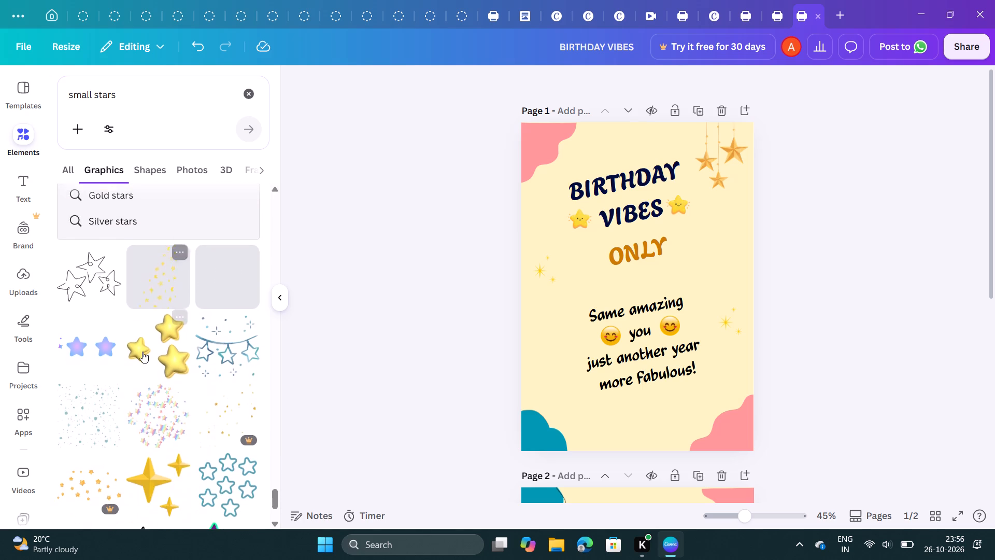
scroll(143, 352, "down", 2)
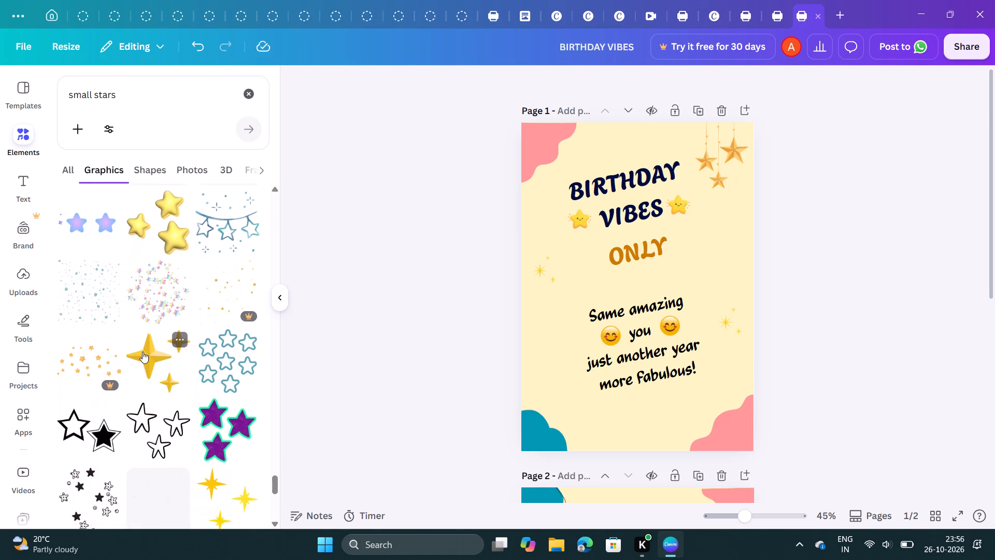
scroll(143, 352, "down", 1)
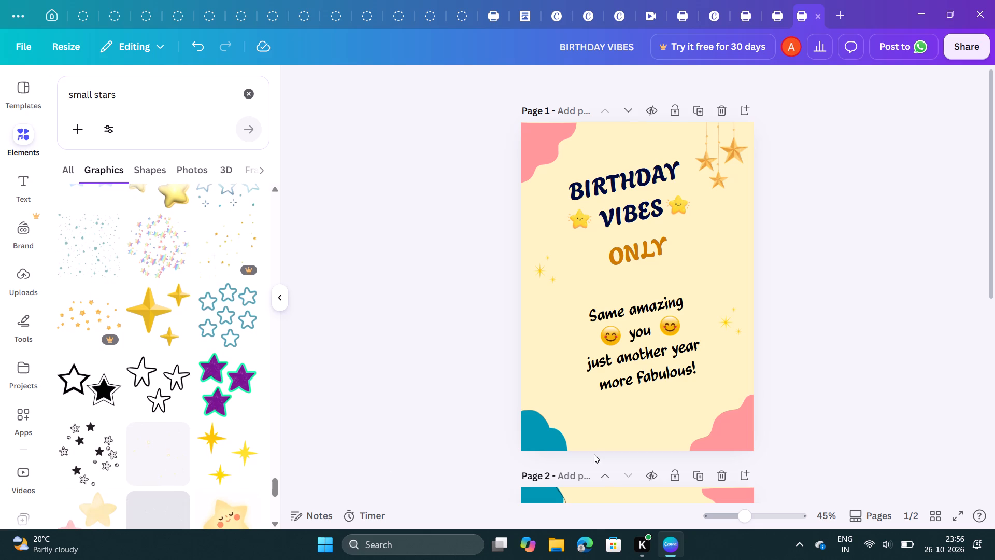
Move the right-hand gold sparkle slightly inward and up, closer to the "Same amazing you" text.
left_click(732, 316)
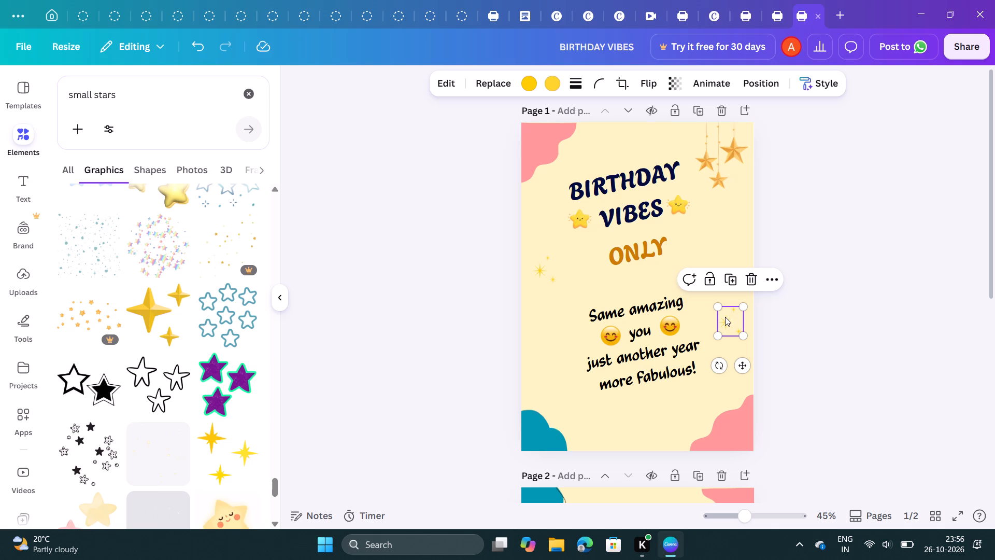
left_click_drag(725, 317, 717, 312)
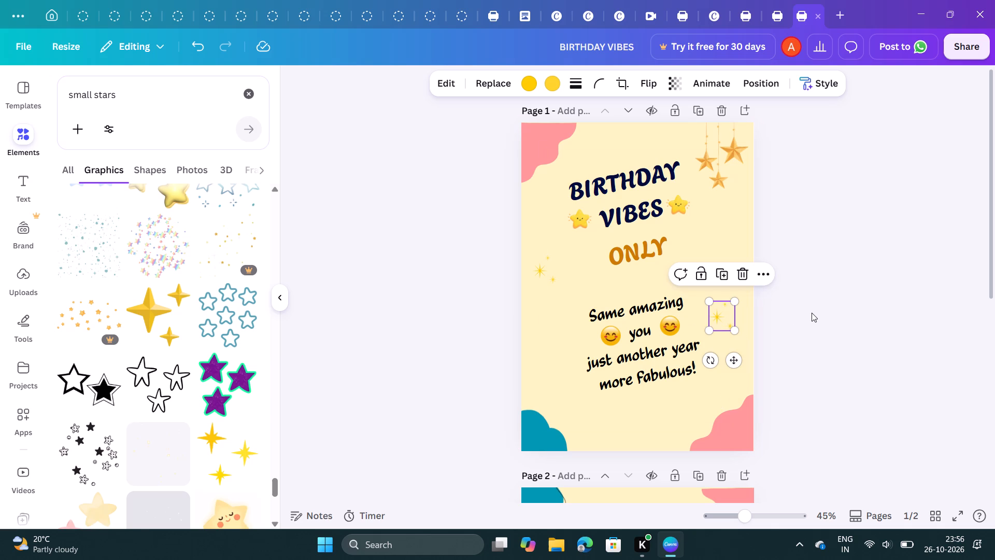
left_click(812, 313)
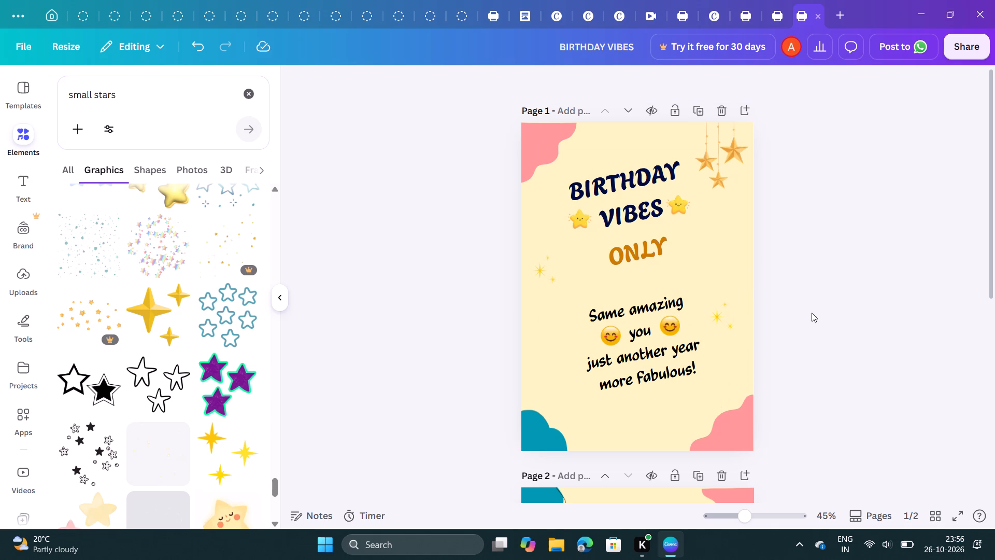
Replace the "small stars" graphics search with a search for "small heart".
left_click(121, 96)
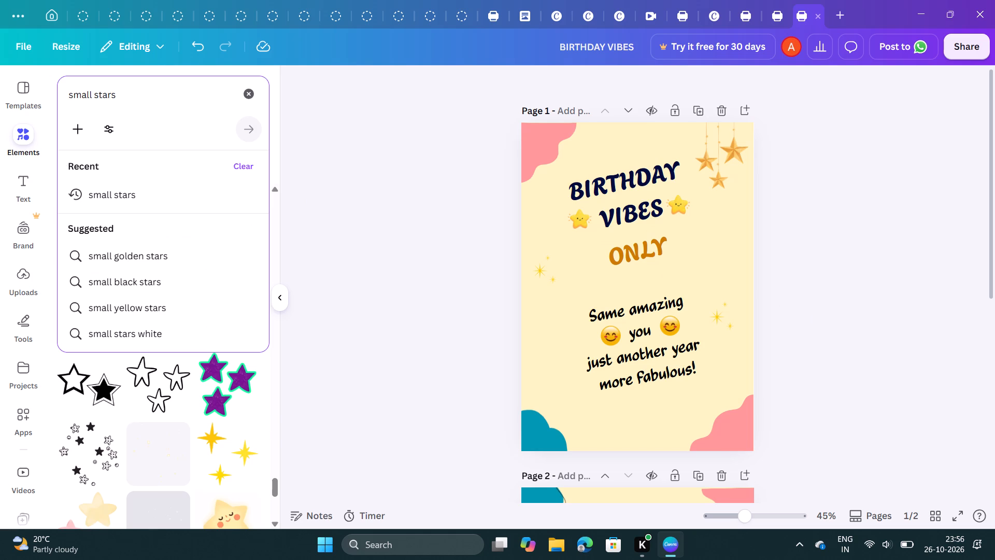
key("BackSpace")
key("BackSpace")
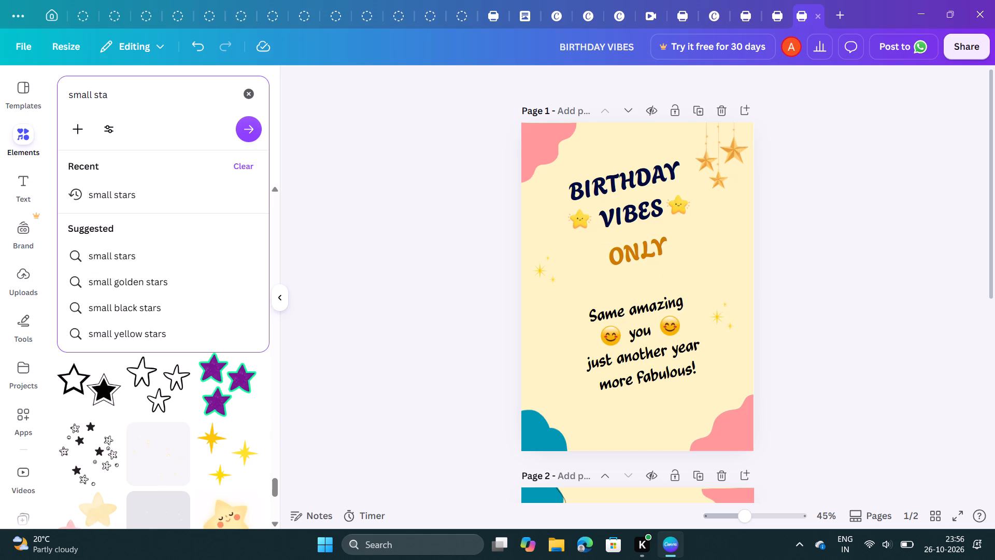
key("BackSpace")
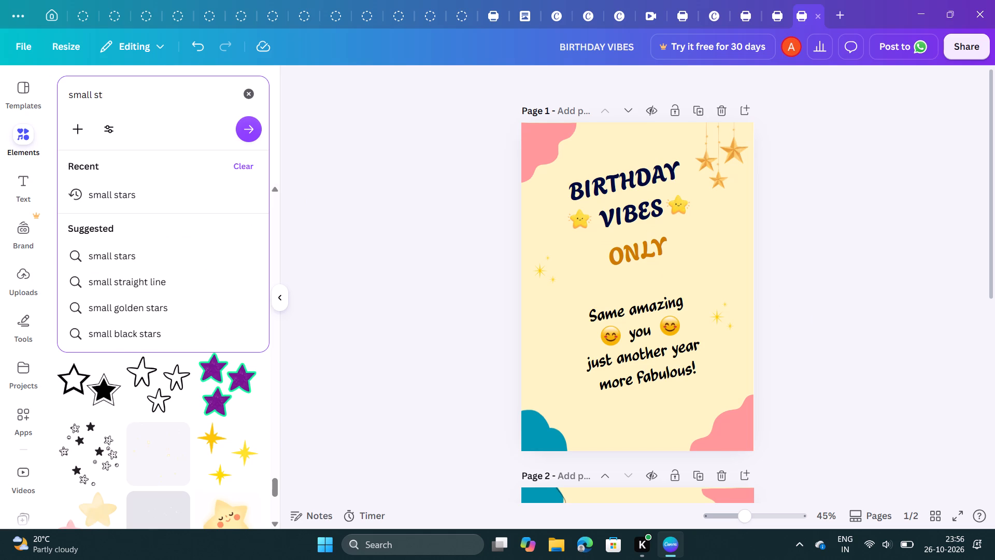
key("BackSpace")
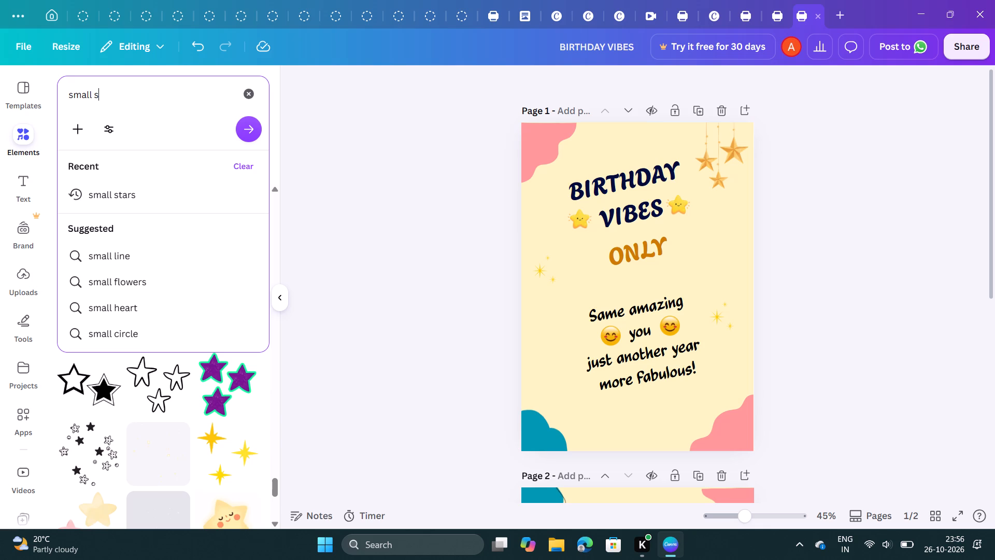
left_click(146, 299)
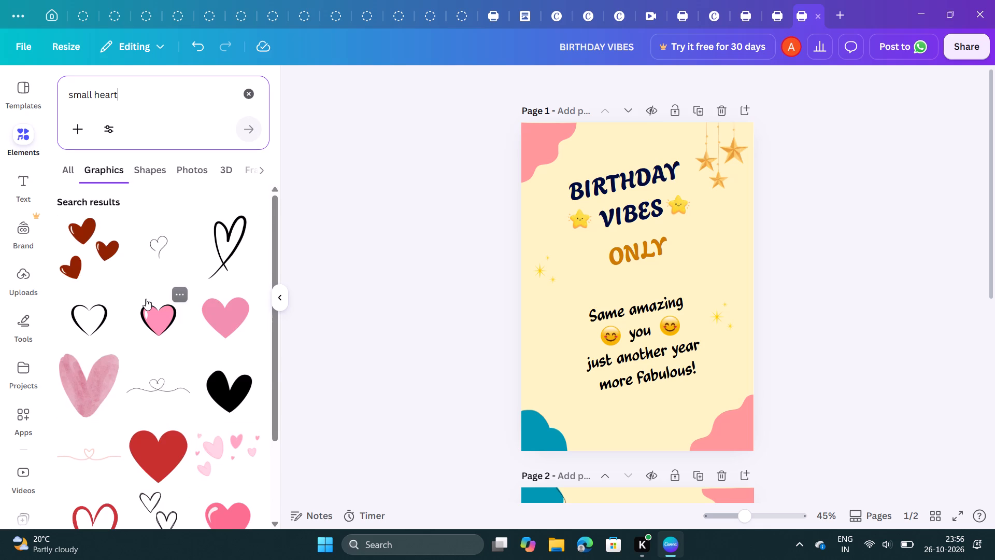
Browse the "small heart" graphics for a heart decoration that suits the birthday card.
scroll(159, 354, "down", 5)
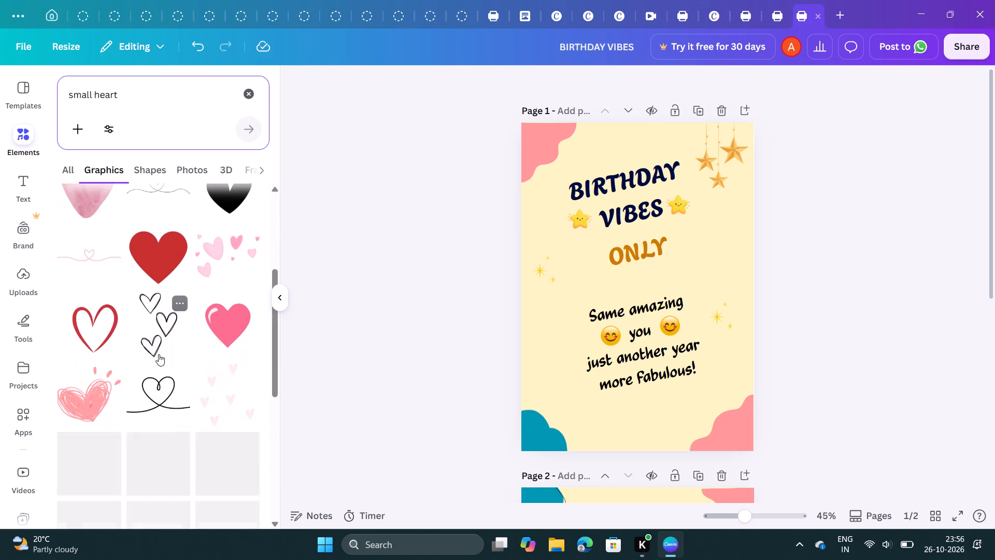
scroll(159, 354, "down", 5)
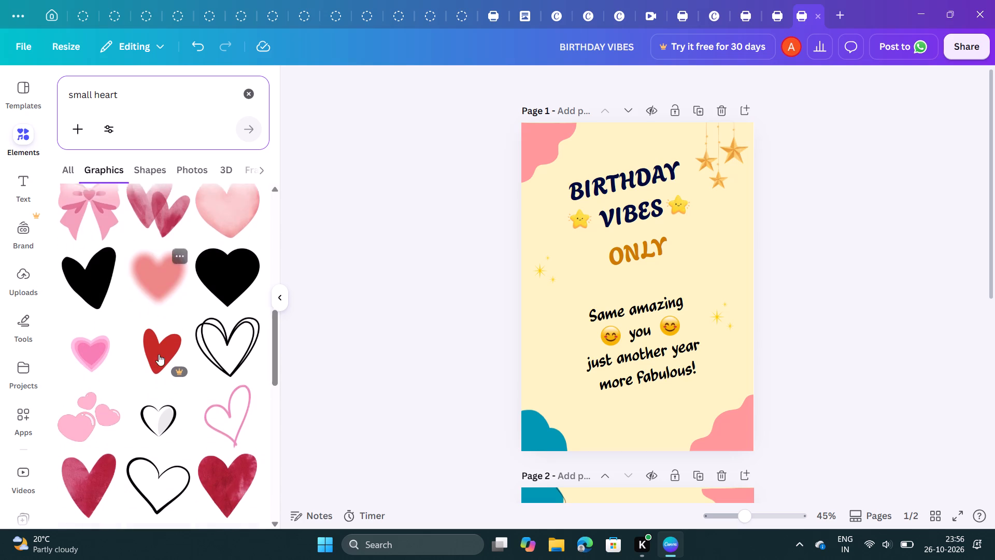
scroll(159, 354, "down", 2)
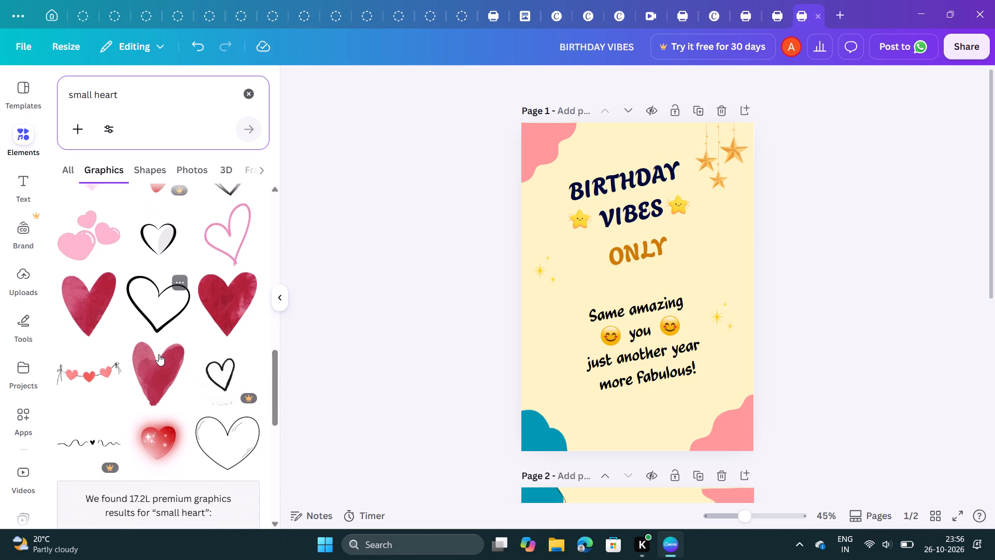
scroll(159, 354, "down", 3)
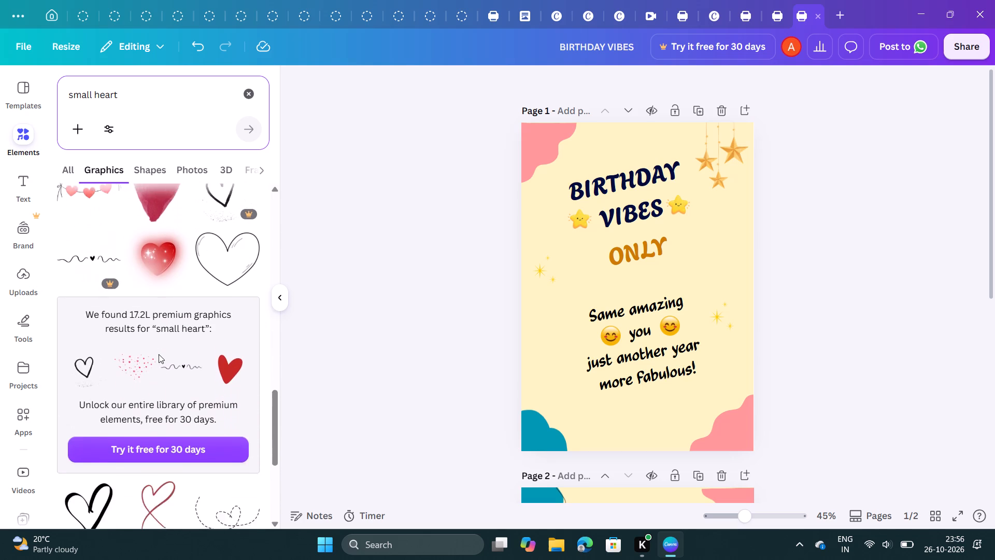
scroll(159, 354, "down", 8)
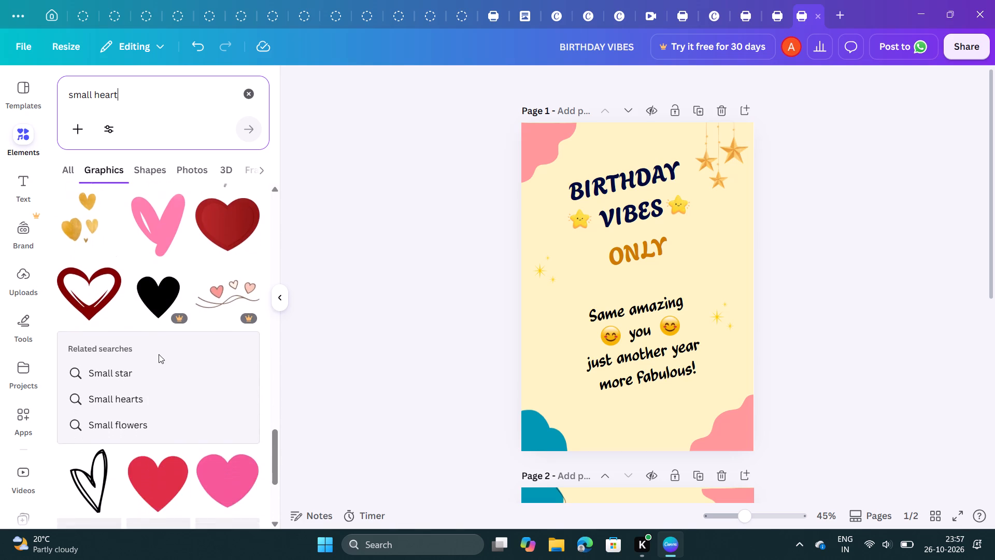
scroll(159, 354, "down", 3)
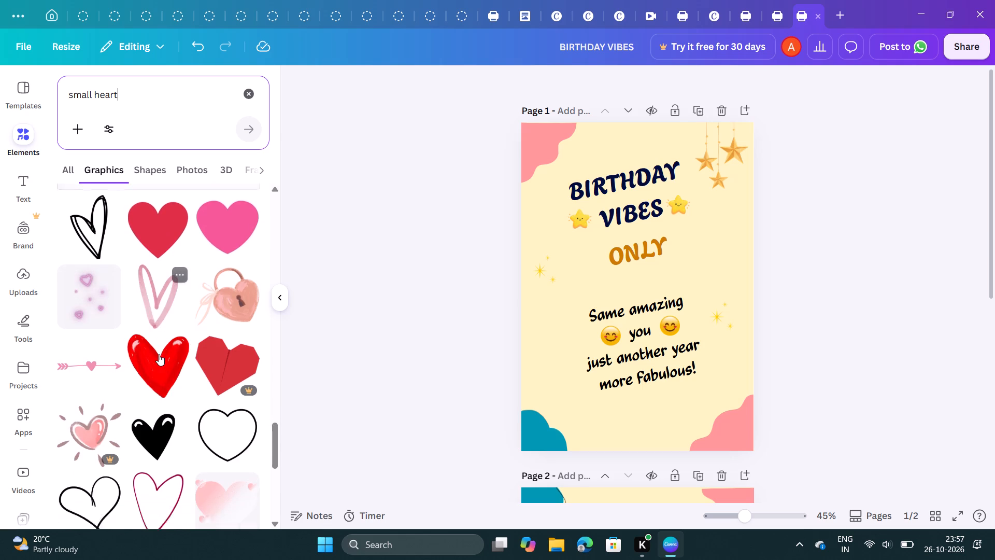
scroll(159, 354, "down", 4)
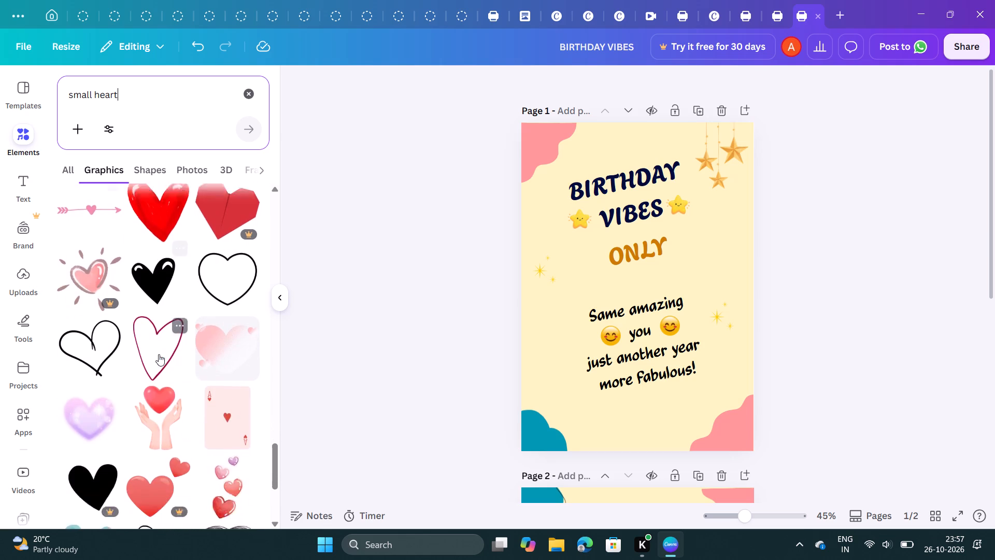
scroll(159, 354, "down", 2)
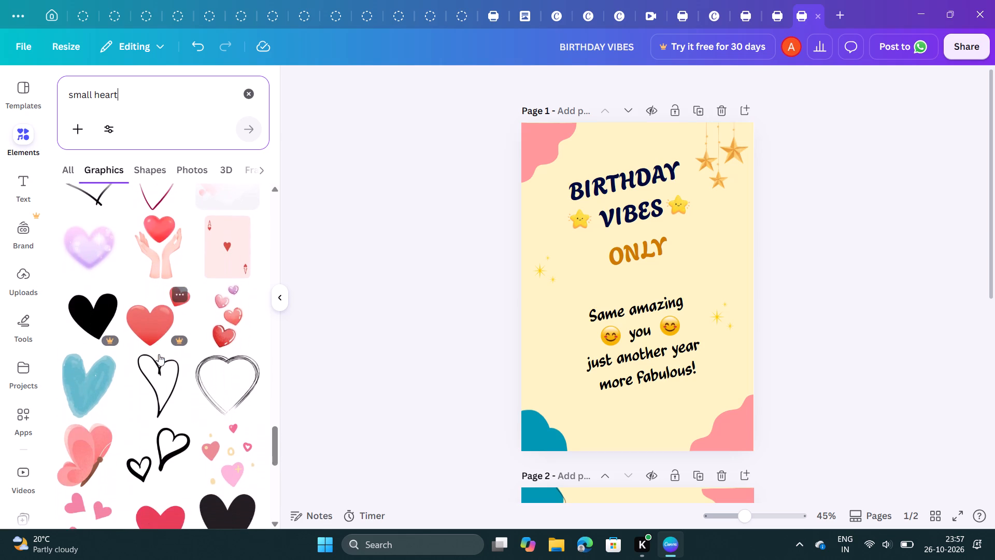
scroll(159, 354, "down", 6)
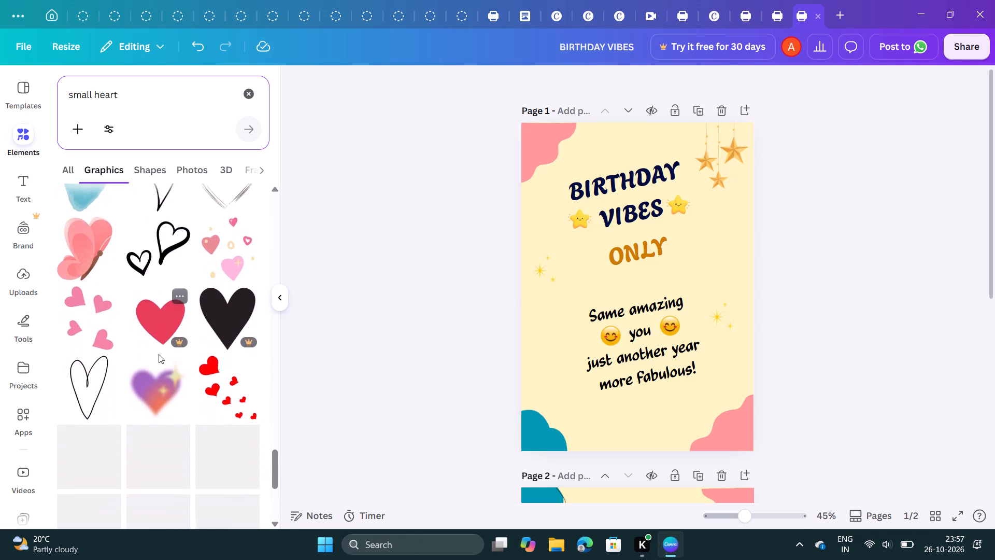
scroll(159, 354, "down", 2)
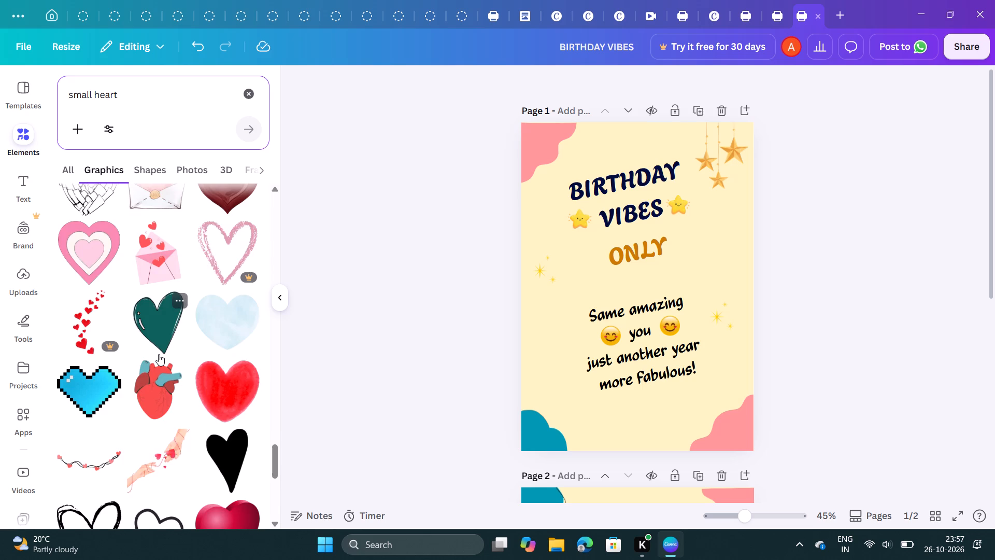
scroll(159, 354, "up", 3)
scroll(159, 354, "down", 1)
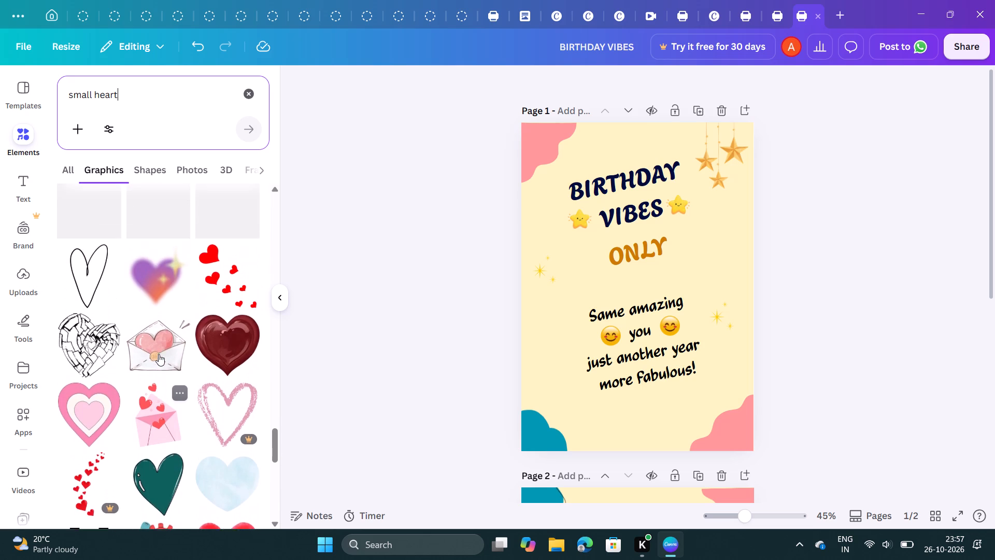
scroll(159, 354, "down", 6)
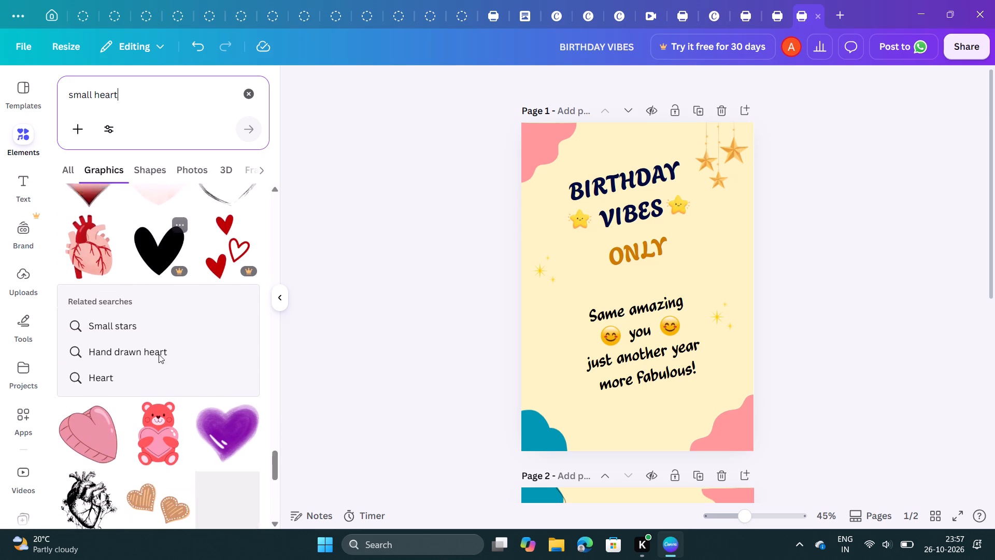
scroll(159, 354, "down", 3)
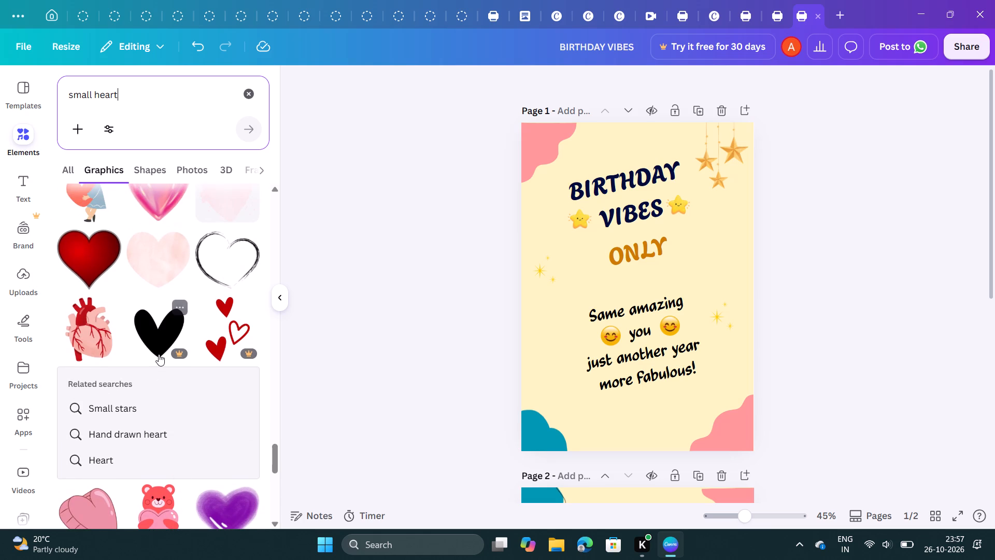
scroll(159, 354, "down", 2)
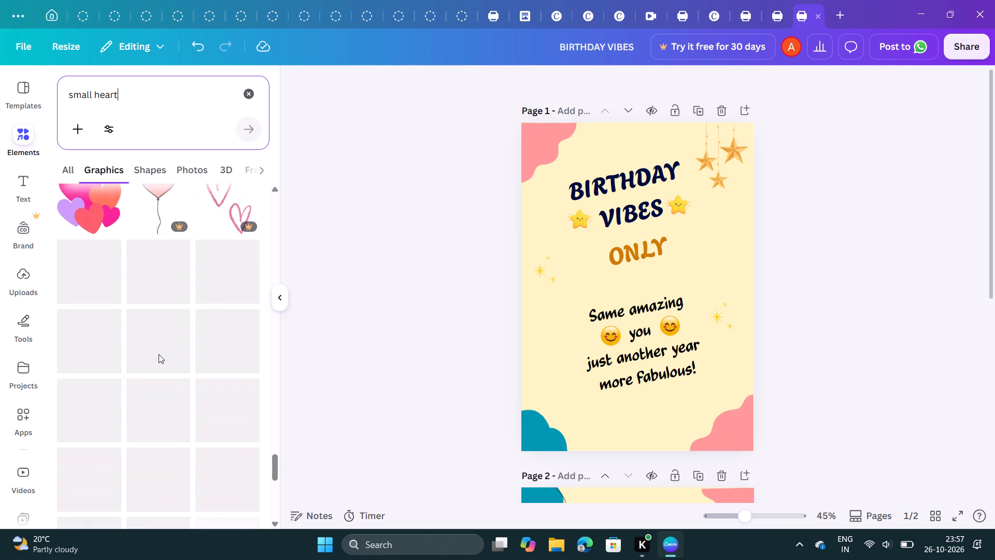
scroll(159, 354, "down", 2)
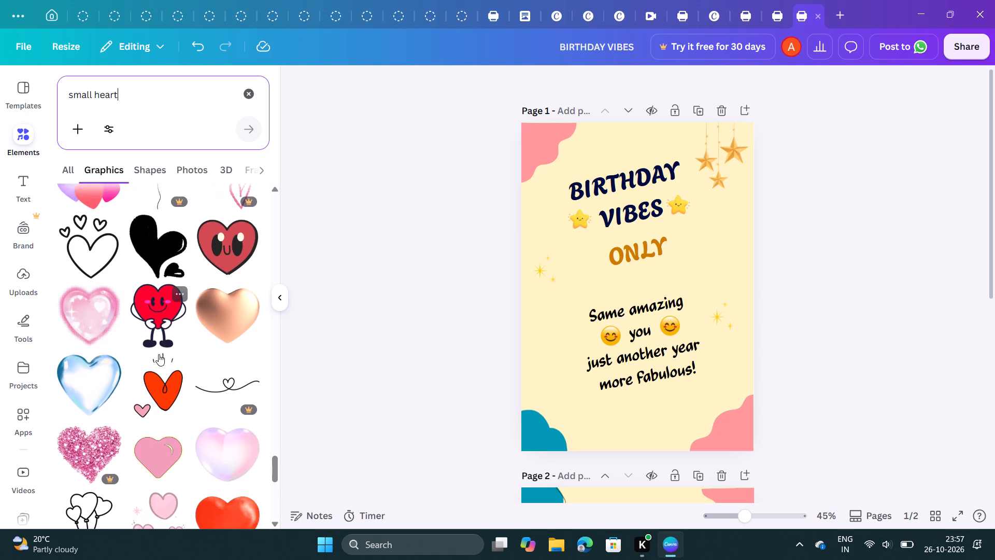
scroll(159, 354, "down", 4)
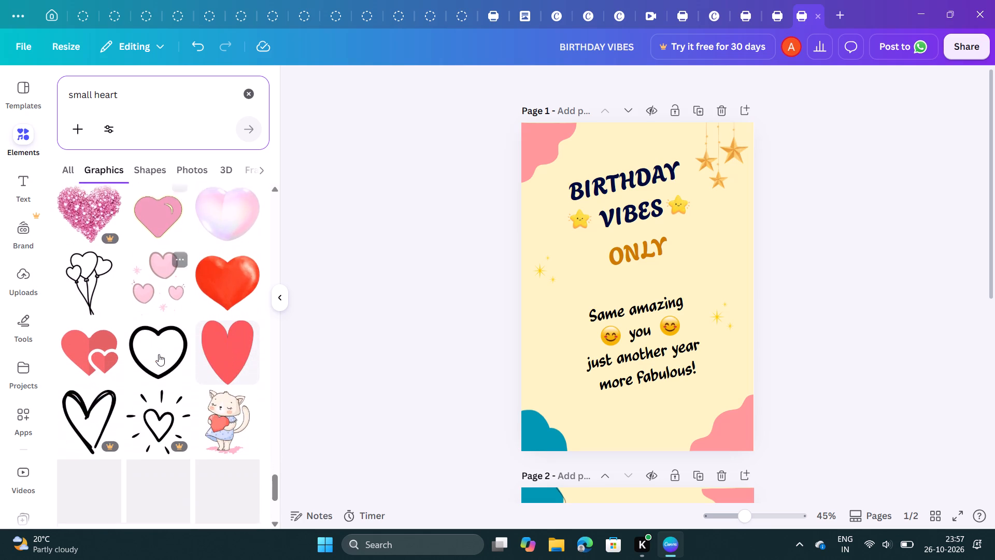
scroll(159, 354, "down", 4)
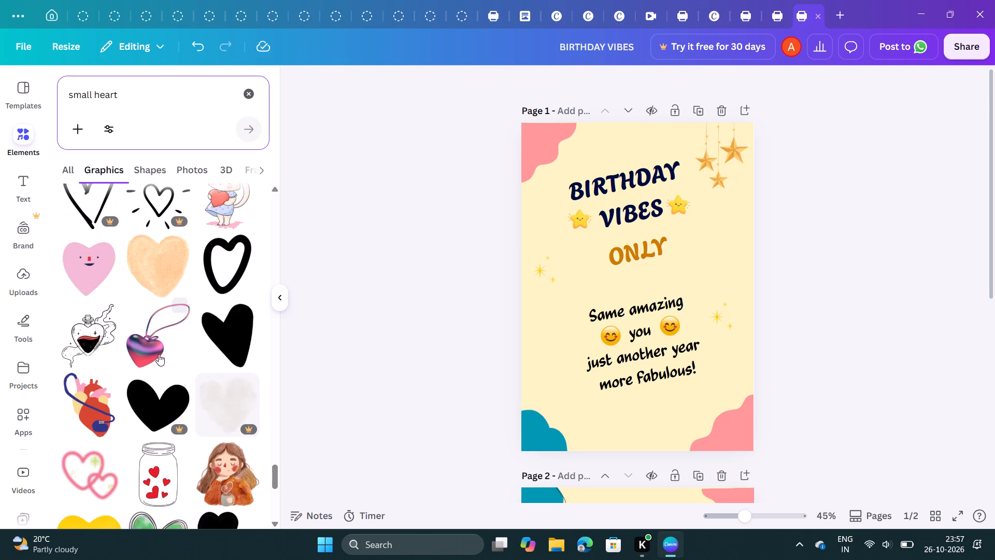
scroll(159, 354, "down", 3)
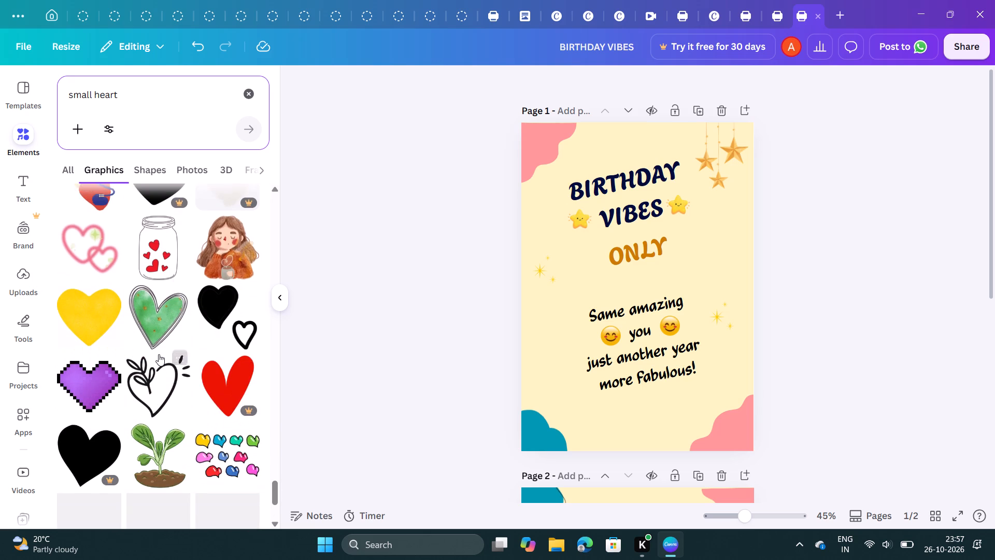
scroll(159, 354, "down", 2)
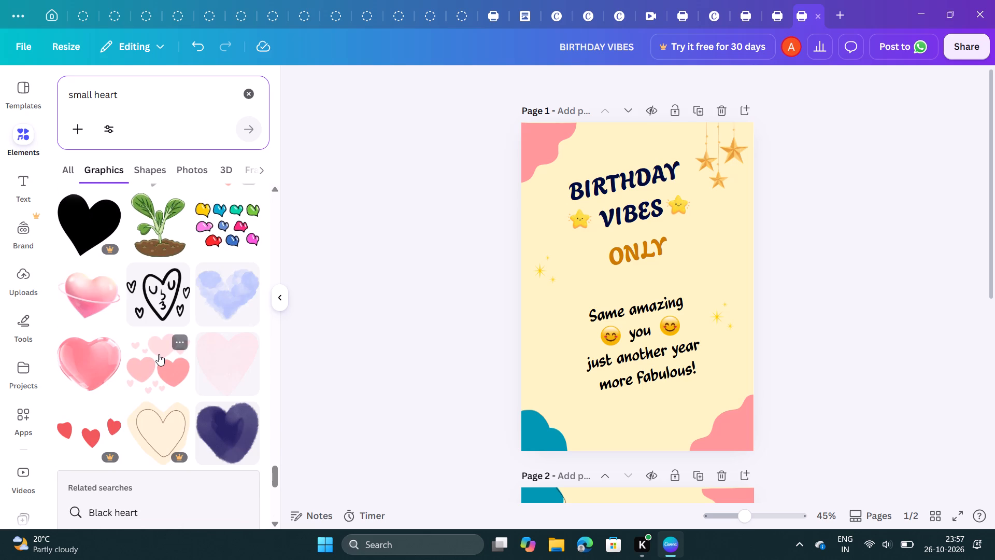
scroll(159, 354, "down", 2)
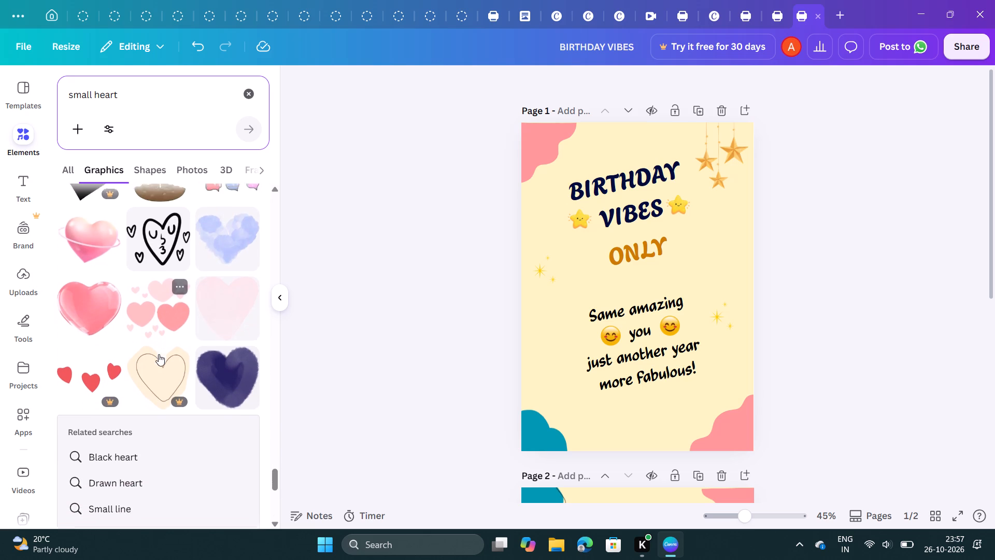
scroll(159, 354, "down", 2)
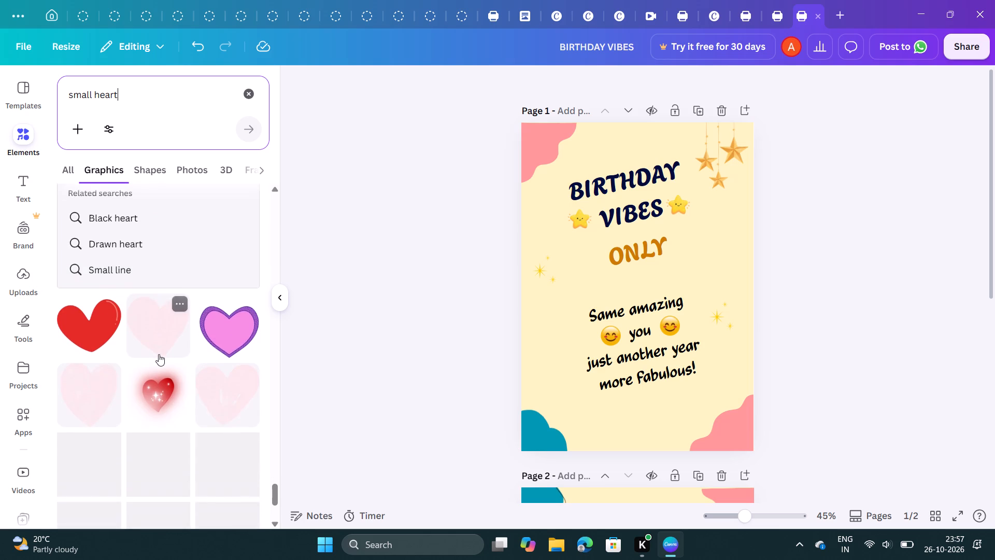
Add the dark navy watercolor heart graphic to page 1.
left_click(201, 393)
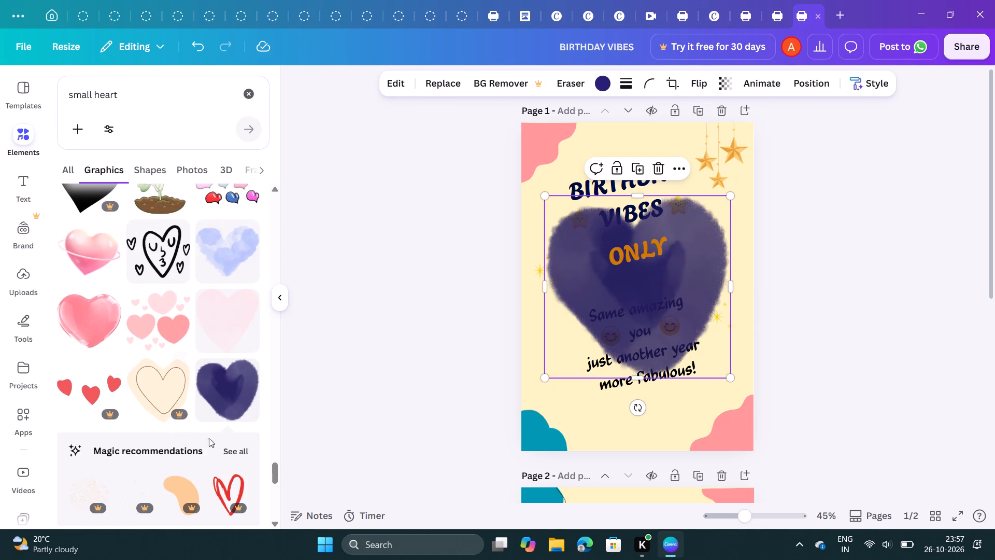
Browse all magic recommendations related to the navy heart for a better-suited heart graphic.
left_click(228, 452)
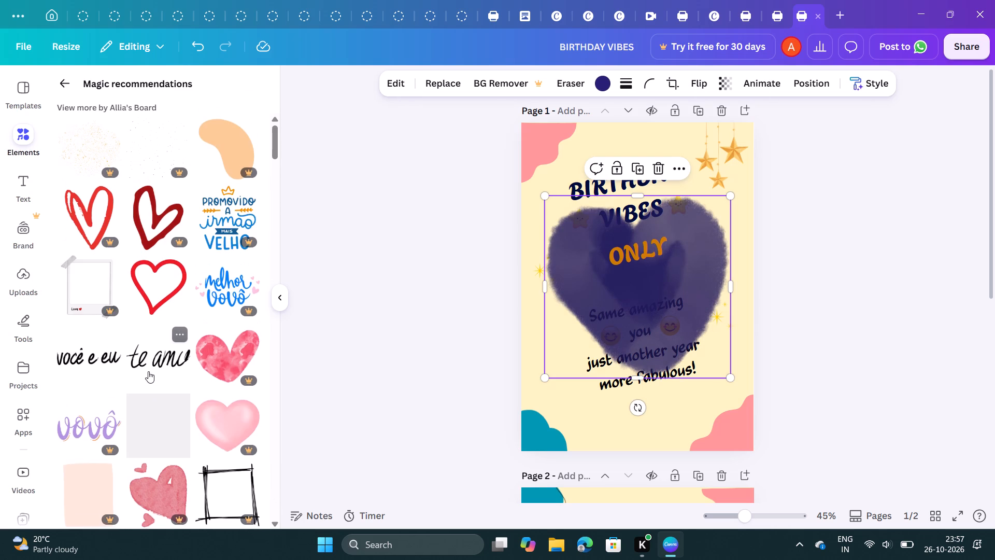
scroll(148, 371, "down", 8)
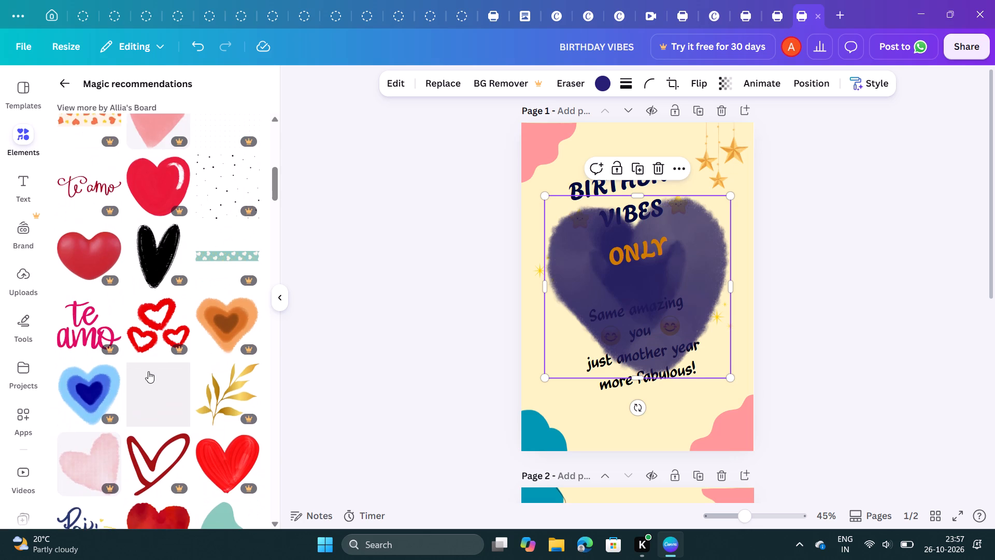
scroll(148, 371, "down", 6)
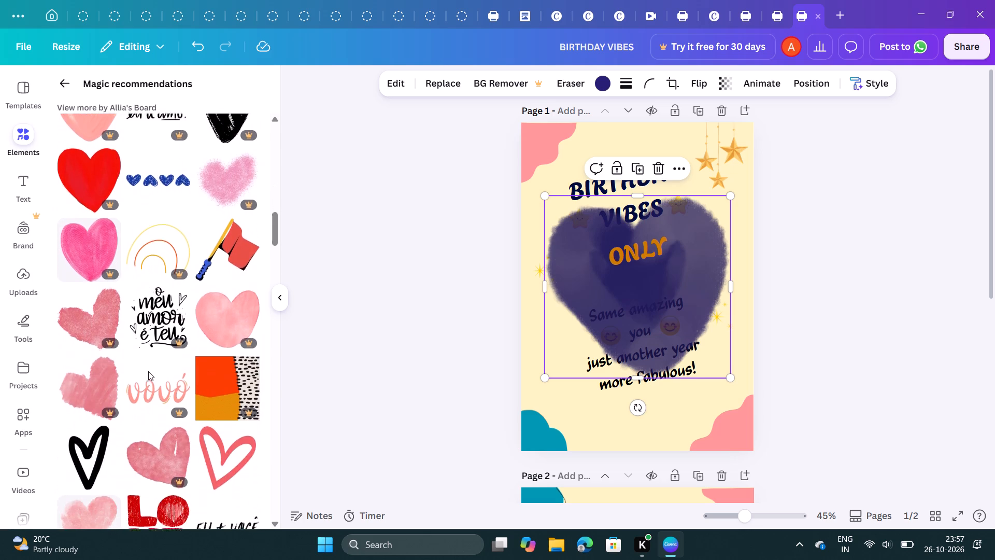
scroll(148, 371, "down", 4)
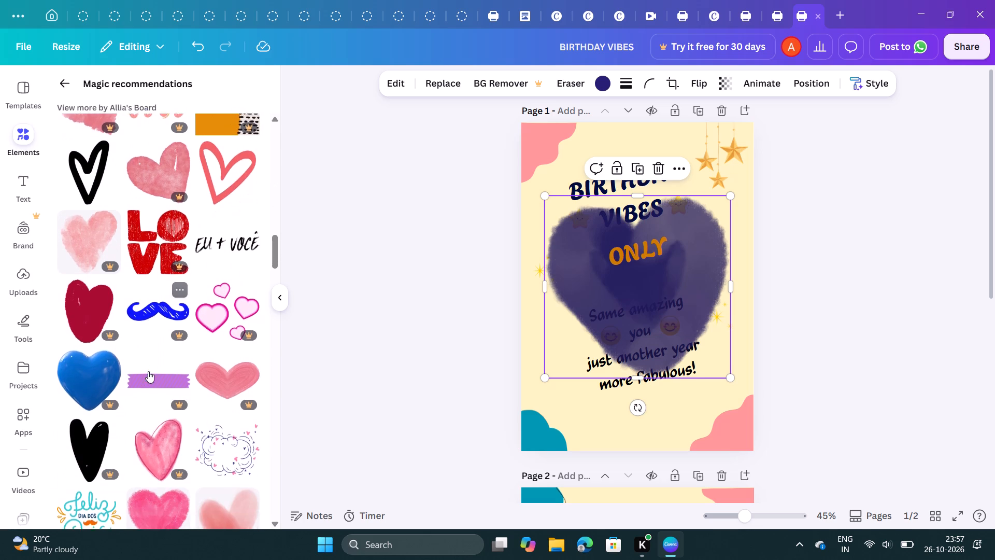
scroll(148, 371, "down", 4)
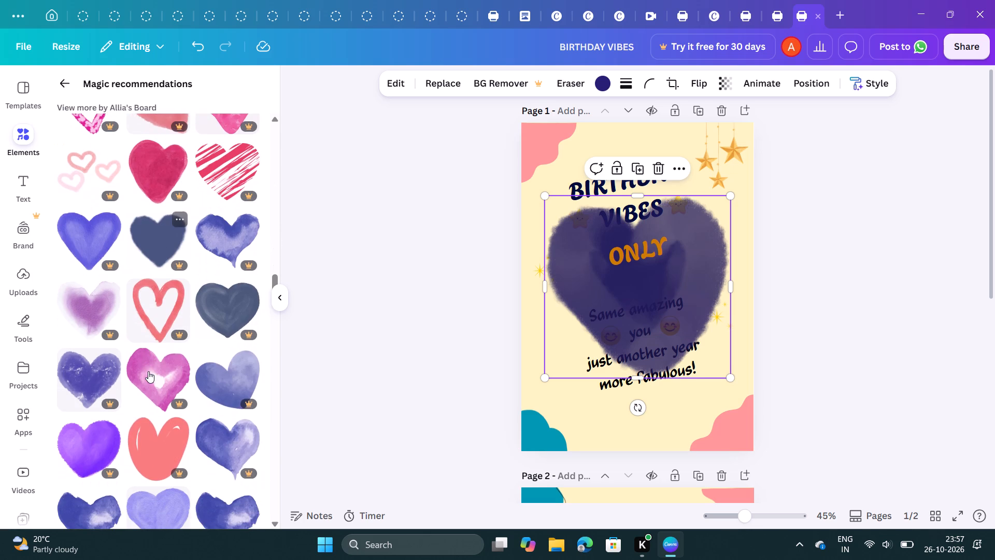
scroll(148, 371, "down", 4)
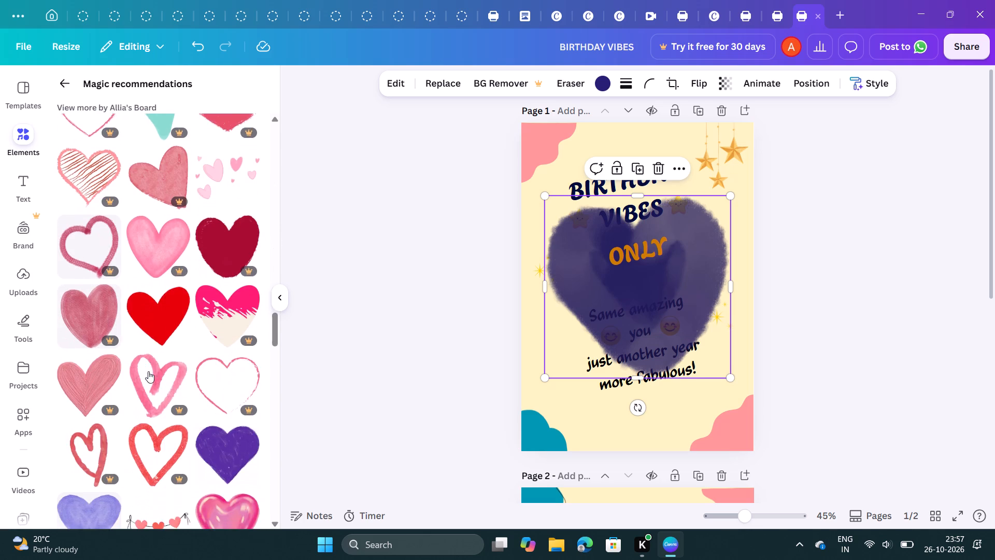
scroll(148, 371, "down", 1)
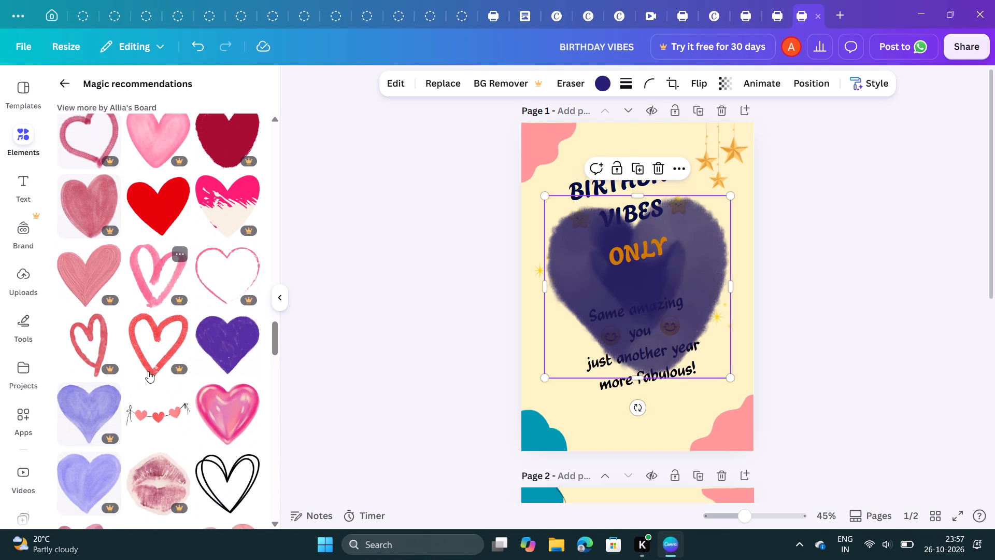
scroll(148, 371, "down", 3)
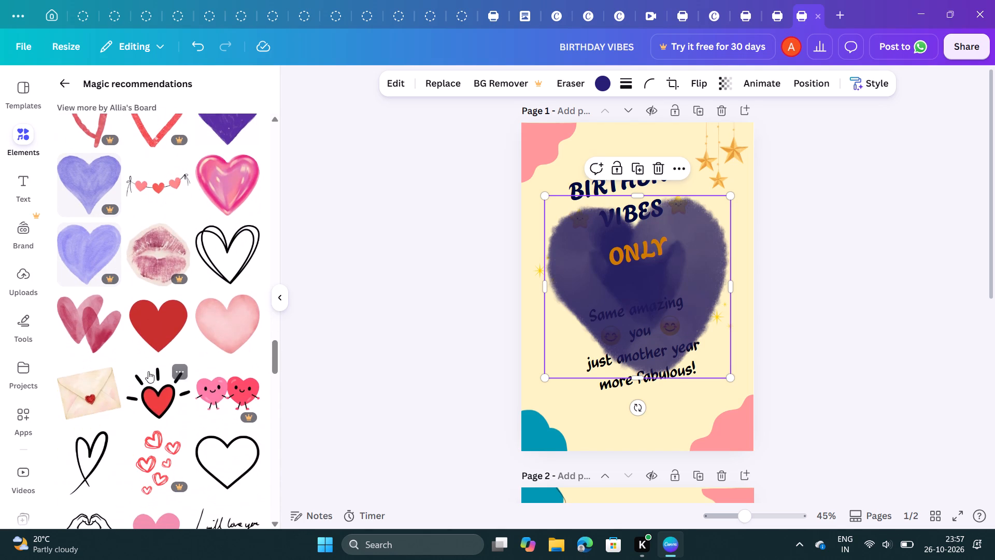
scroll(148, 371, "down", 2)
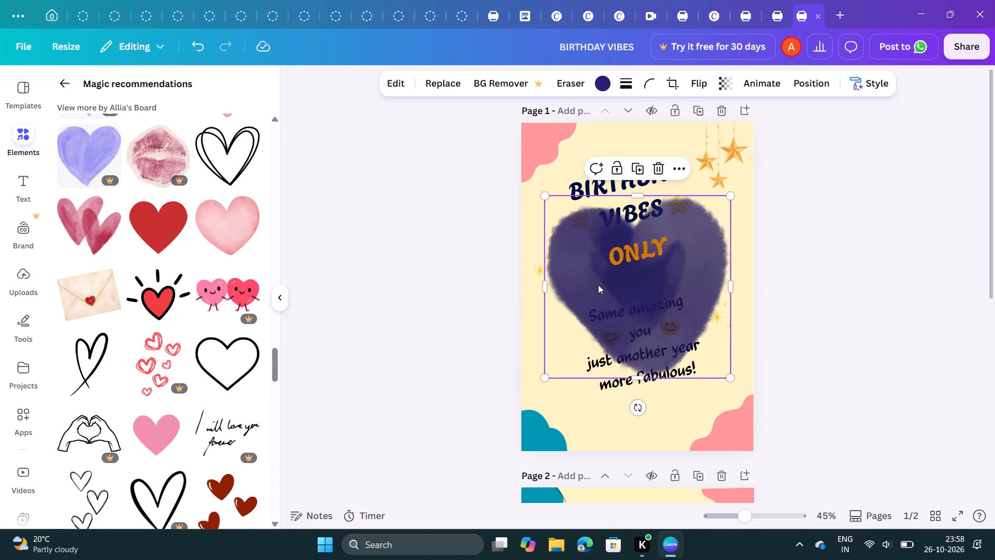
Delete the dark navy watercolor heart from page 1.
left_click(663, 175)
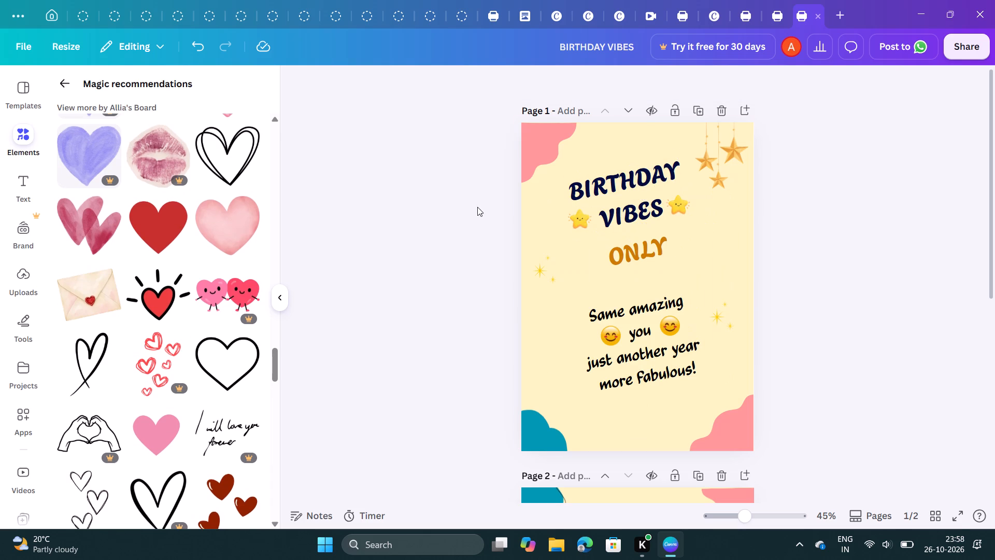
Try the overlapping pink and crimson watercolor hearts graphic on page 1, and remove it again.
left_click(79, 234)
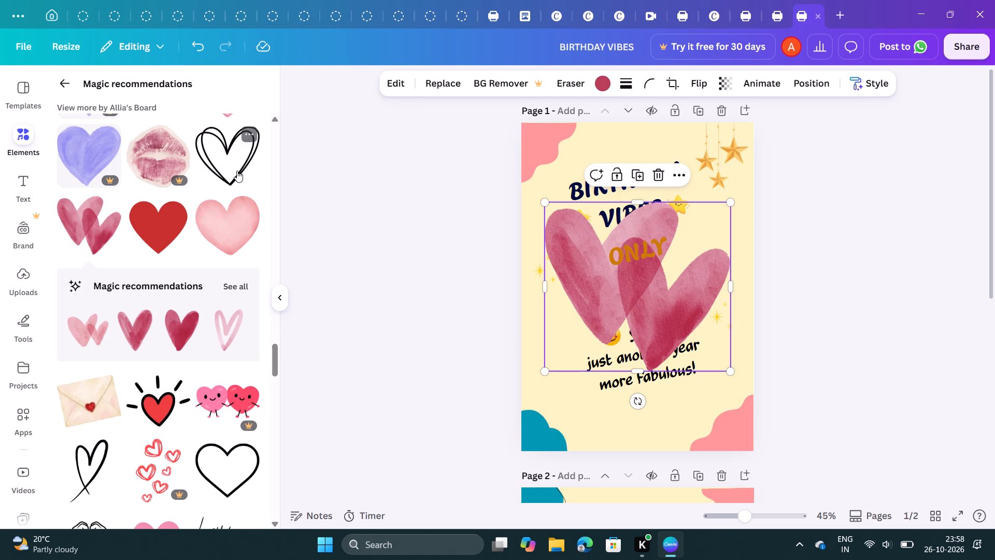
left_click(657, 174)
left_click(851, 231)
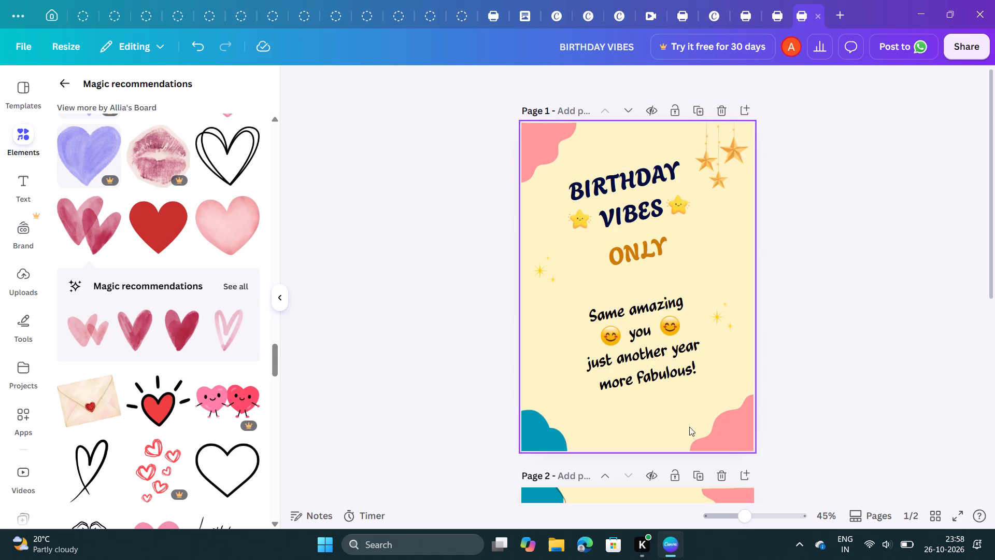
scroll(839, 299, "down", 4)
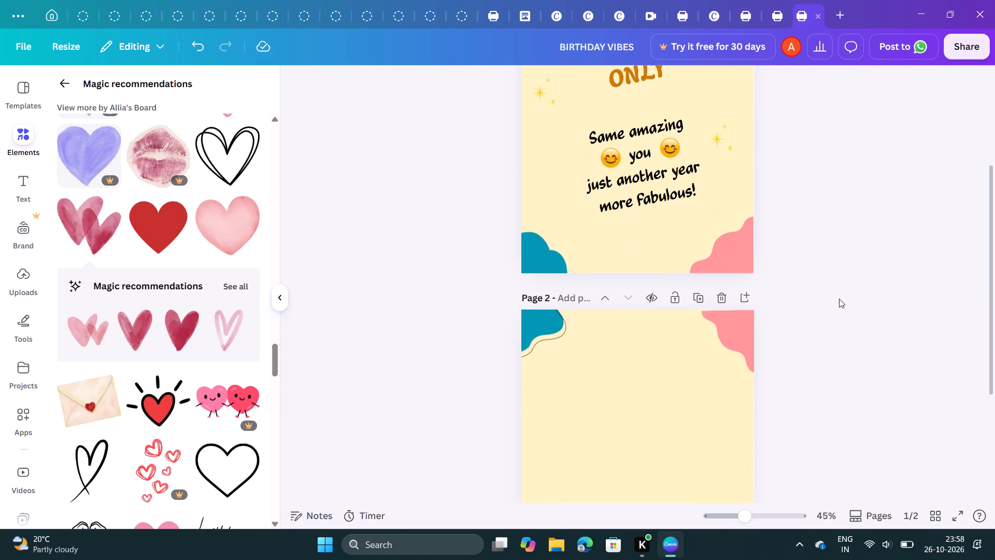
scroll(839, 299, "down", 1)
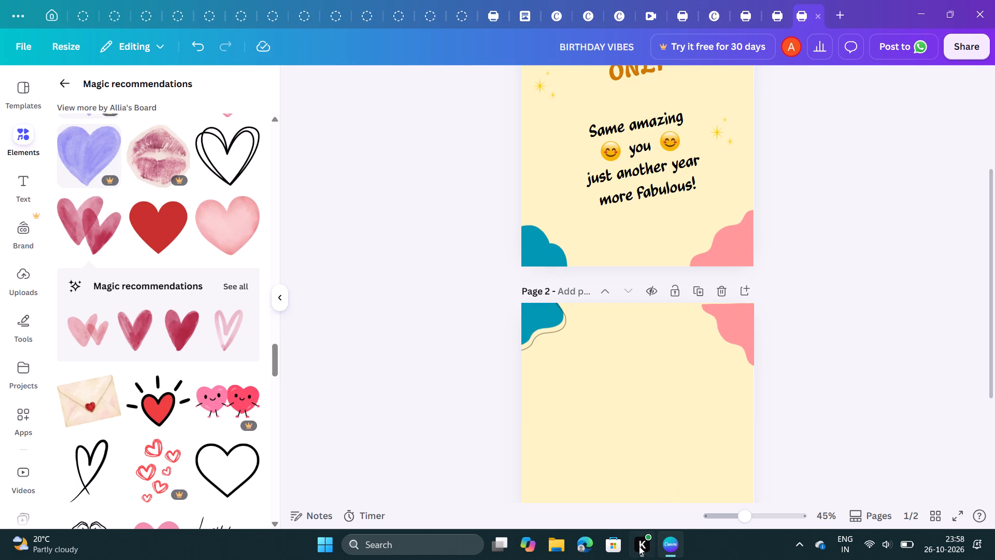